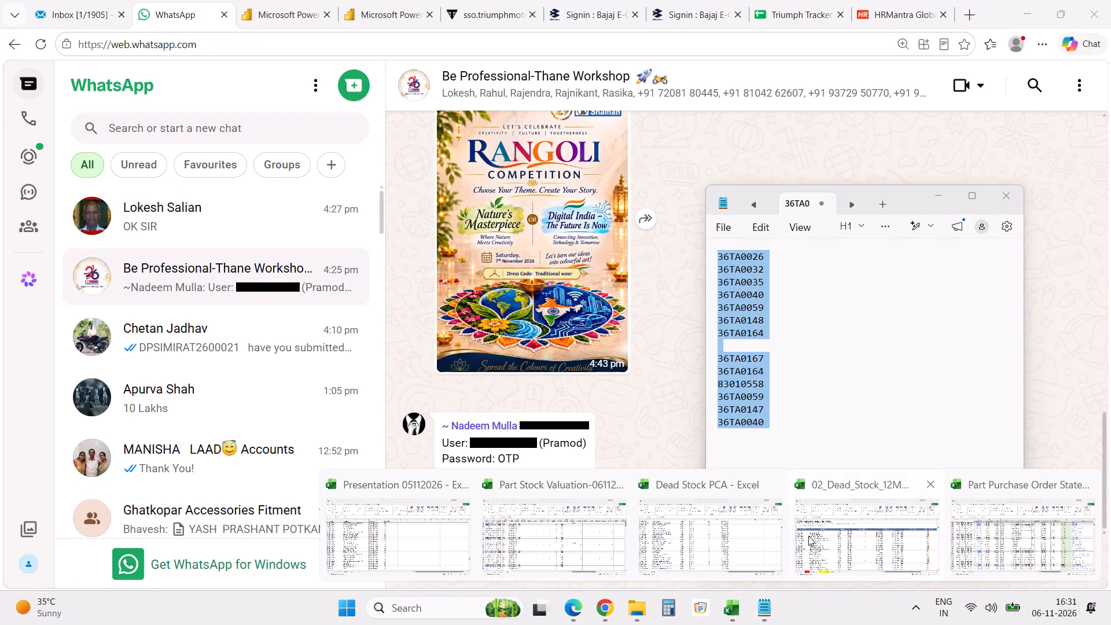
click(808, 536)
click(608, 432)
key(alt+f)
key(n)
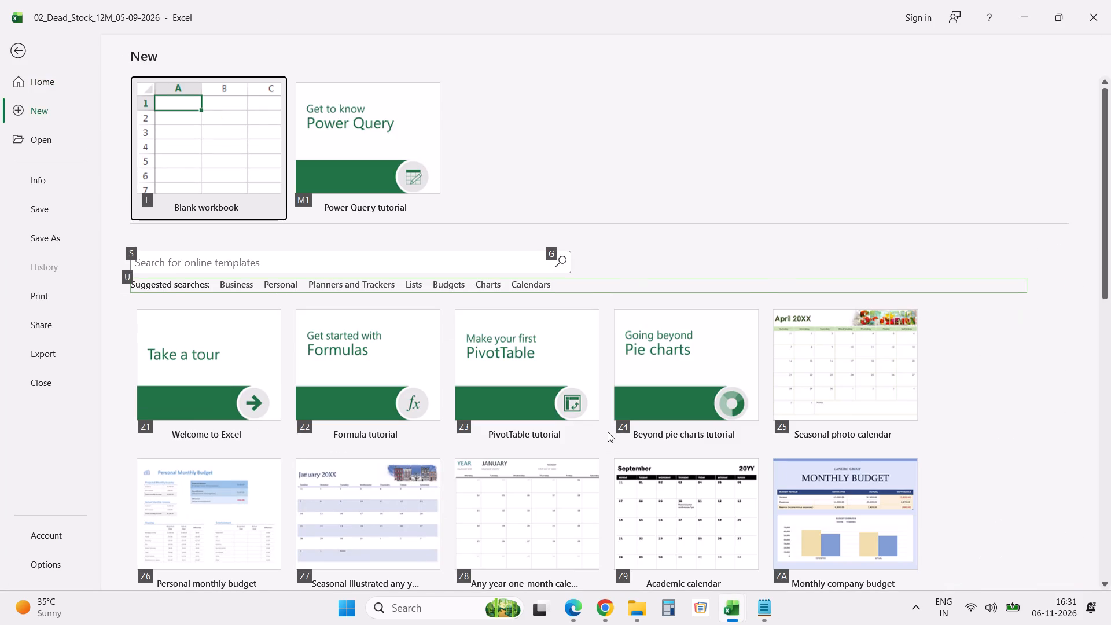
click(253, 160)
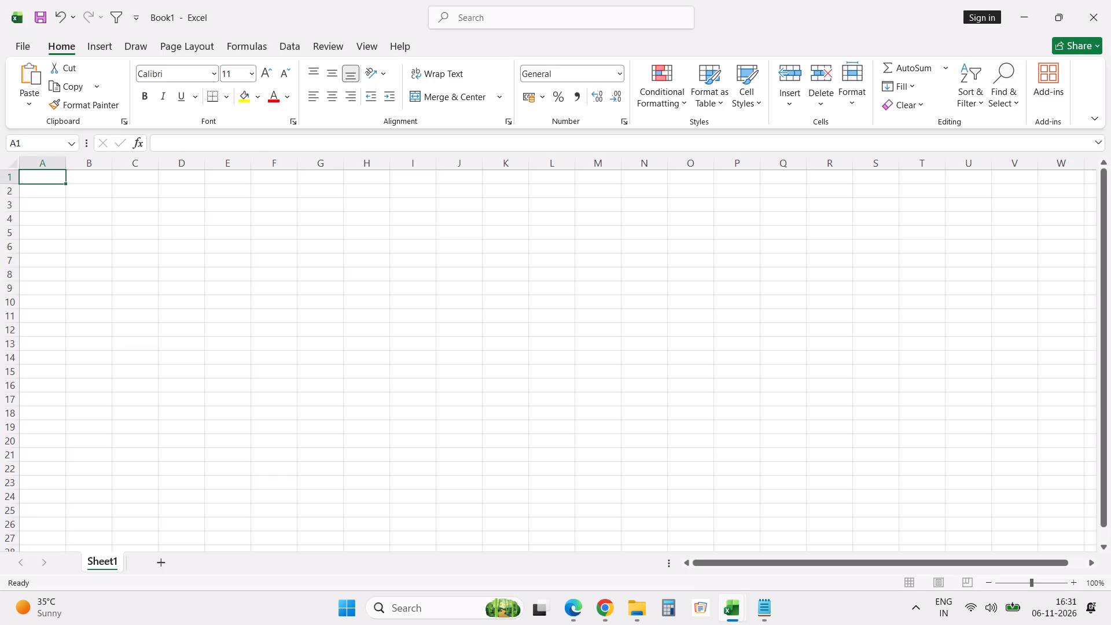
Paste the copied list of item codes into column A of the blank sheet, starting at cell A1.
key(ctrl+v)
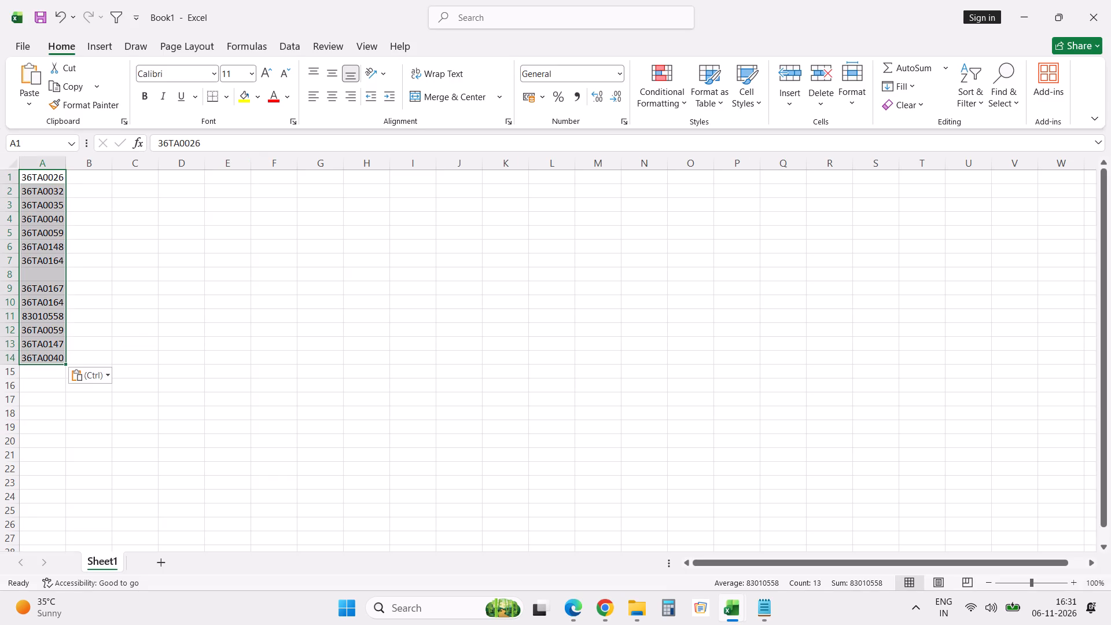
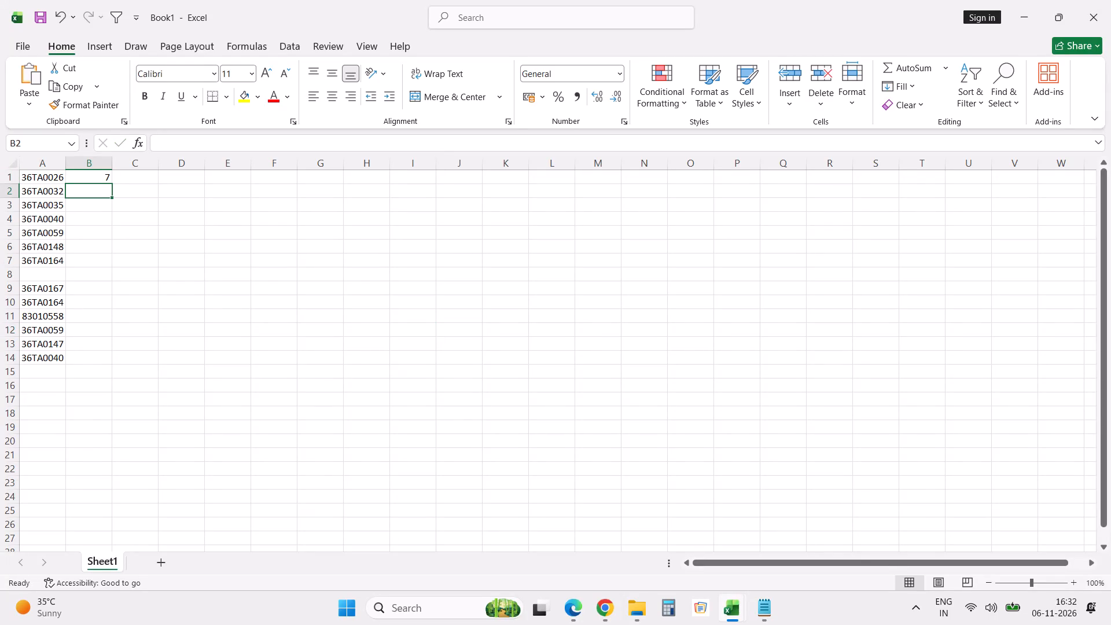
Fill the value 7 from cell B1 down through B14, alongside the item codes in column A.
key(Up)
key(shift+Down)
key(shift+Down)
key(shift+Down)
key(shift+Down)
key(shift+Down)
key(shift+Down)
key(shift+Down)
key(shift+Down)
key(shift+Down)
key(shift+Down)
key(shift+Down)
key(shift+Down)
key(shift+Down)
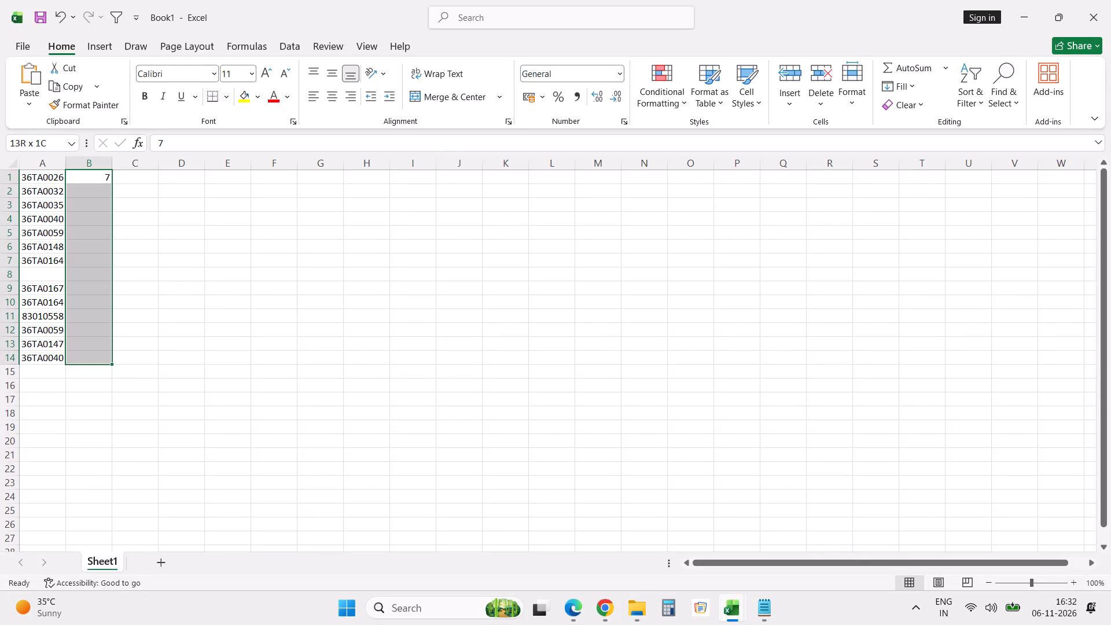
key(ctrl+d)
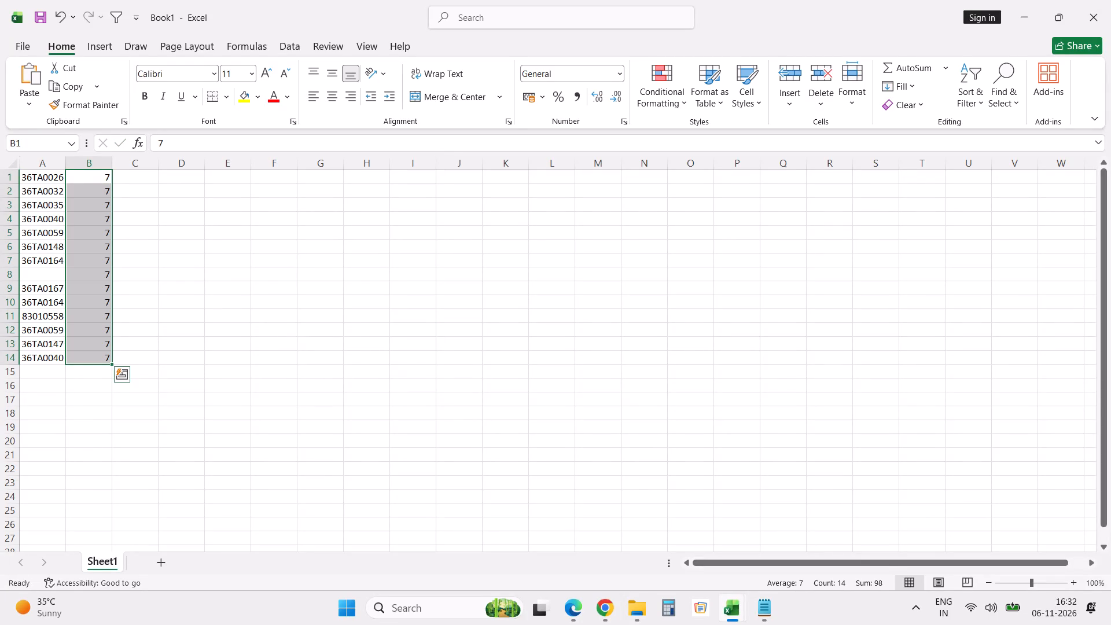
Clear the 7 from cell B8, next to the blank row in the item code list.
click(100, 280)
key(Delete)
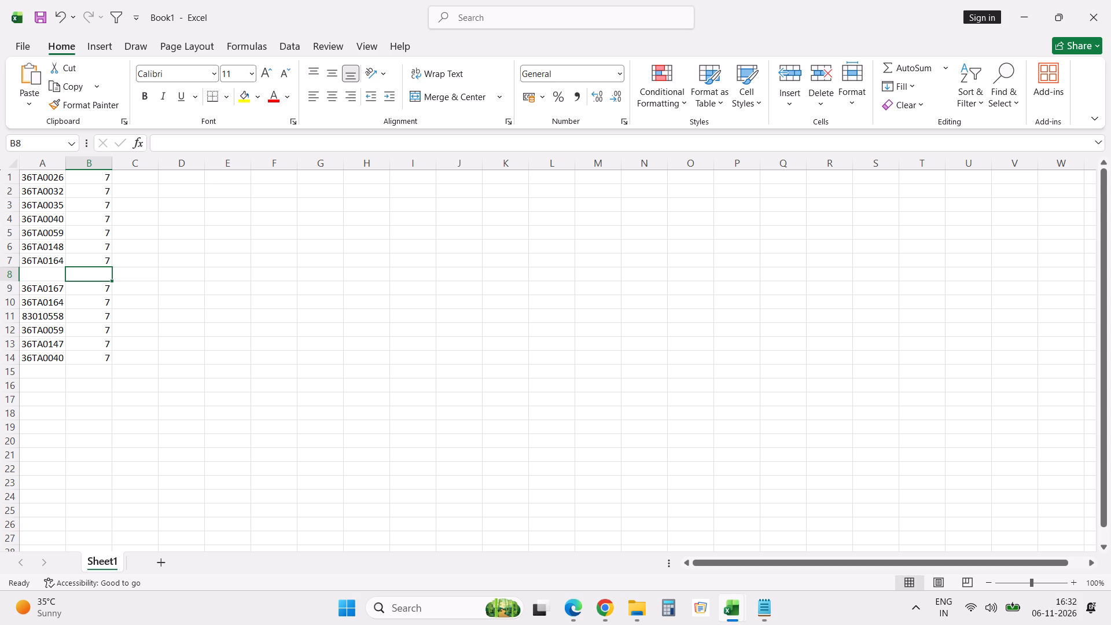
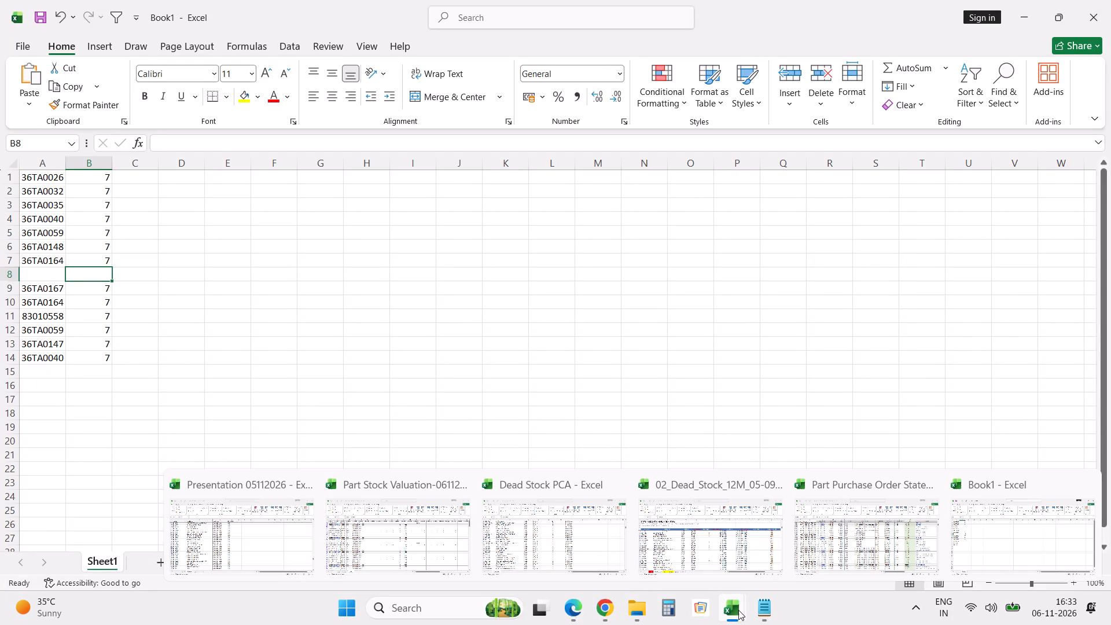
Switch to the 02_Dead_Stock_12M_05-09-2026 workbook and close it.
click(735, 554)
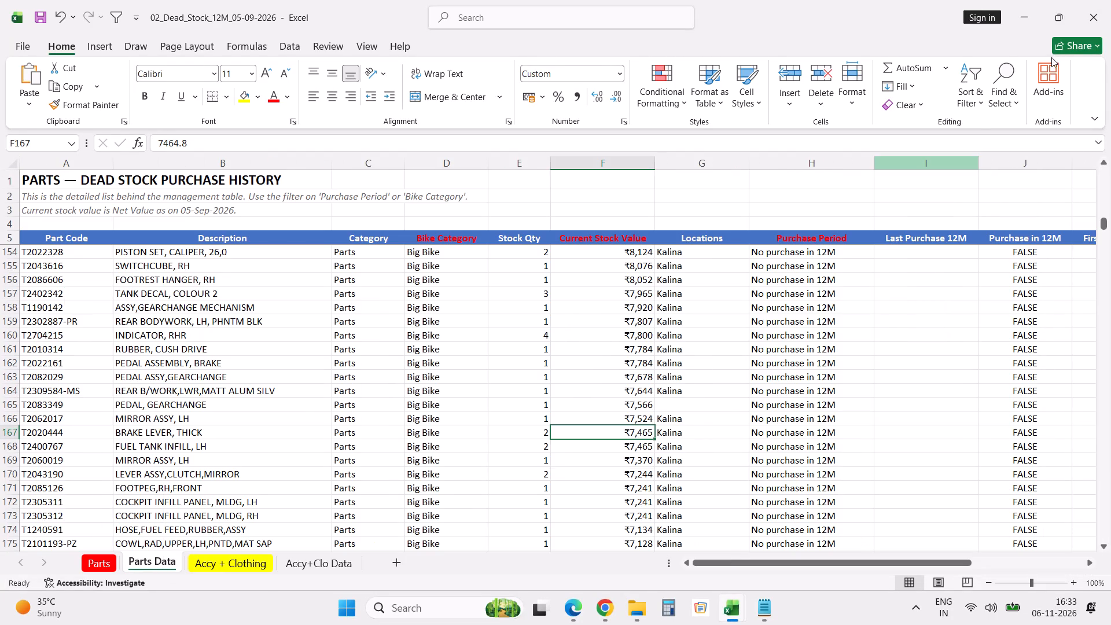
click(1091, 23)
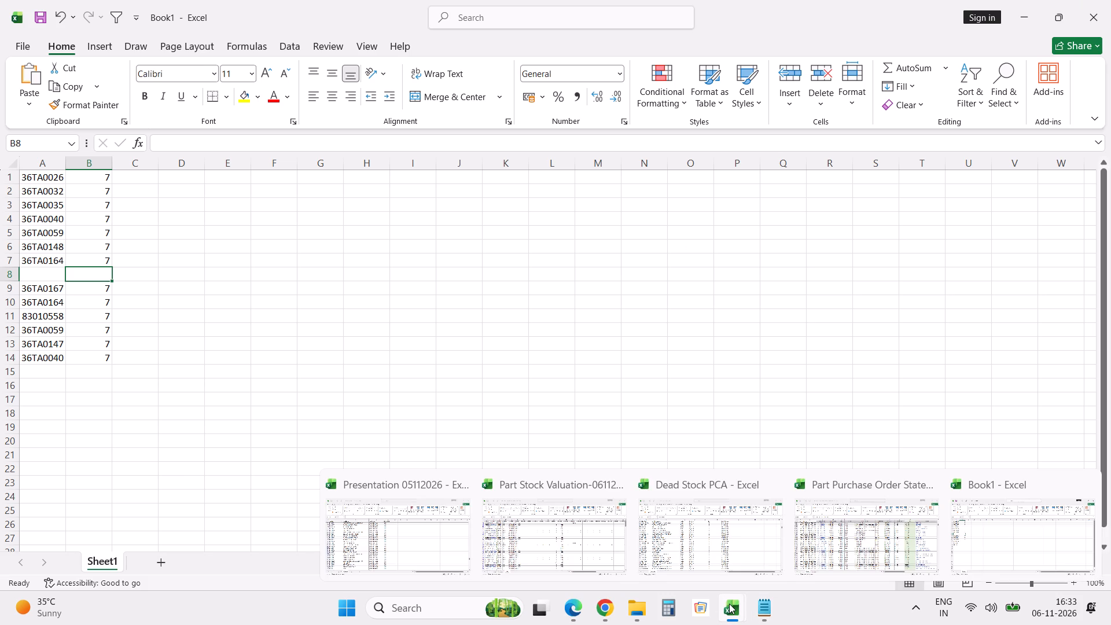
Switch to the Presentation 05112026 workbook and close it.
click(442, 537)
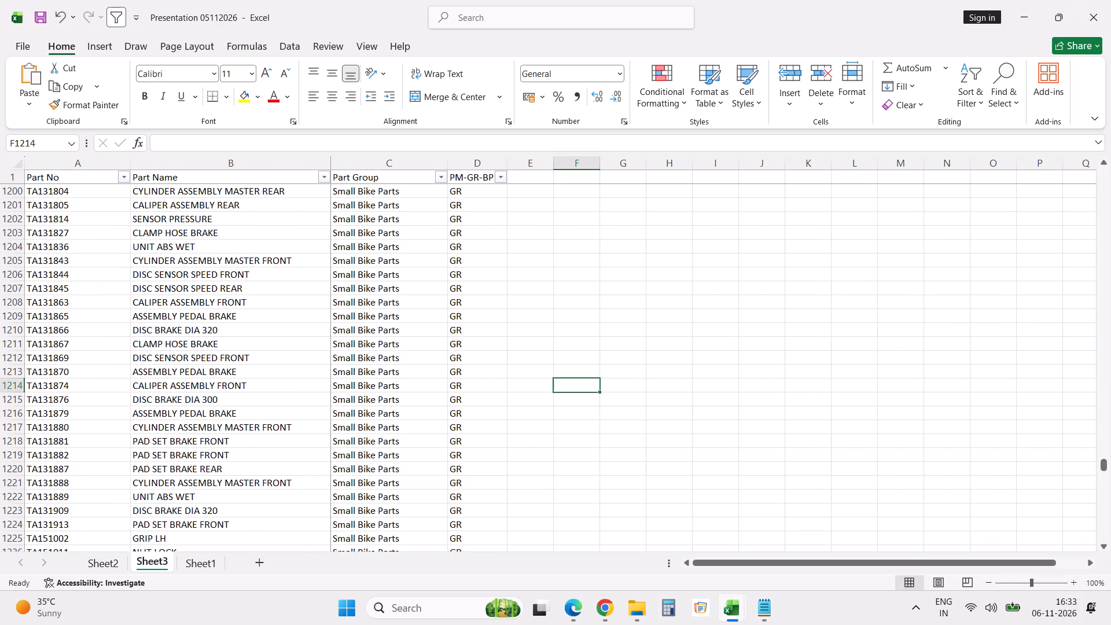
key(Tab)
click(1096, 21)
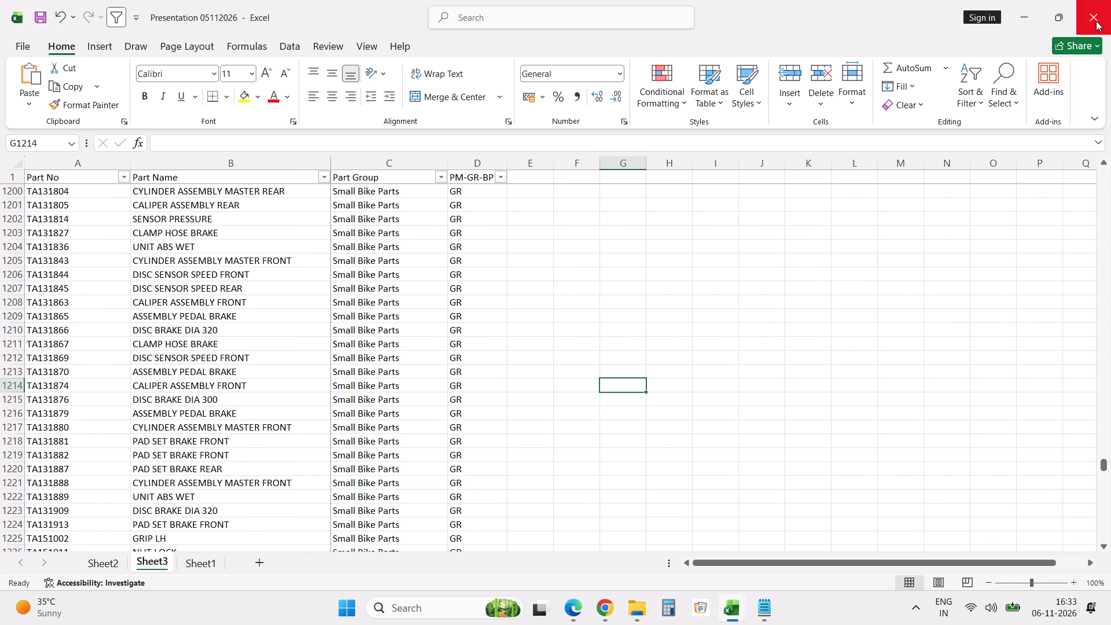
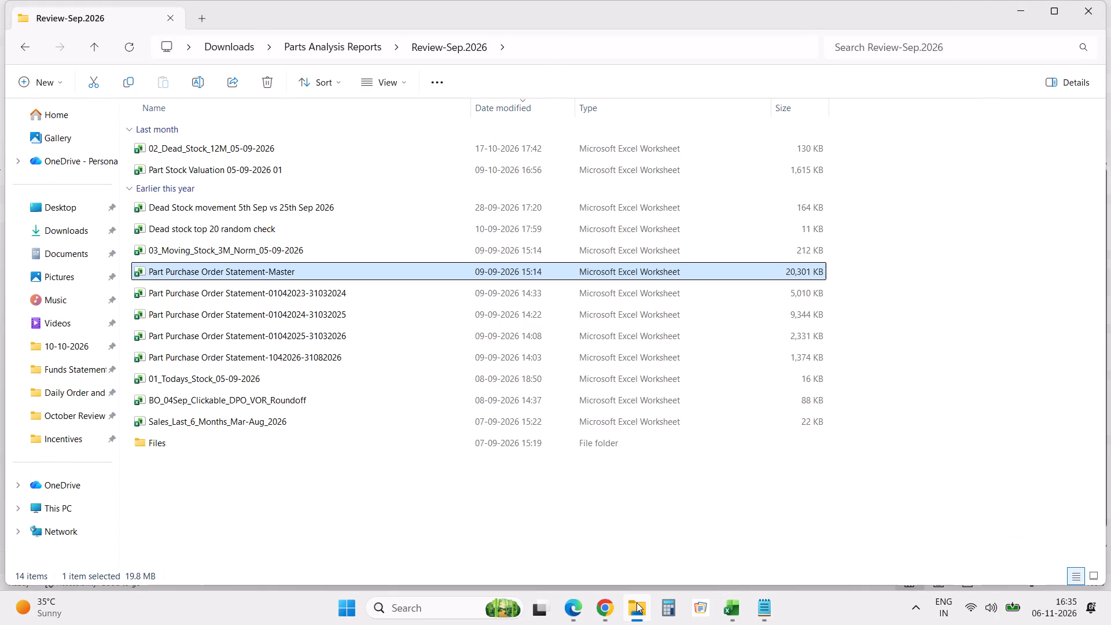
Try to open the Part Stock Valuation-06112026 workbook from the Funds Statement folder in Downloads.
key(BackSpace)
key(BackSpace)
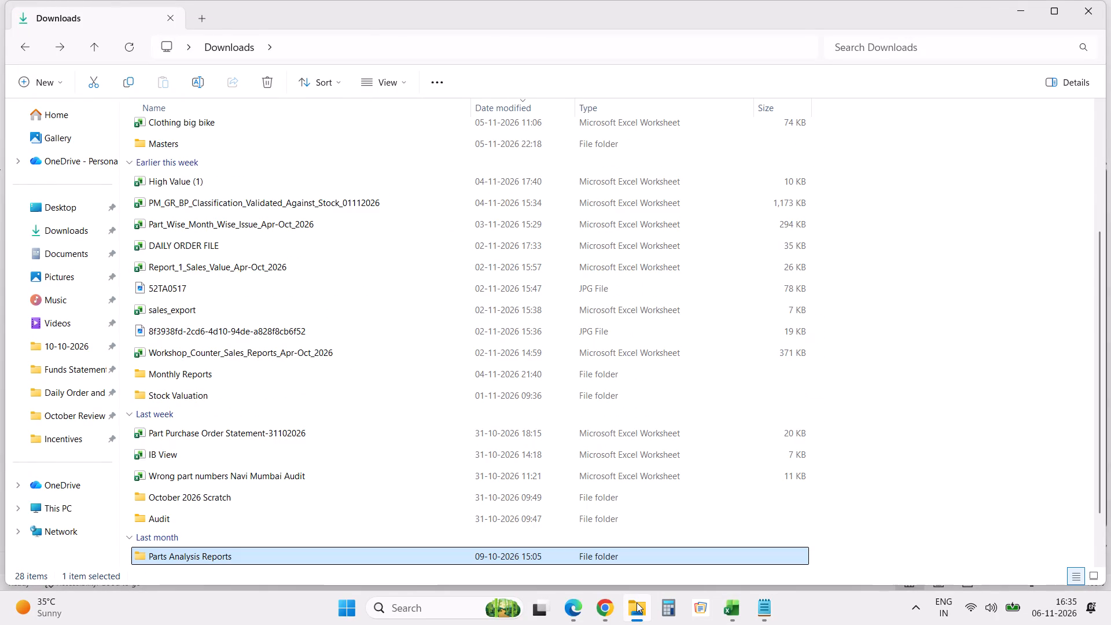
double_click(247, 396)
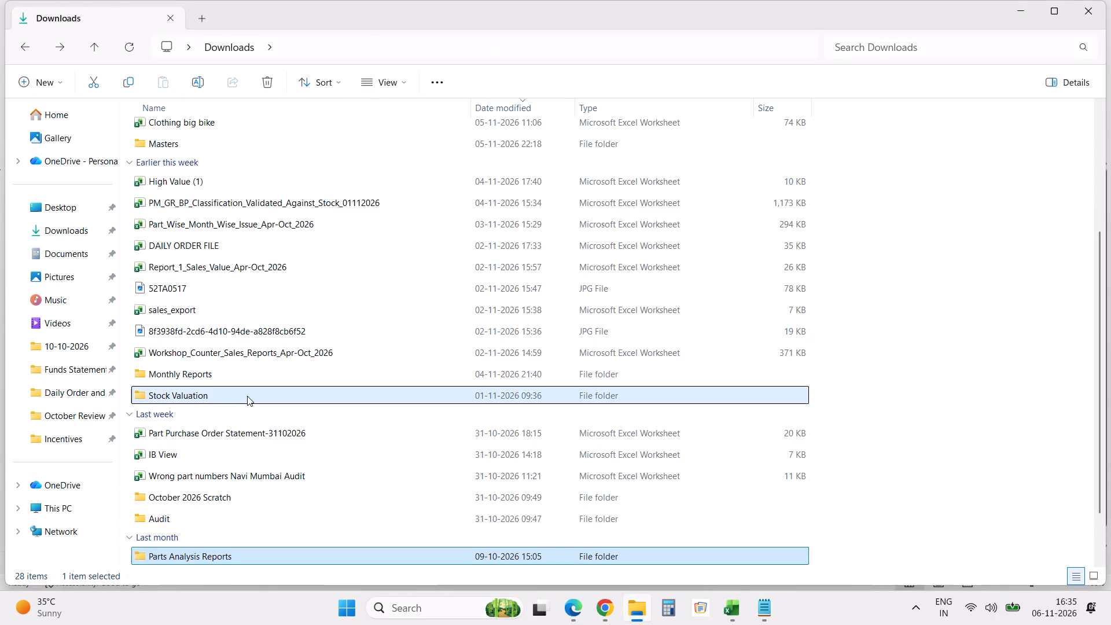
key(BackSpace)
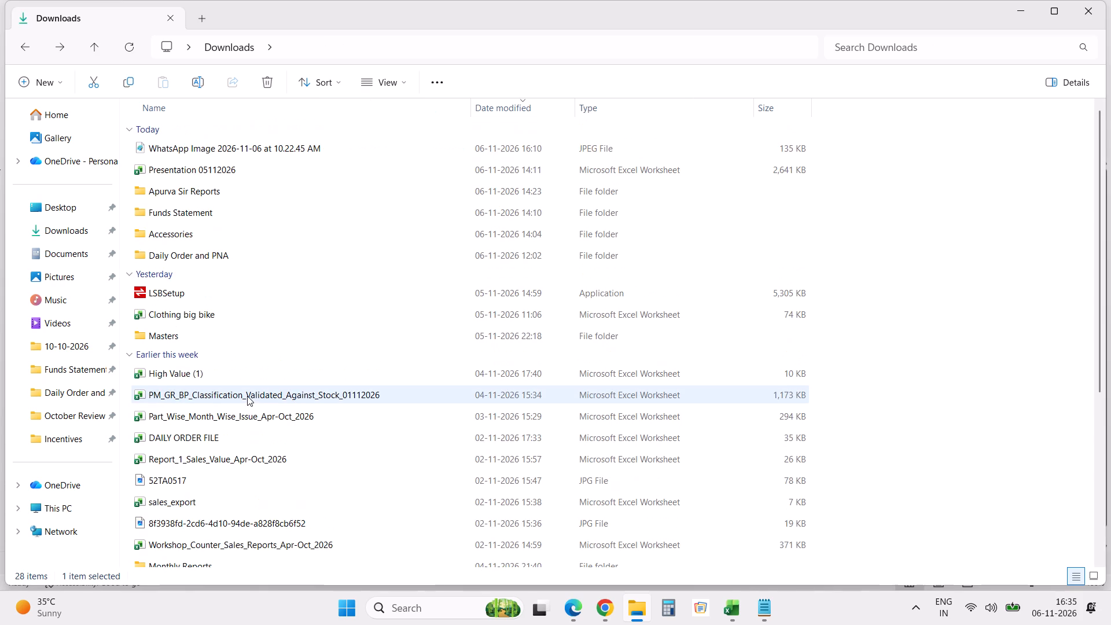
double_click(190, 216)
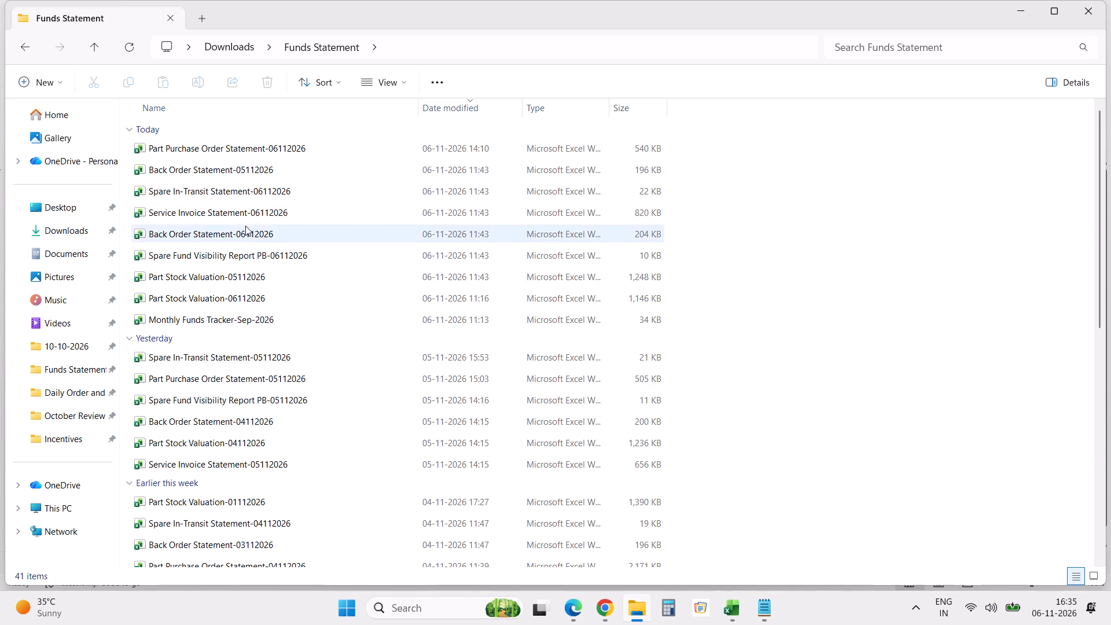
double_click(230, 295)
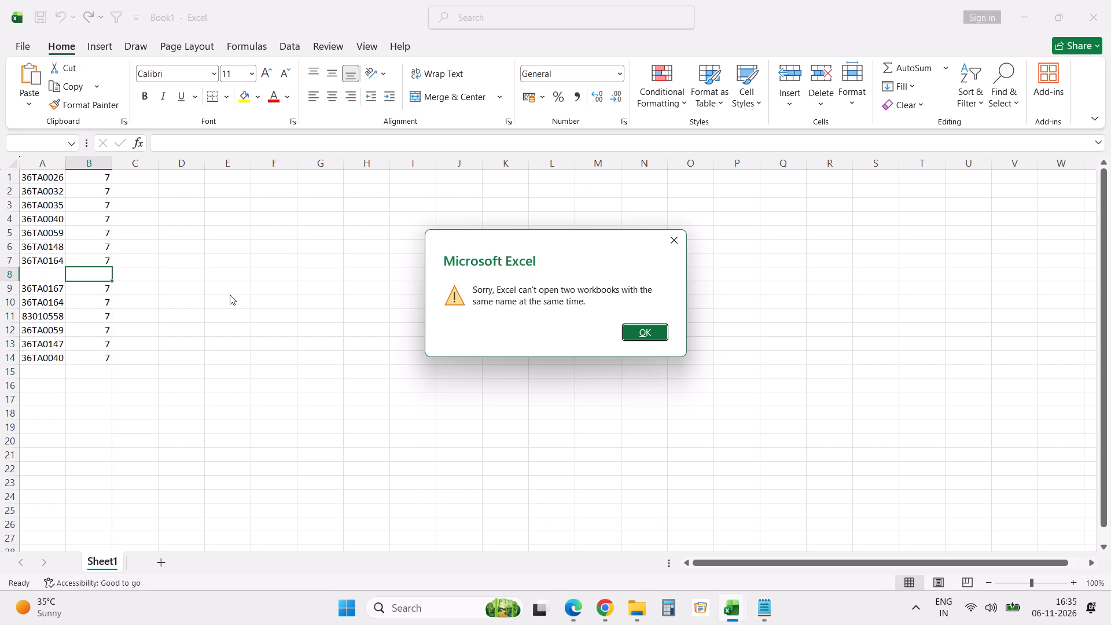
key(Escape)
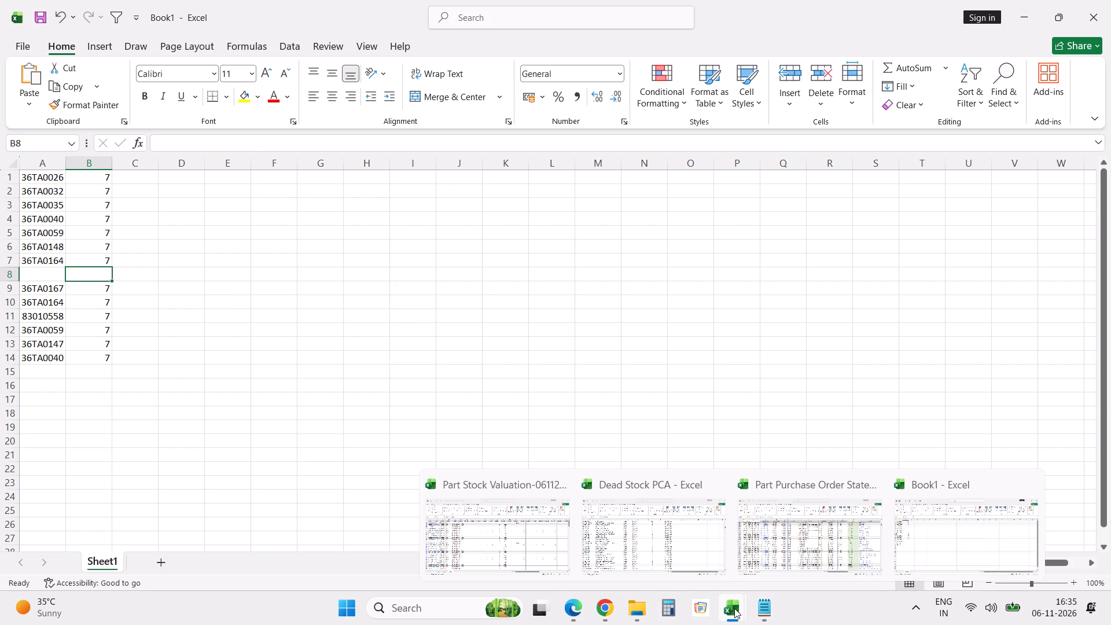
Switch to the already open Part Stock Valuation-06112026 workbook and remove the filter from Sheet2.
click(525, 529)
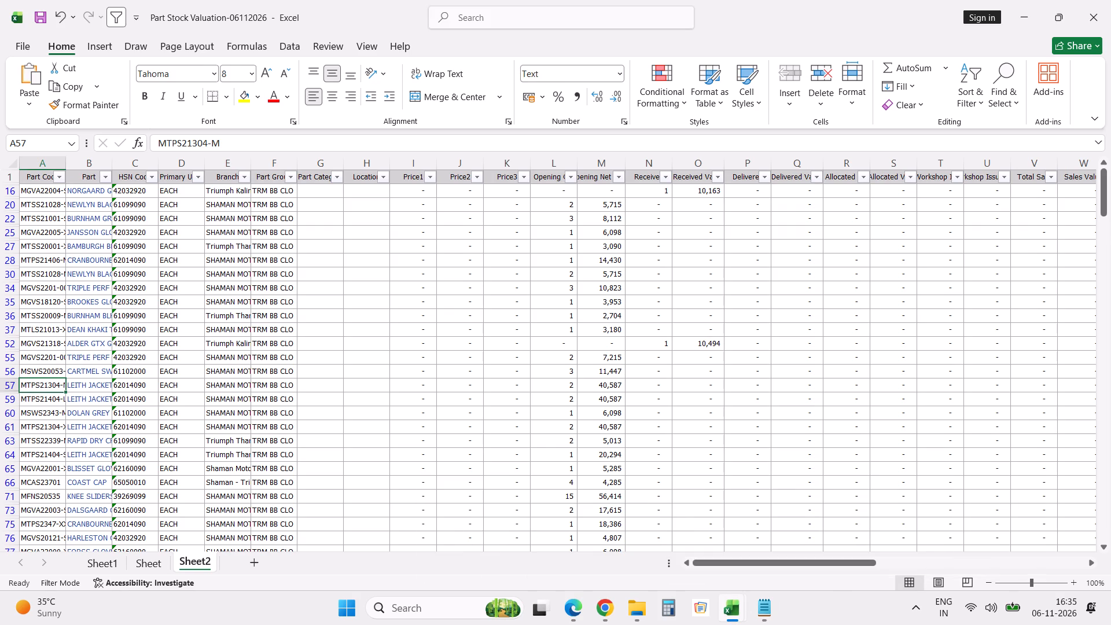
click(142, 573)
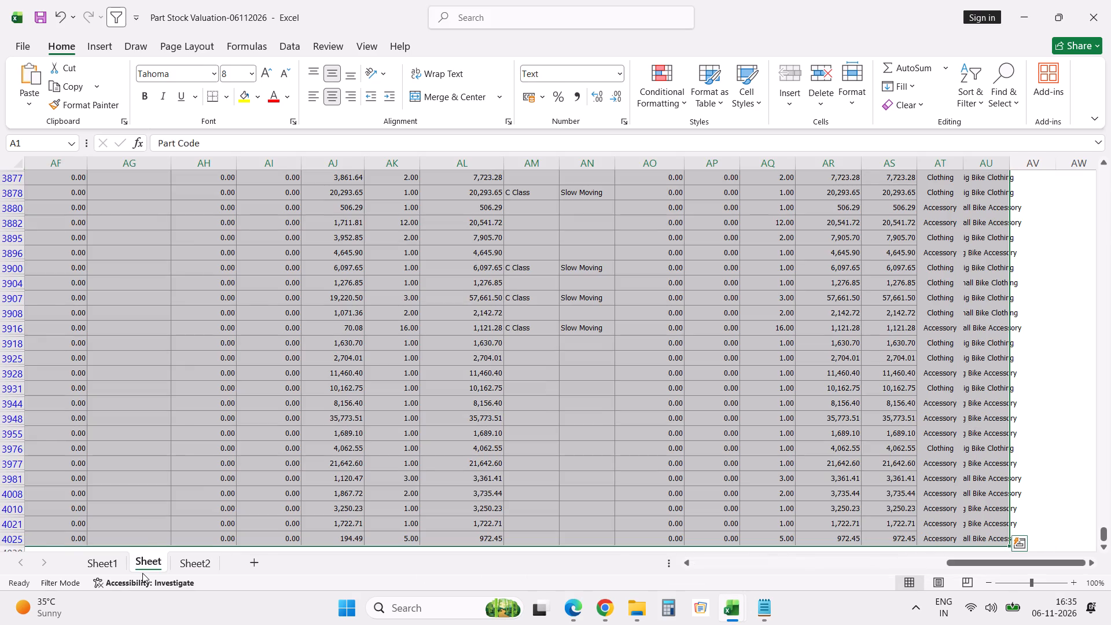
click(106, 567)
click(203, 562)
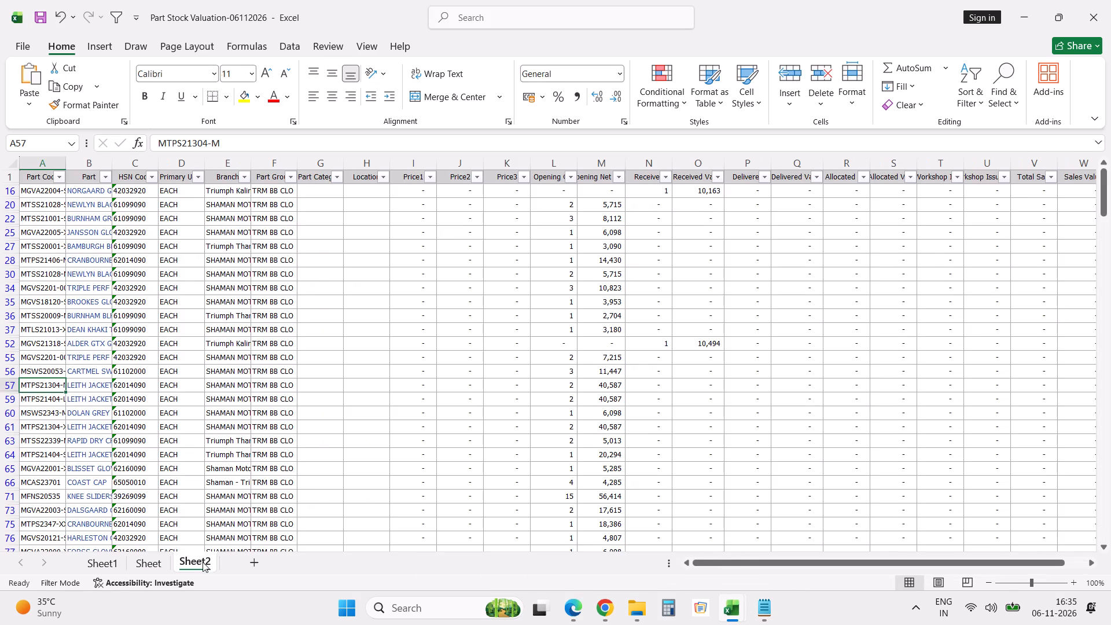
key(alt+d)
text(FF)
click(47, 177)
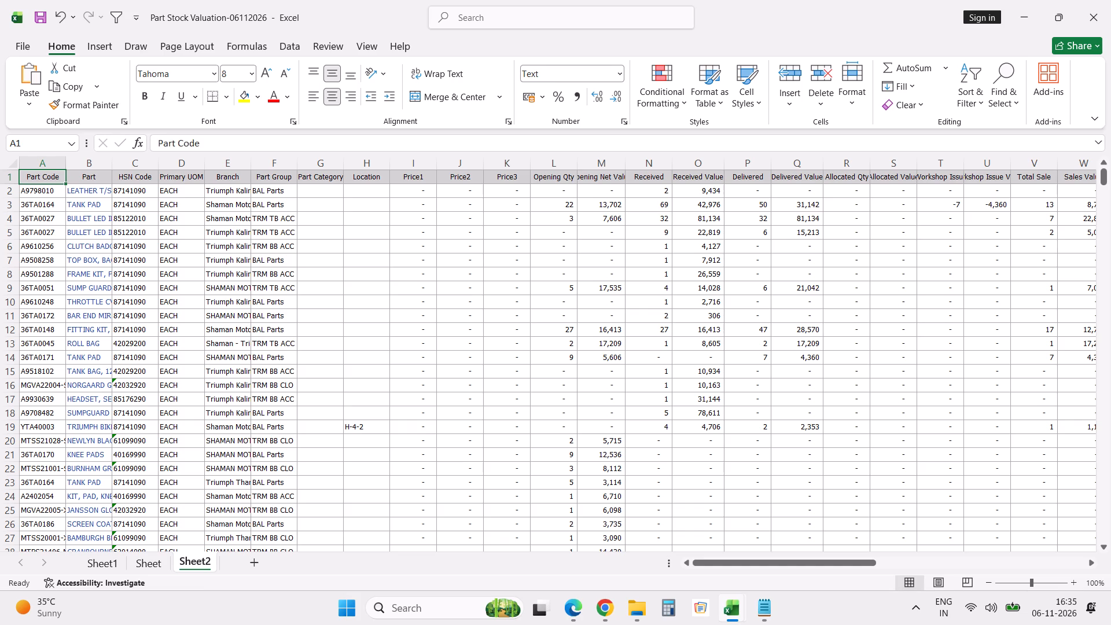
Remove the filter from the stock data on the worksheet named Sheet.
click(113, 558)
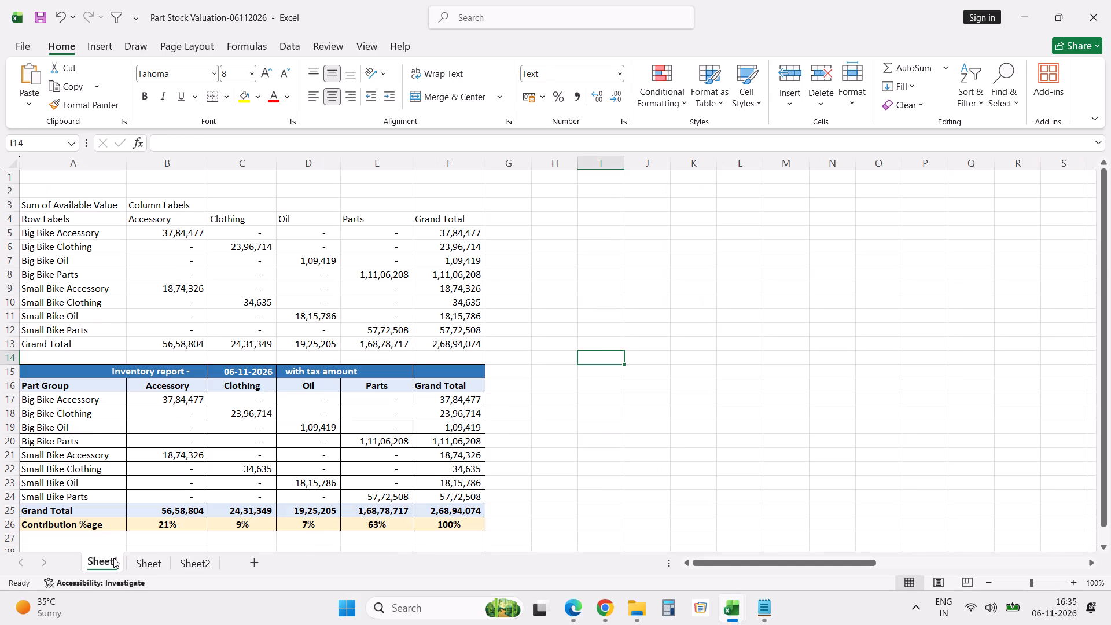
click(142, 565)
text(DFF)
click(61, 400)
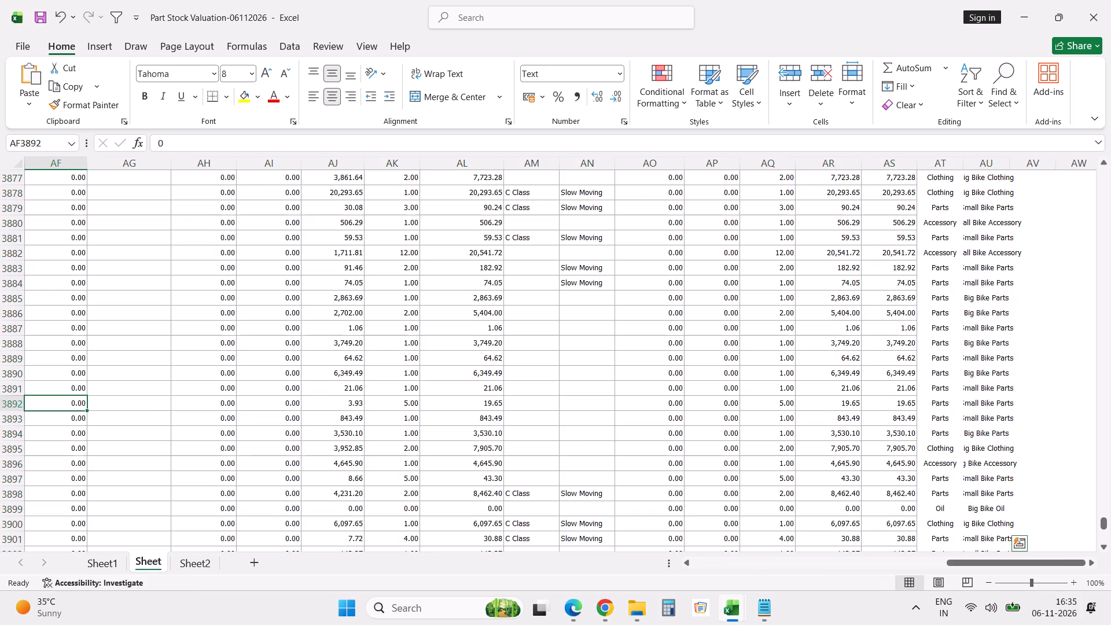
Create a PivotTable on a new worksheet from the full data range $A$1:$AU$4029 of the worksheet named Sheet.
key(ctrl+Down)
key(Down)
key(Up)
key(Up)
key(ctrl+Up)
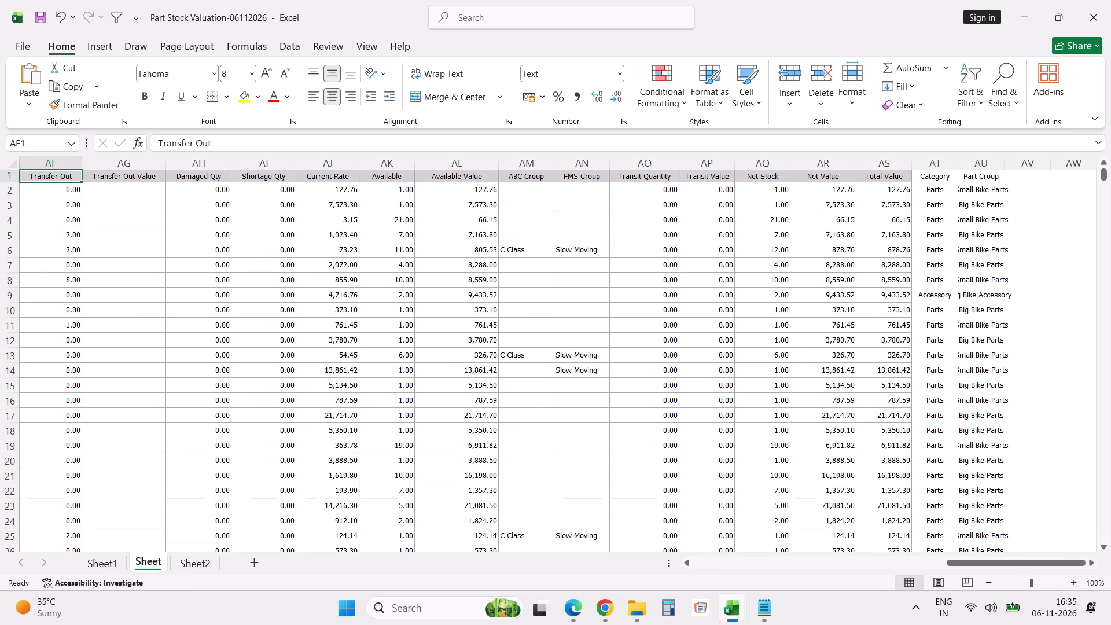
key(ctrl+Left)
key(Left)
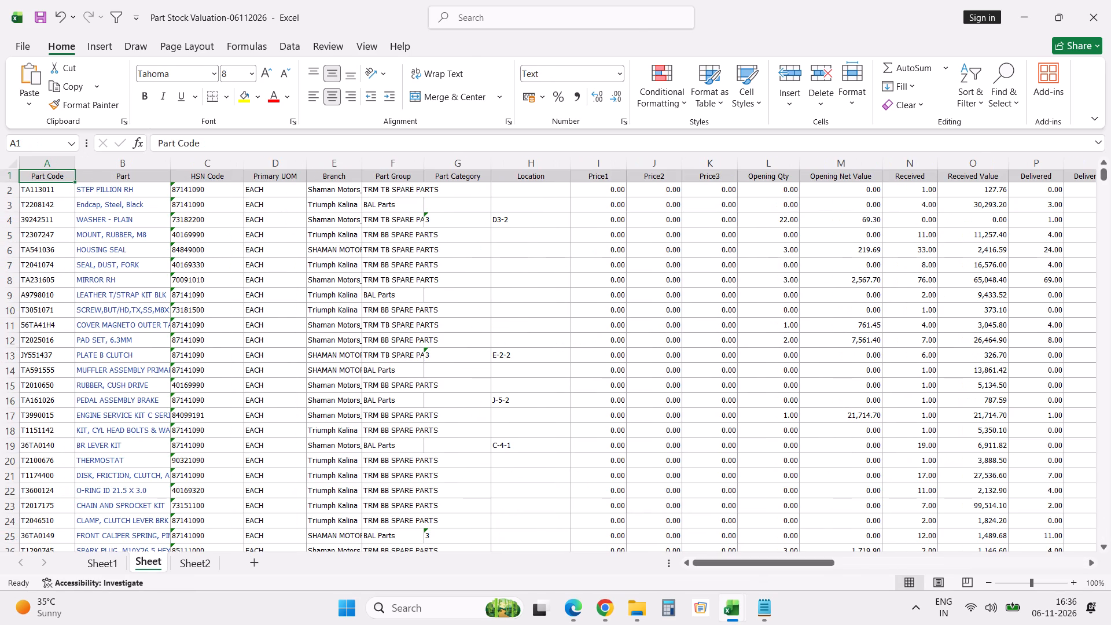
key(alt+d)
text(PN)
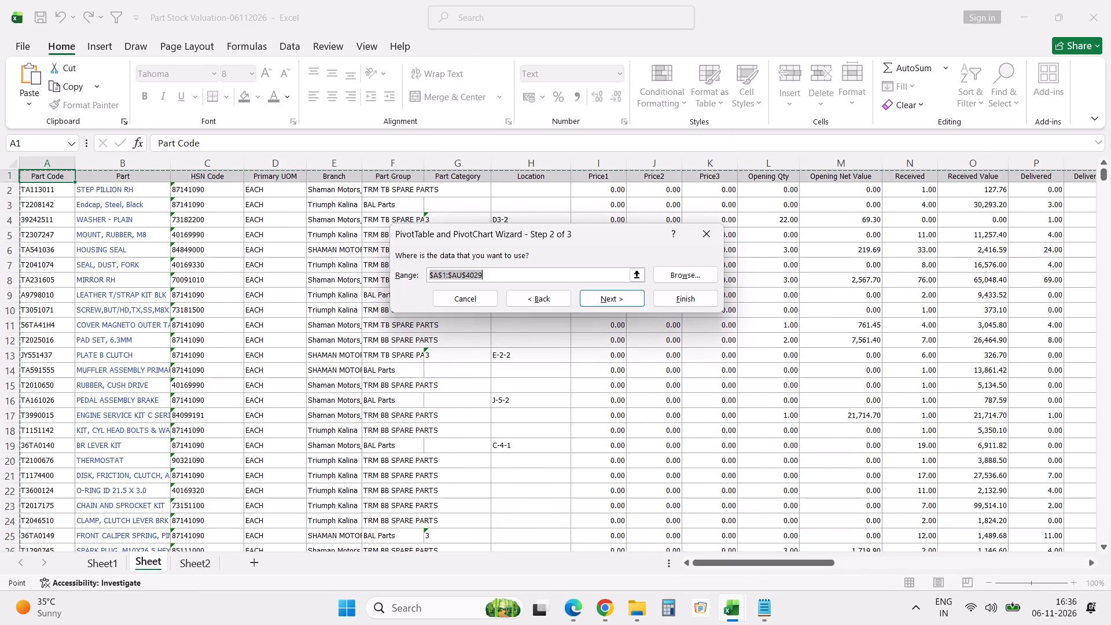
click(687, 304)
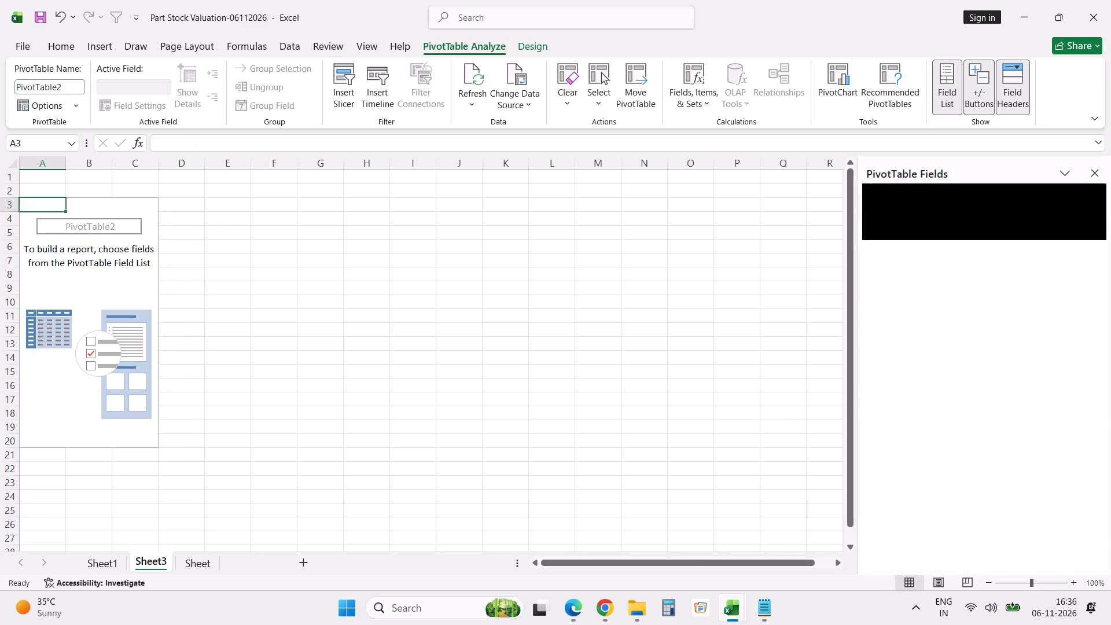
Lay out the PivotTable with Part Code and Part as rows and Branch as columns.
drag(1097, 266, 1101, 358)
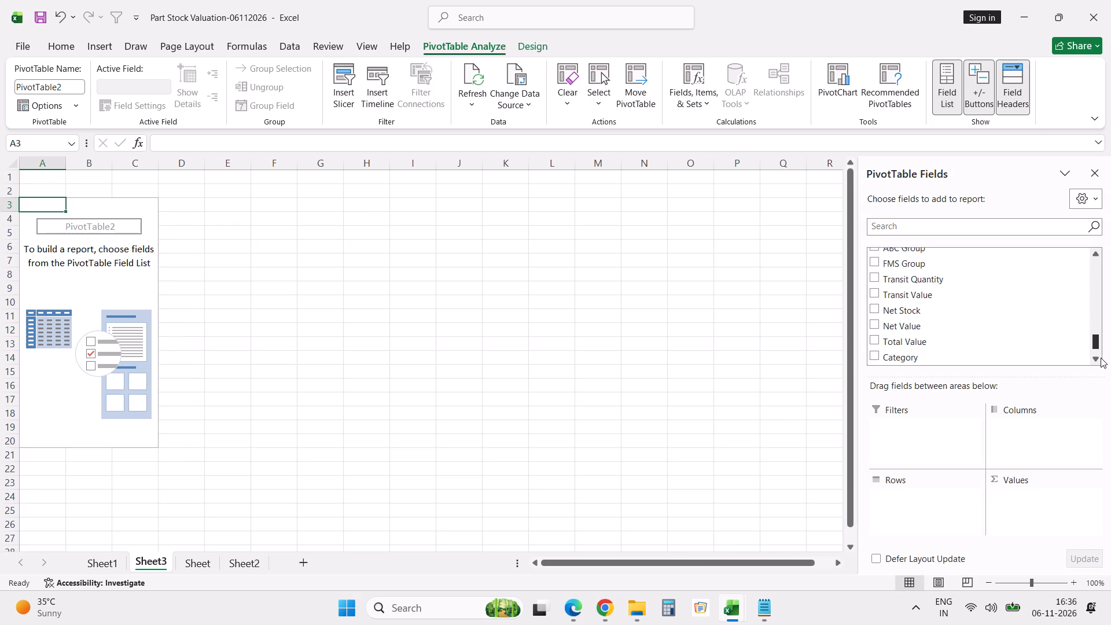
drag(1101, 358, 1101, 360)
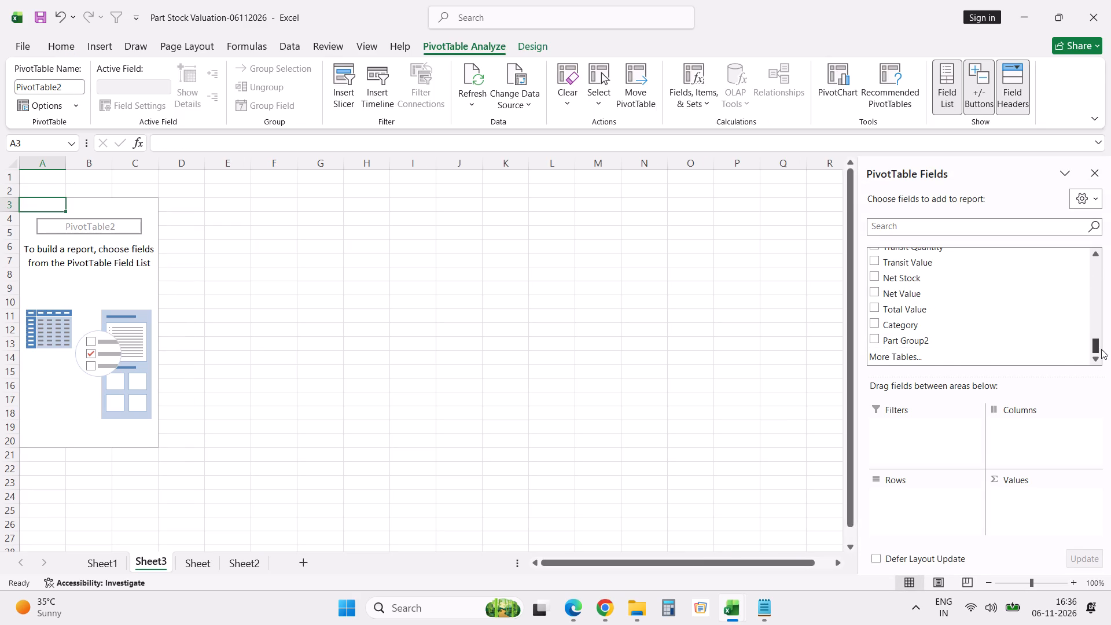
drag(1099, 345, 1095, 247)
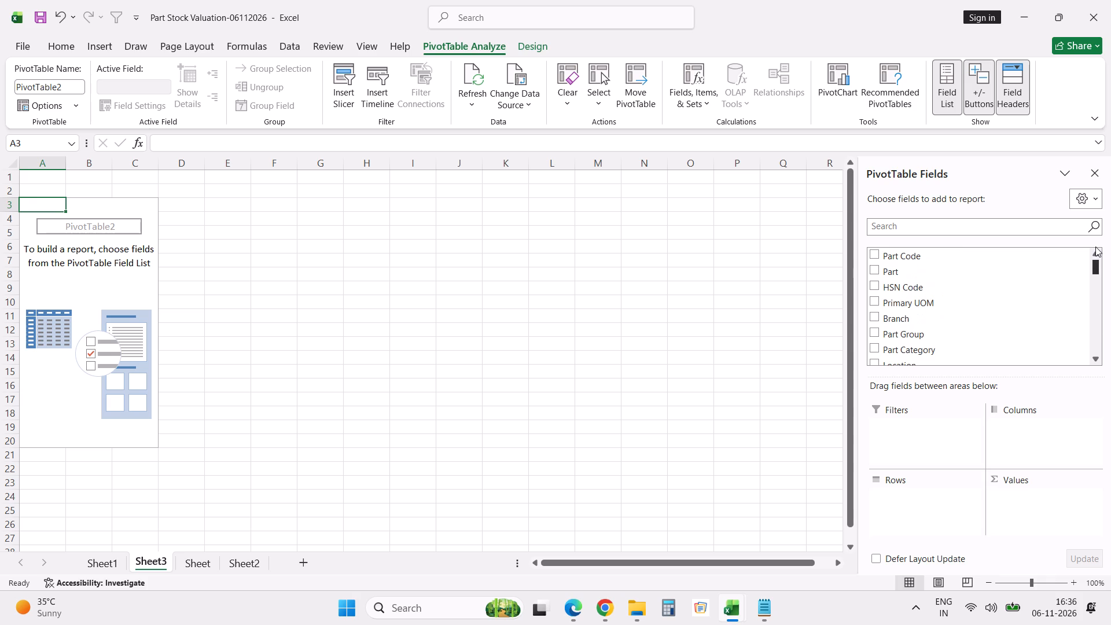
drag(1095, 247, 1095, 246)
drag(907, 255, 897, 420)
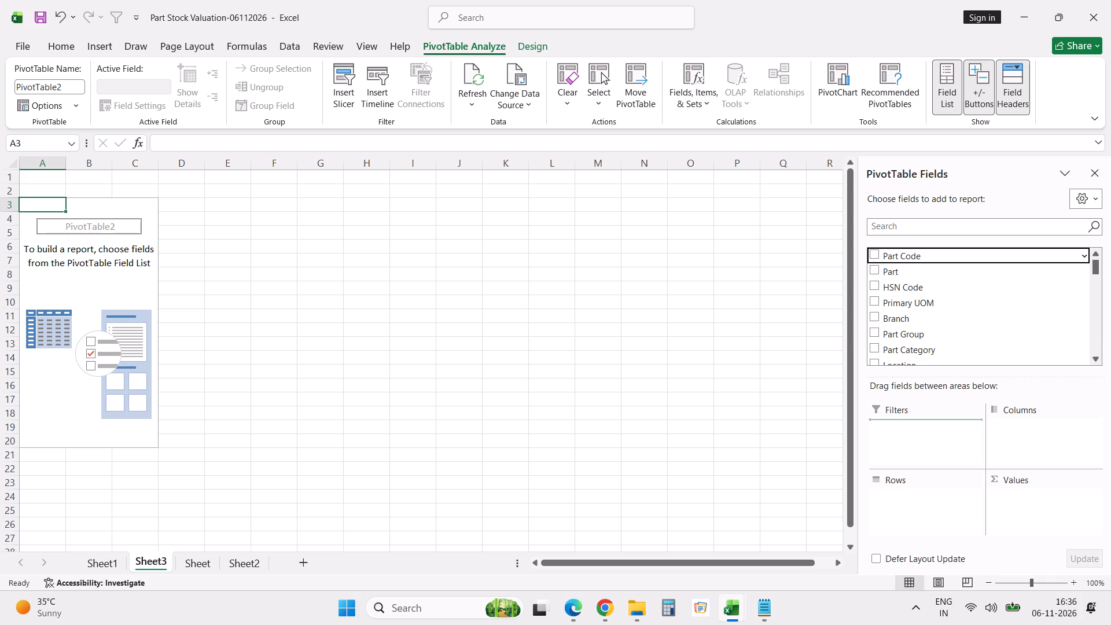
drag(897, 420, 882, 233)
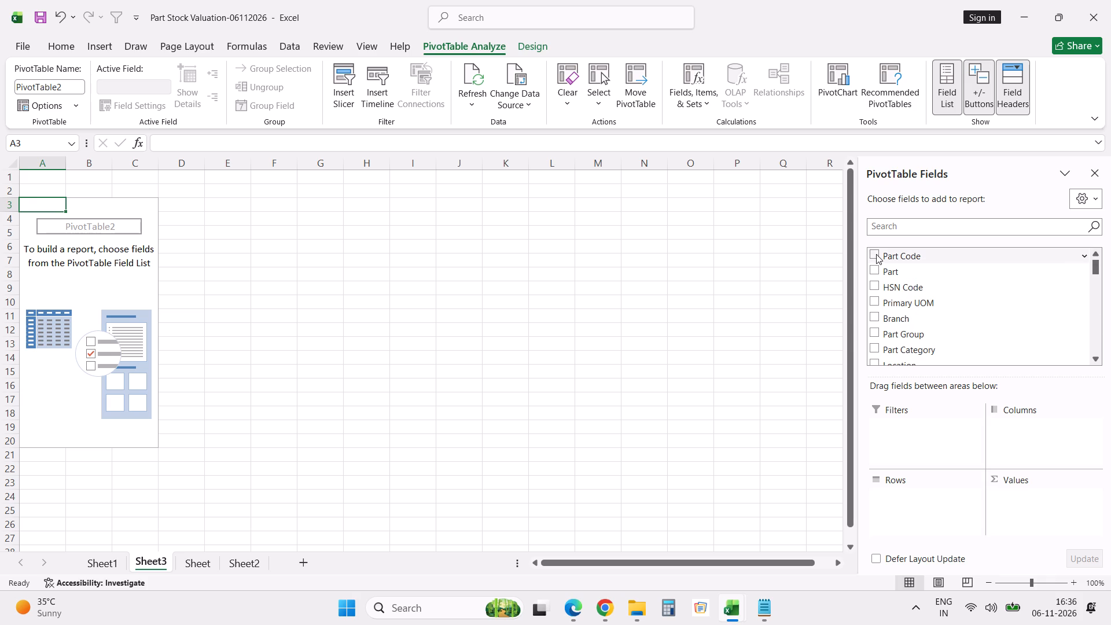
click(876, 253)
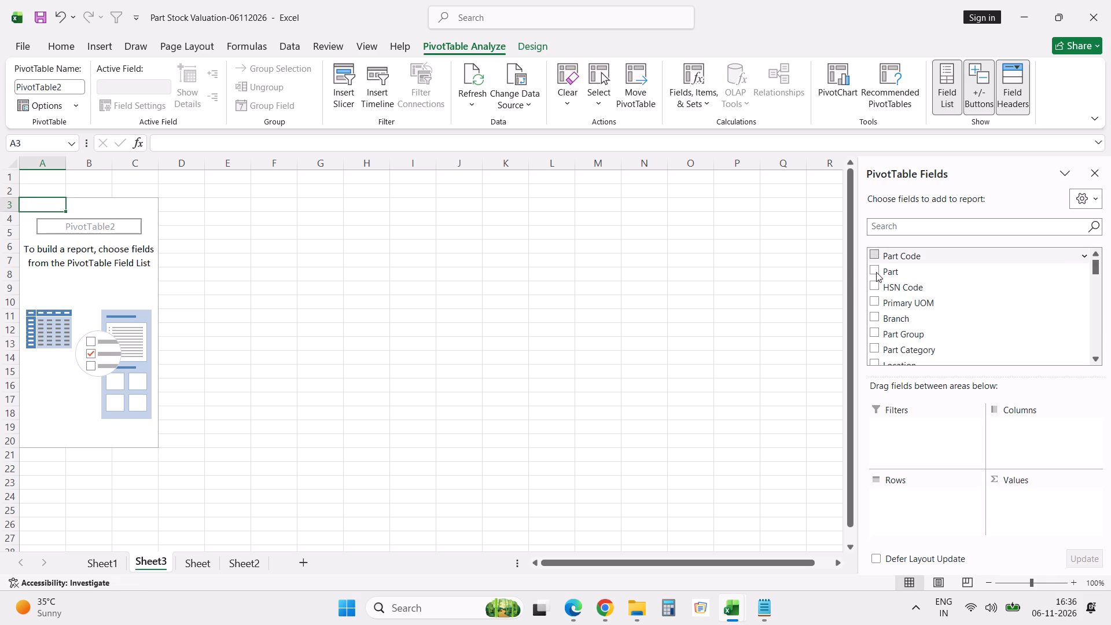
click(875, 255)
click(875, 253)
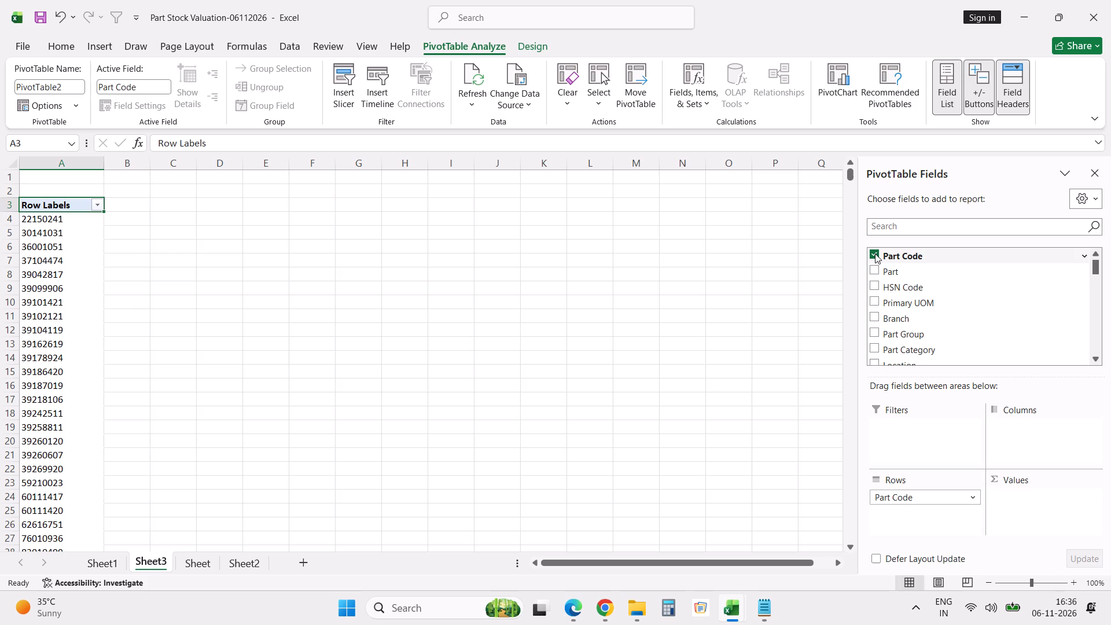
click(874, 270)
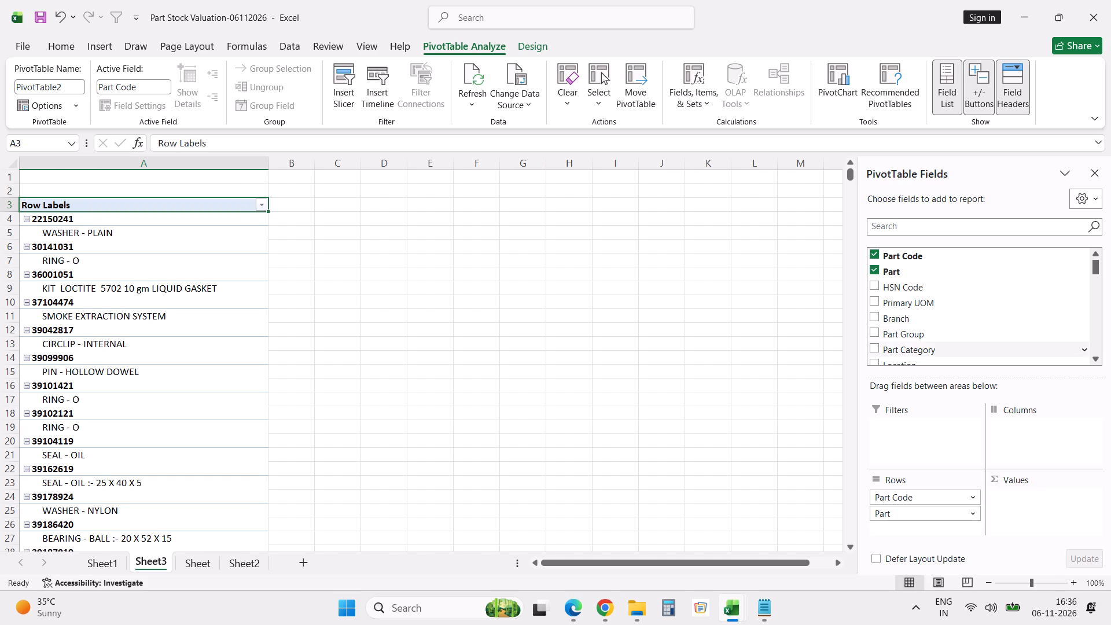
drag(902, 322, 1040, 433)
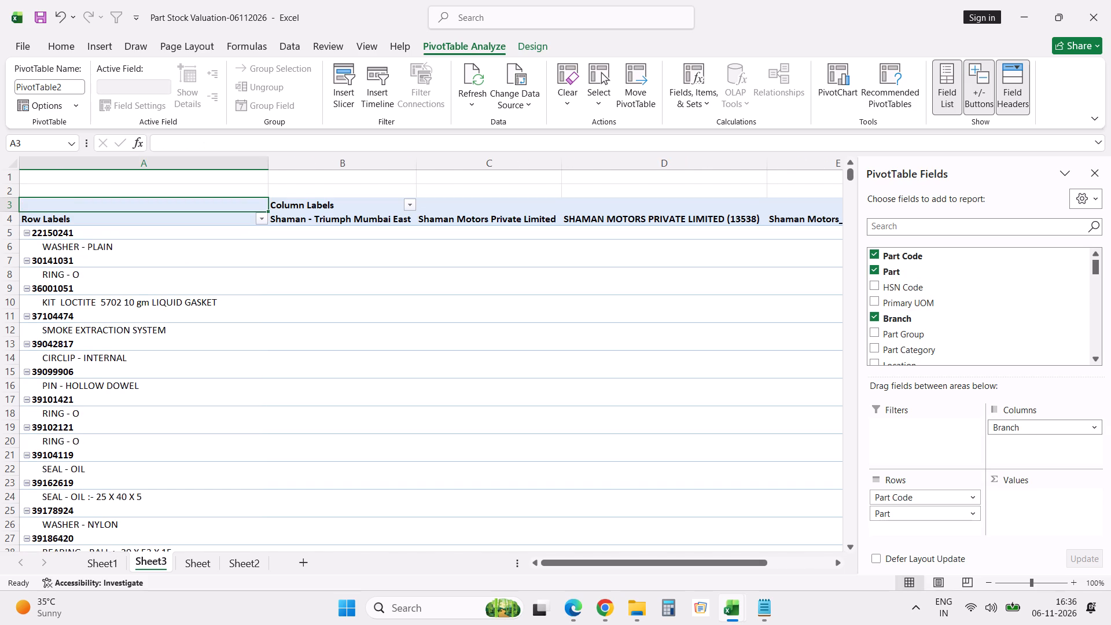
Add the Available field to the PivotTable's values as a sum.
click(1095, 358)
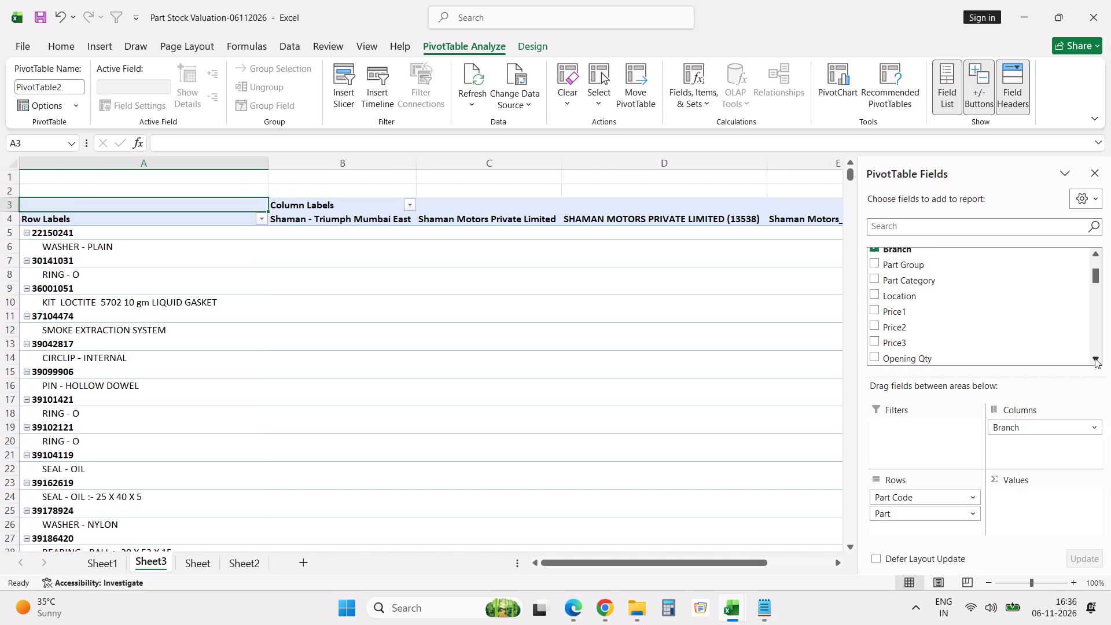
triple_click(1095, 358)
double_click(1095, 358)
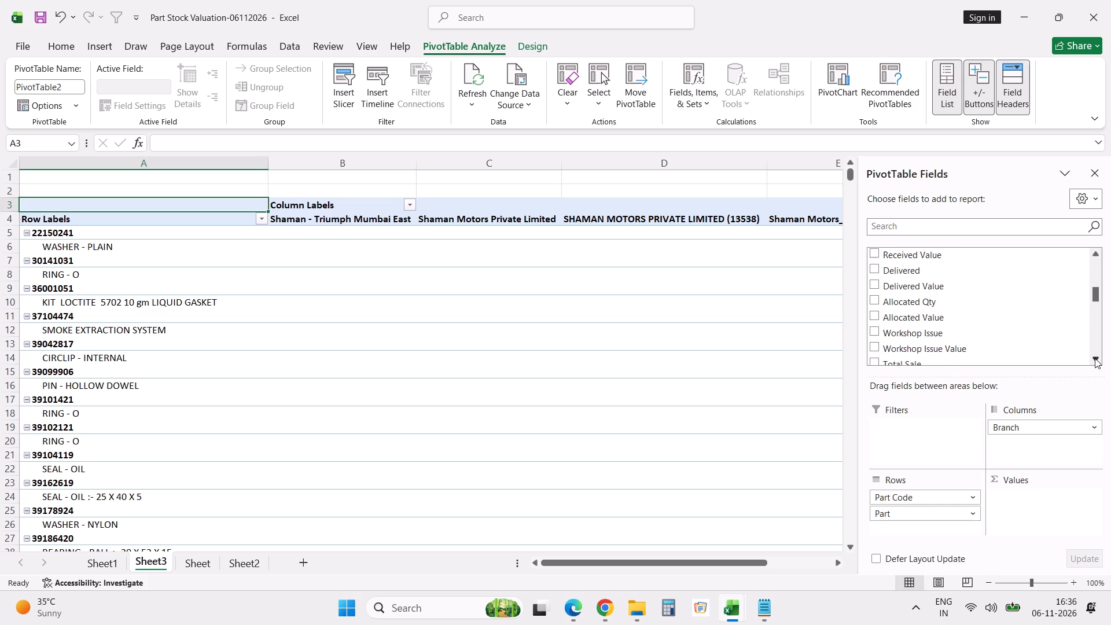
click(1095, 358)
click(1095, 358)
triple_click(1095, 358)
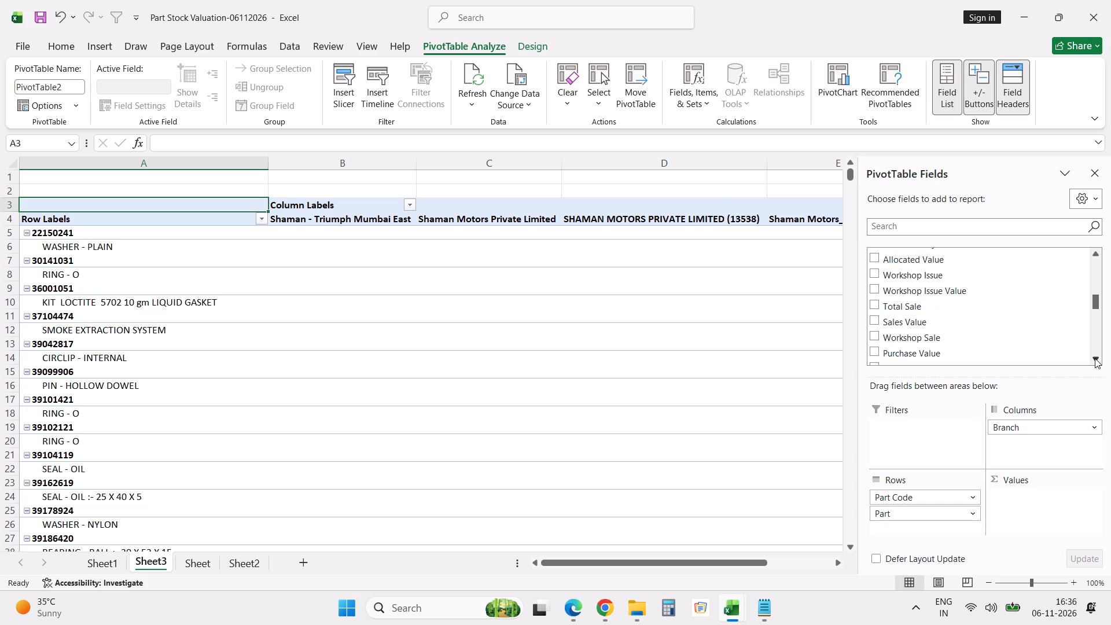
triple_click(1095, 358)
triple_click(1095, 358)
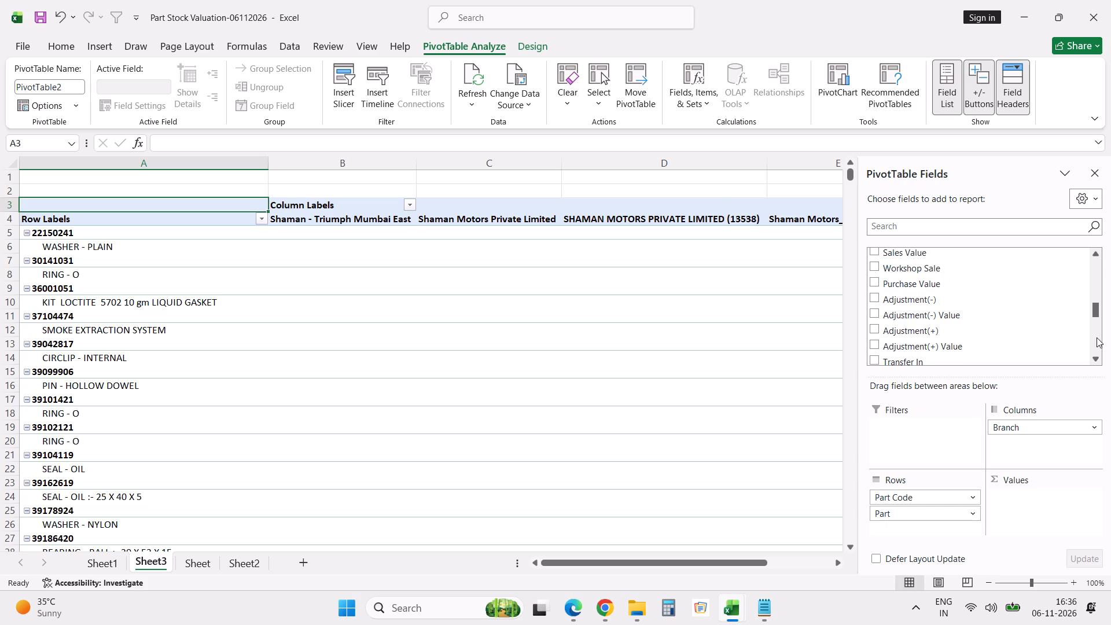
triple_click(1097, 360)
triple_click(1097, 360)
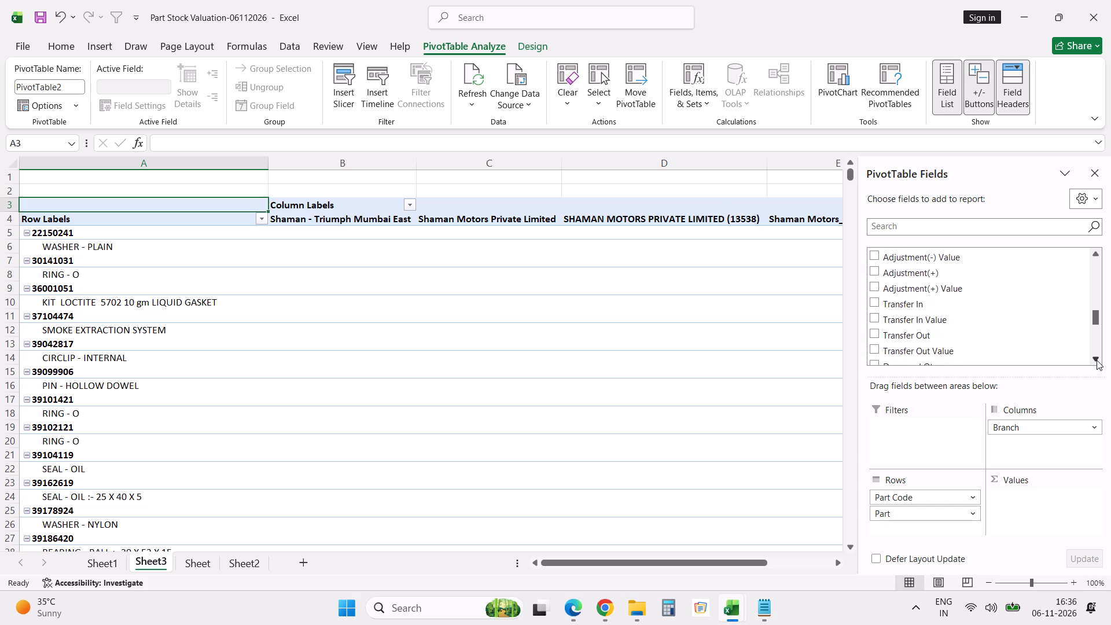
triple_click(1097, 360)
triple_click(1097, 360)
click(1097, 360)
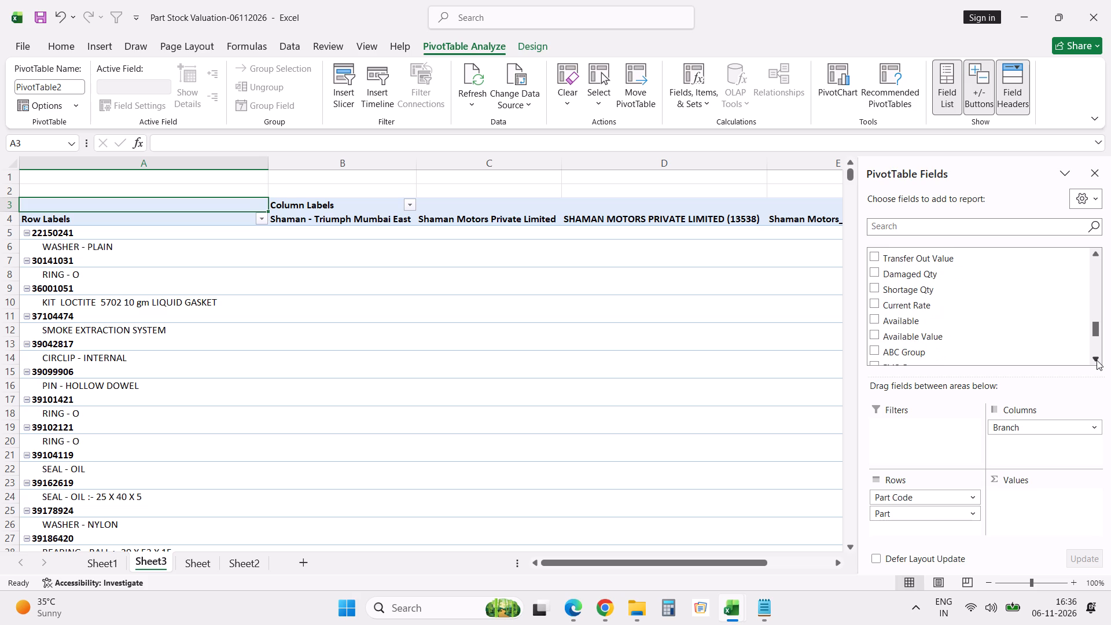
drag(899, 321, 1051, 523)
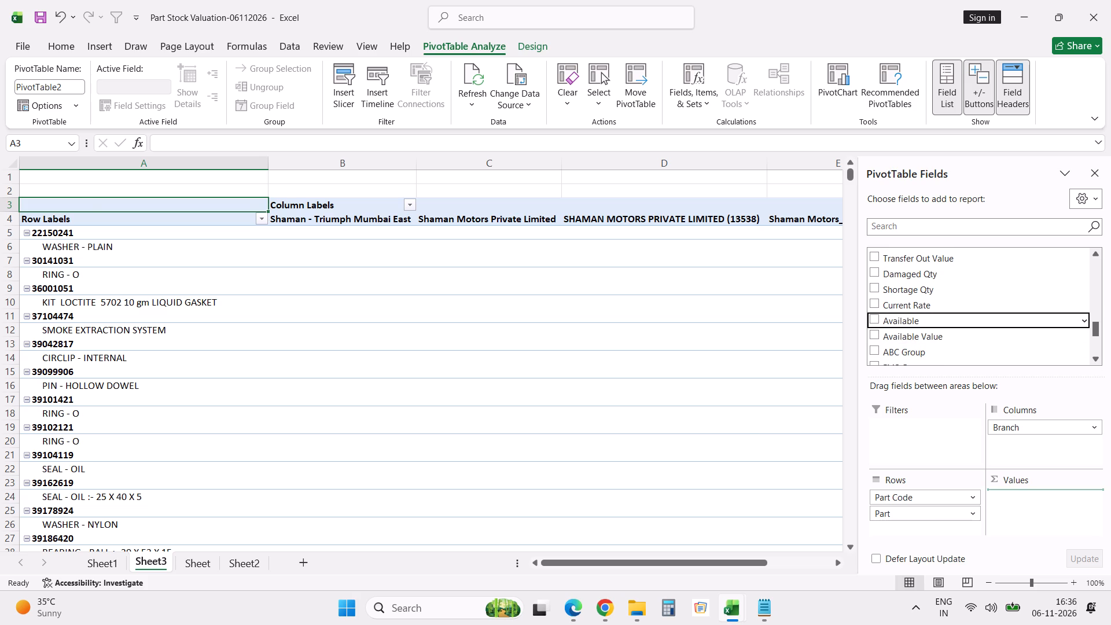
drag(1051, 523, 1048, 516)
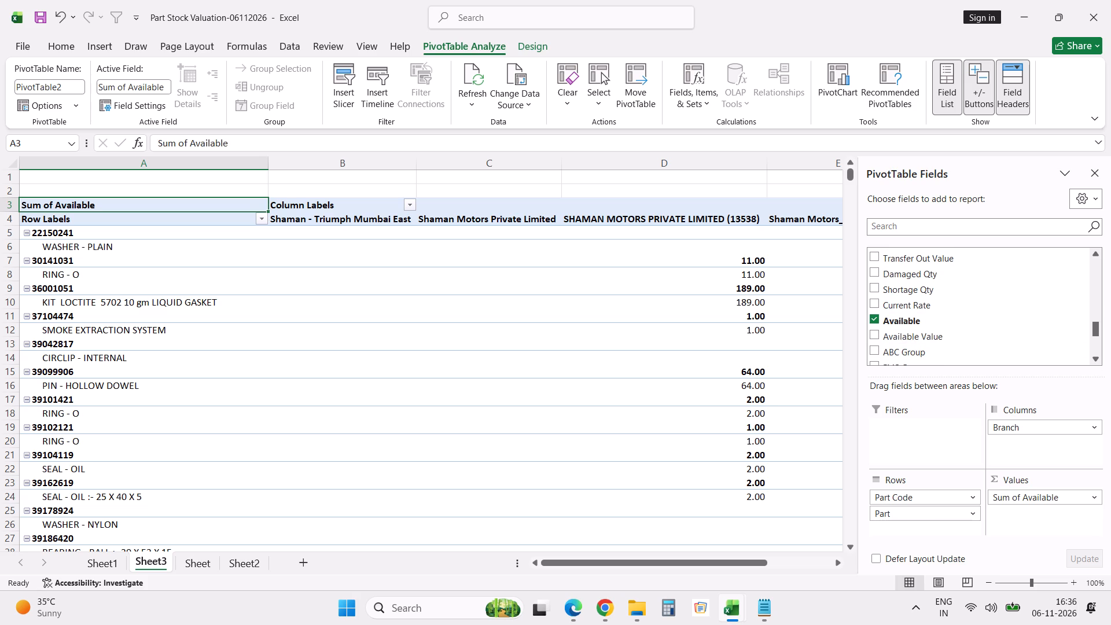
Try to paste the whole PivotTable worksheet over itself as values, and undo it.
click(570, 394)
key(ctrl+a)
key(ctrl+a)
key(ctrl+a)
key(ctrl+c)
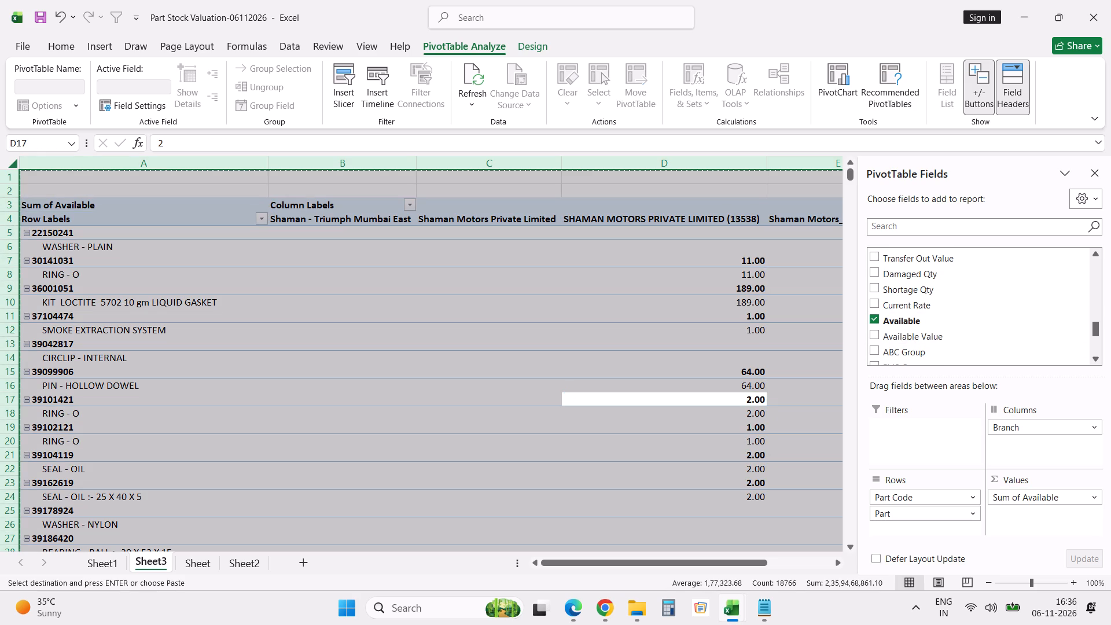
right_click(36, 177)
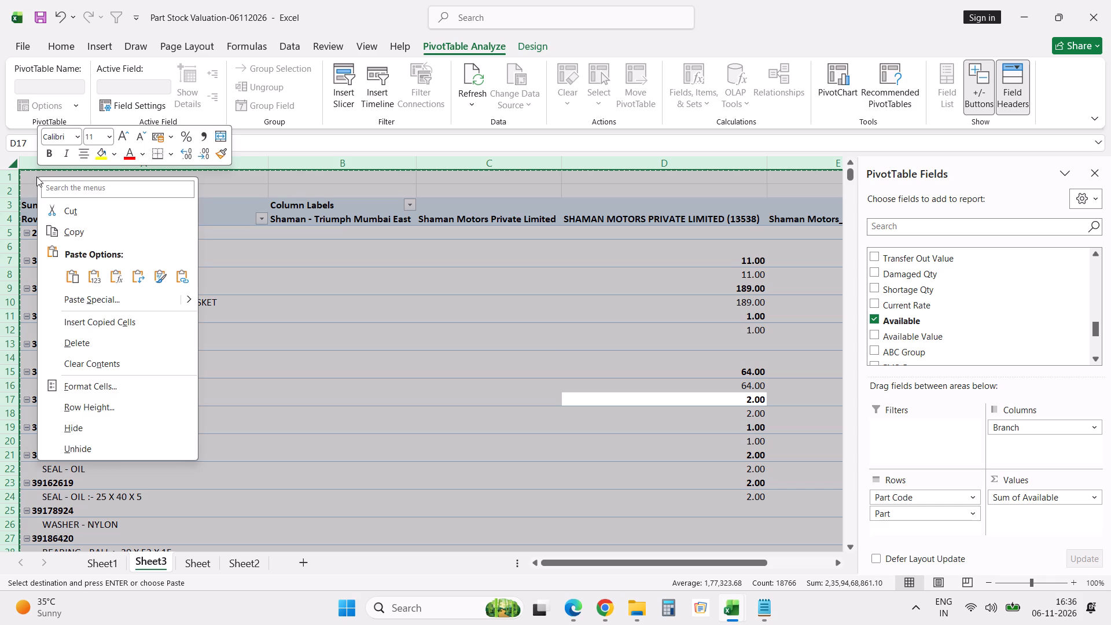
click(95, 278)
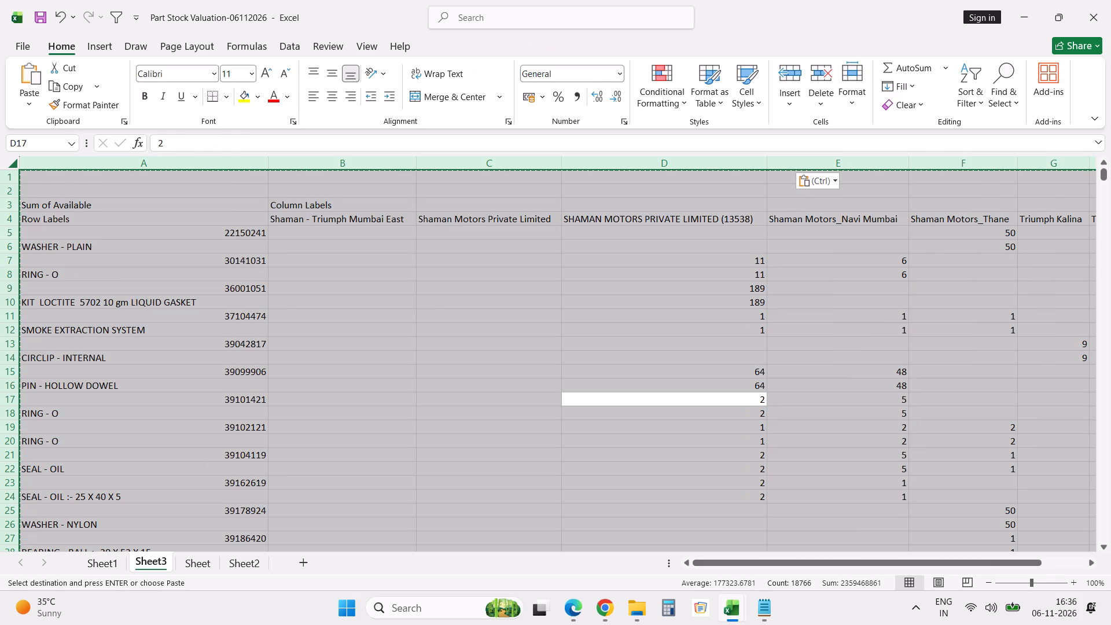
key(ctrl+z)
Switch the PivotTable's report layout to tabular form.
click(95, 278)
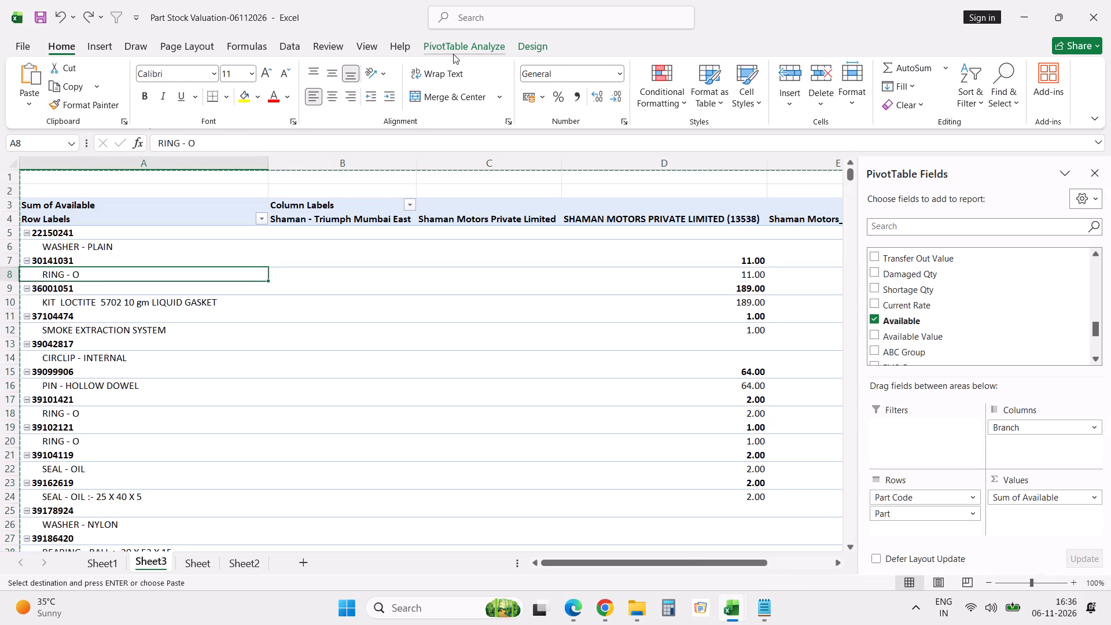
click(524, 45)
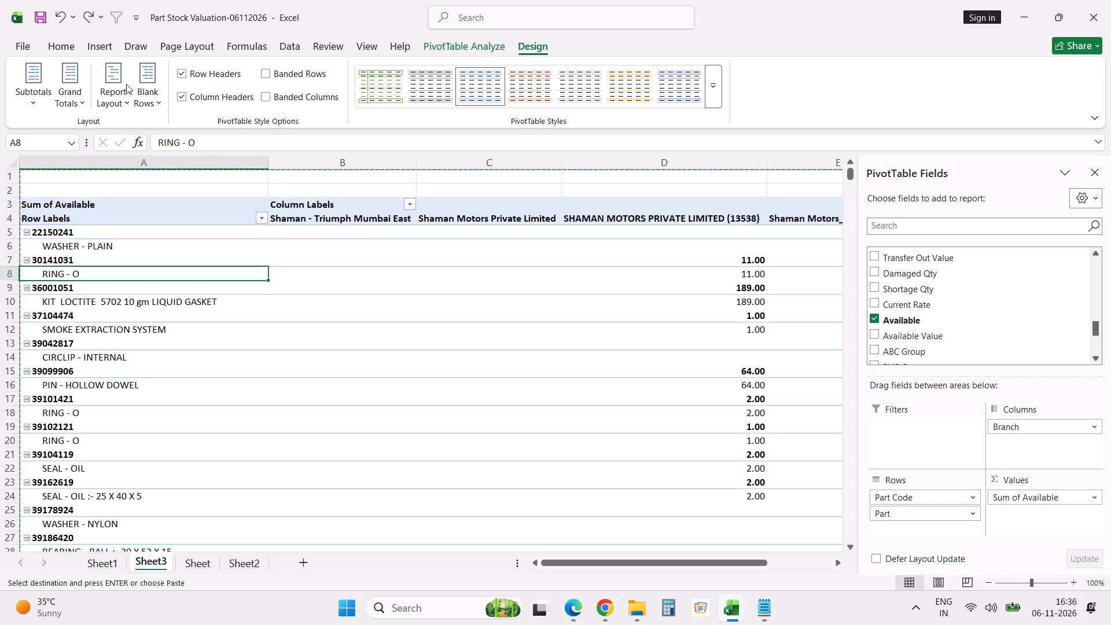
click(127, 100)
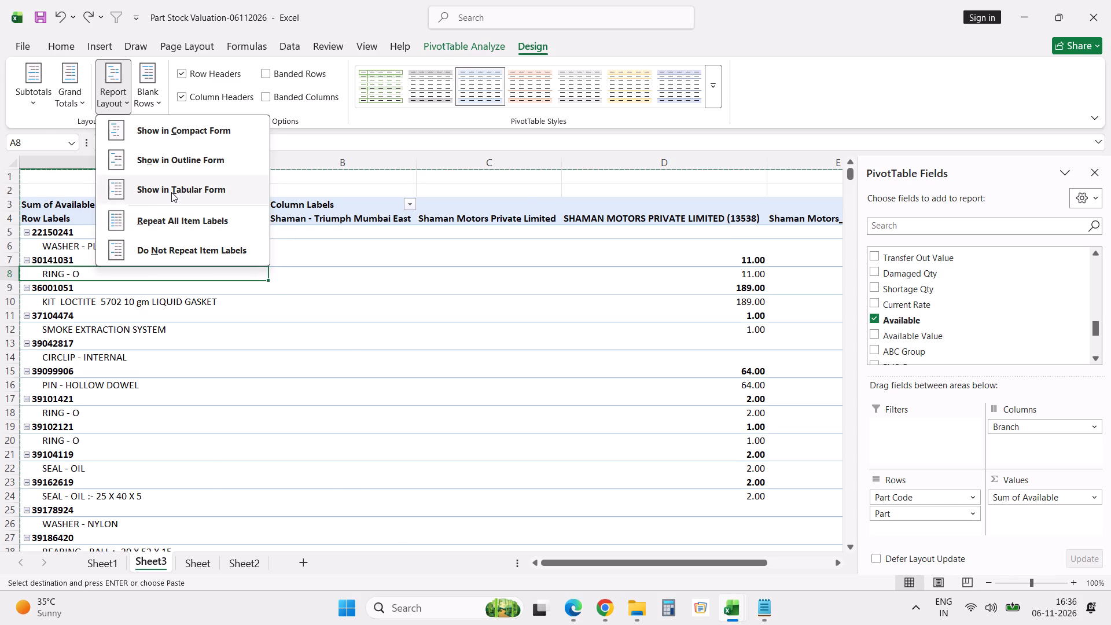
click(171, 192)
Remove the Part Code subtotals from the PivotTable.
click(231, 261)
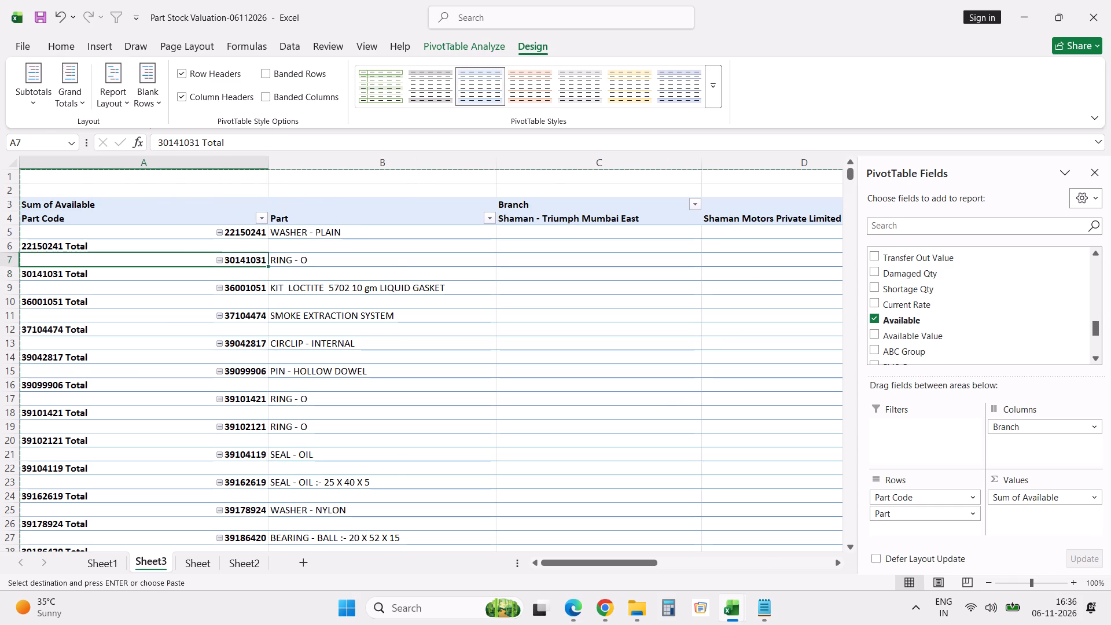
right_click(231, 261)
click(333, 400)
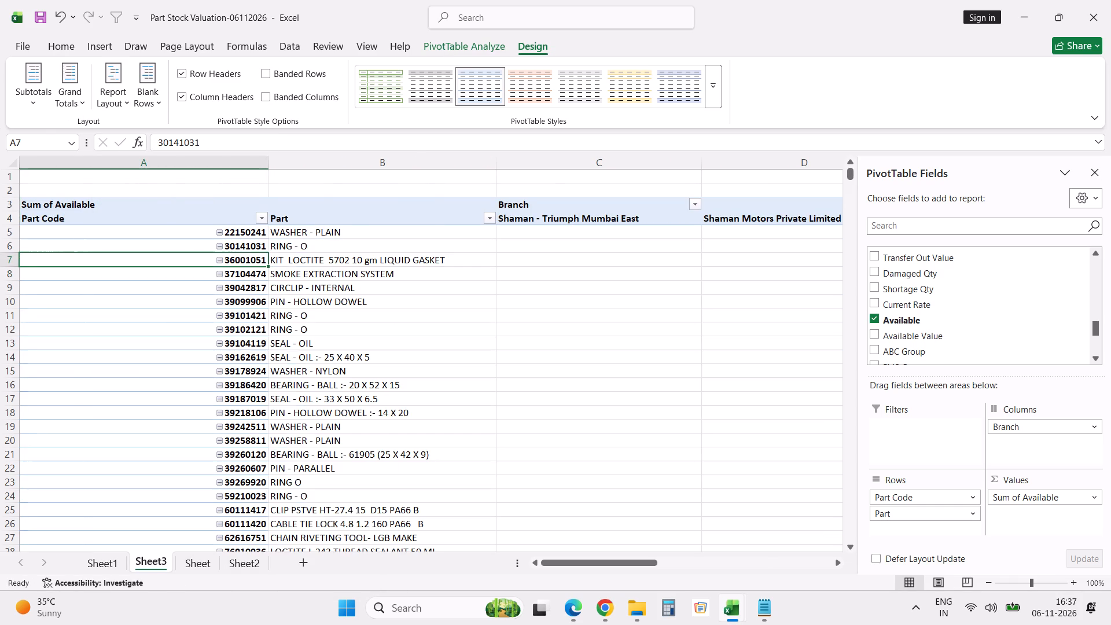
Copy all of Sheet3 and paste it in place as values only, replacing the PivotTable with static data.
key(ctrl+a)
key(ctrl+a)
key(ctrl+a)
key(ctrl+c)
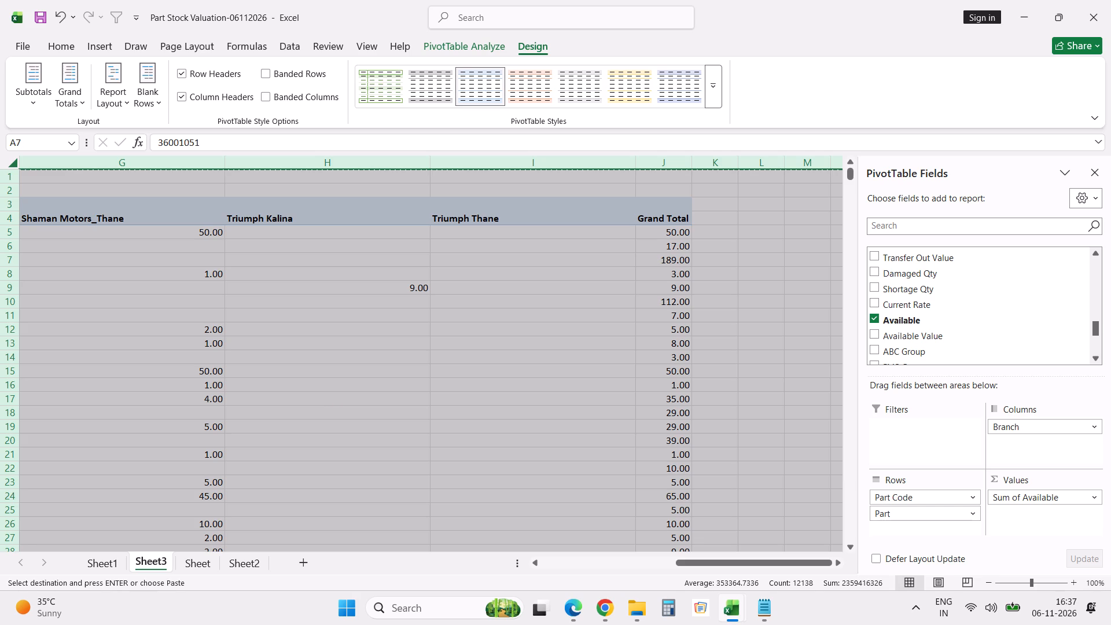
right_click(51, 179)
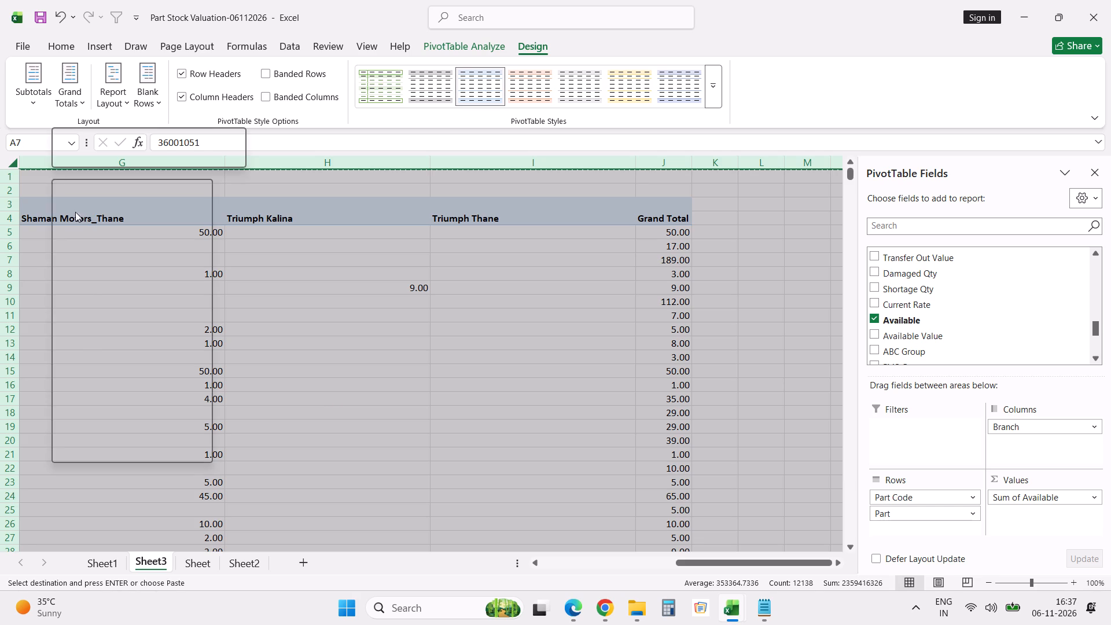
click(109, 278)
click(109, 278)
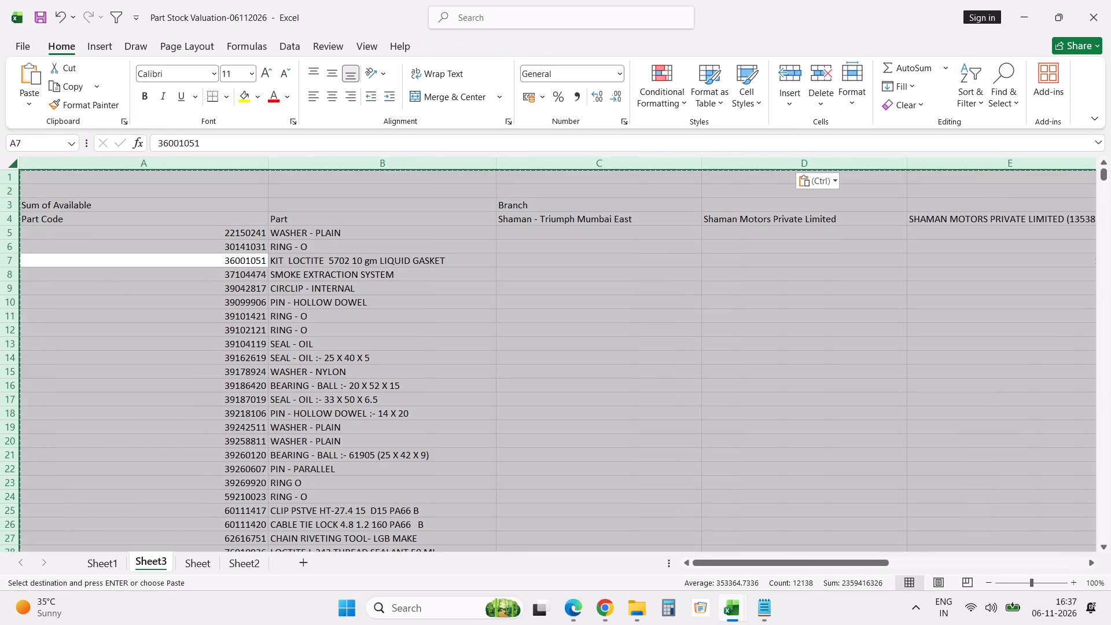
Narrow columns A through I on Sheet3 so the part details and all branch columns fit closely together.
drag(267, 161, 116, 171)
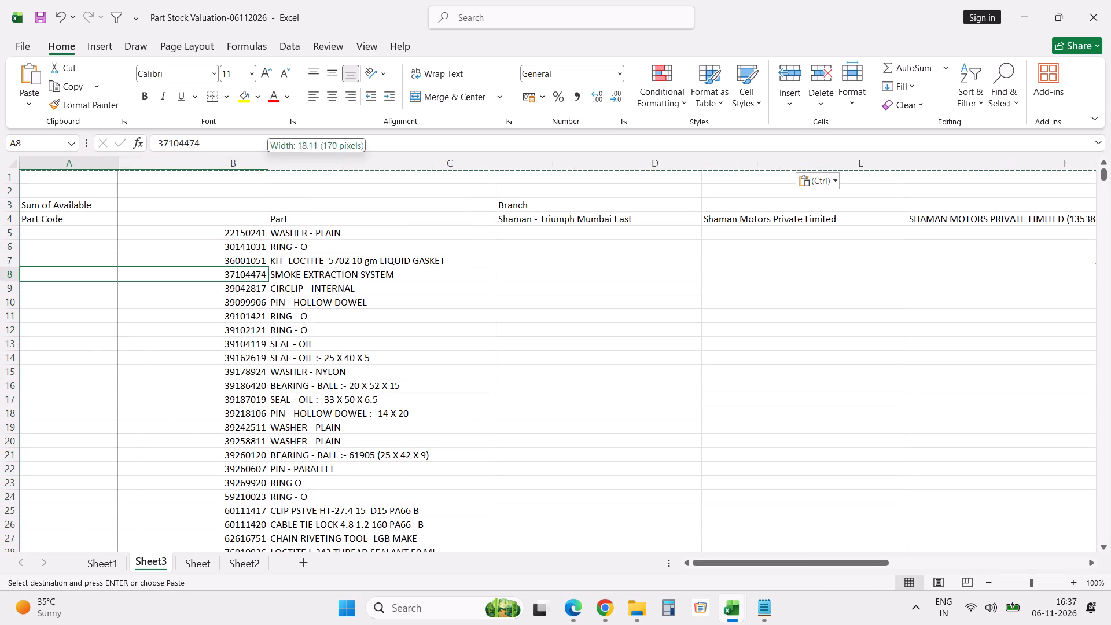
drag(116, 171, 98, 172)
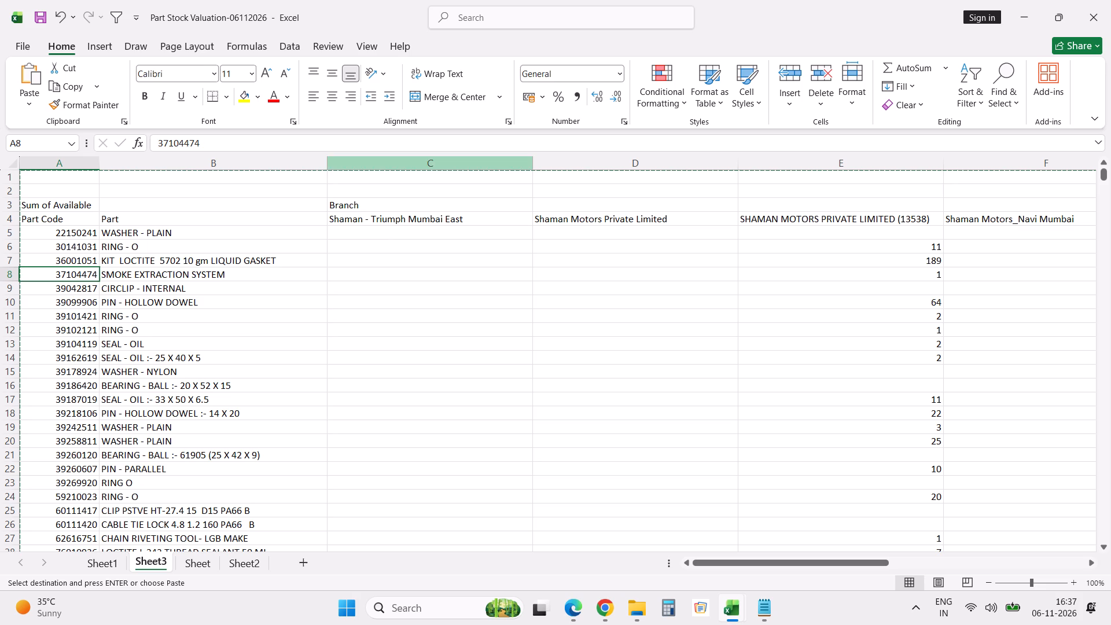
drag(326, 163, 262, 156)
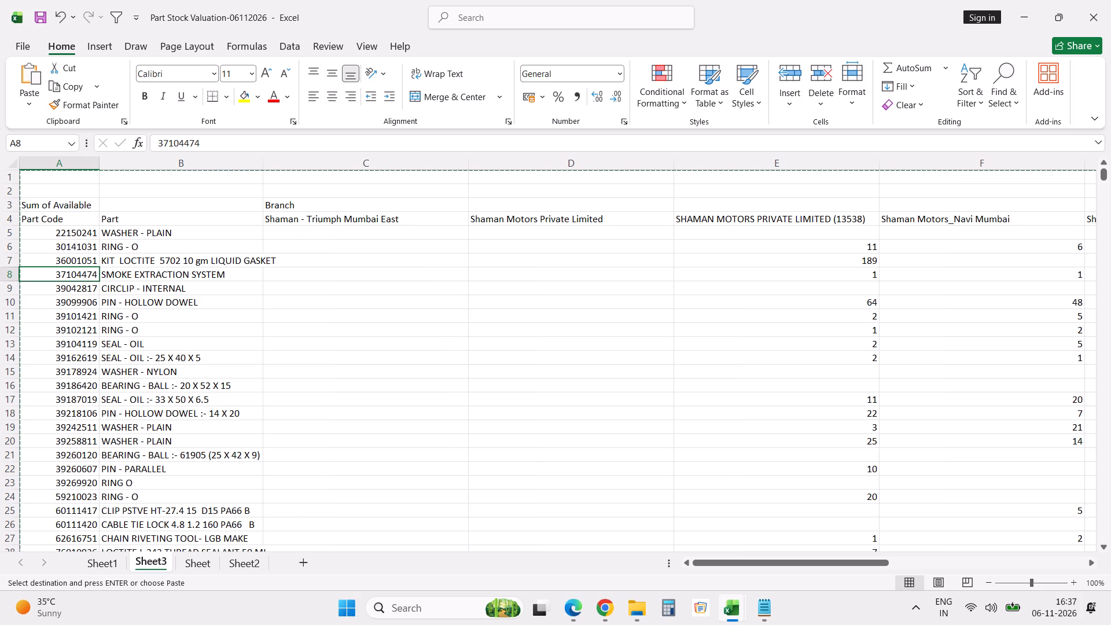
drag(467, 160, 321, 183)
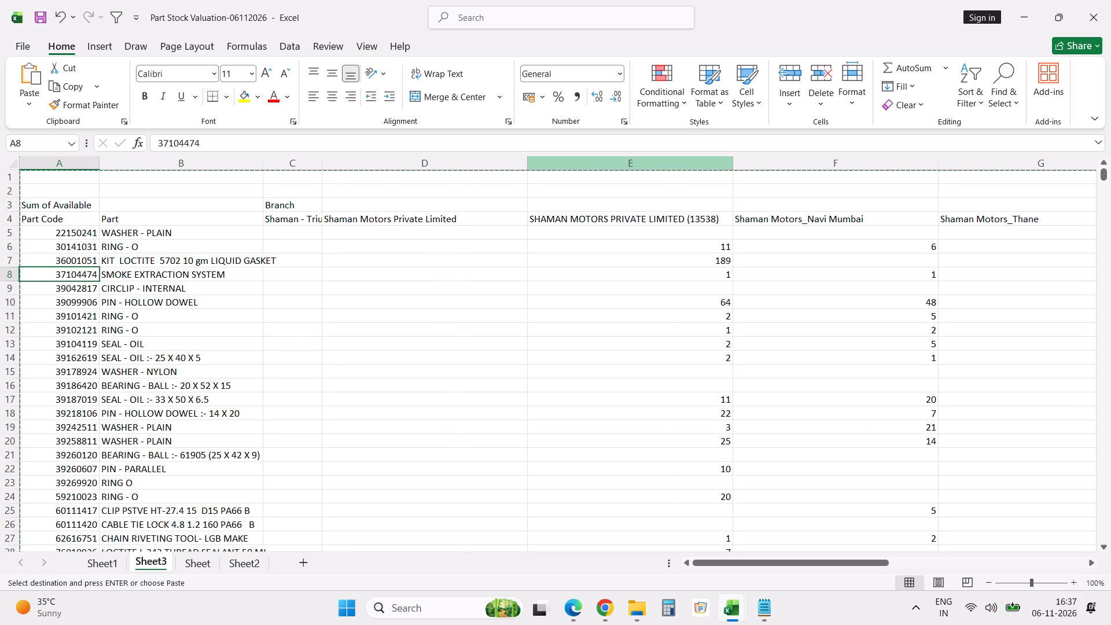
drag(528, 162, 388, 193)
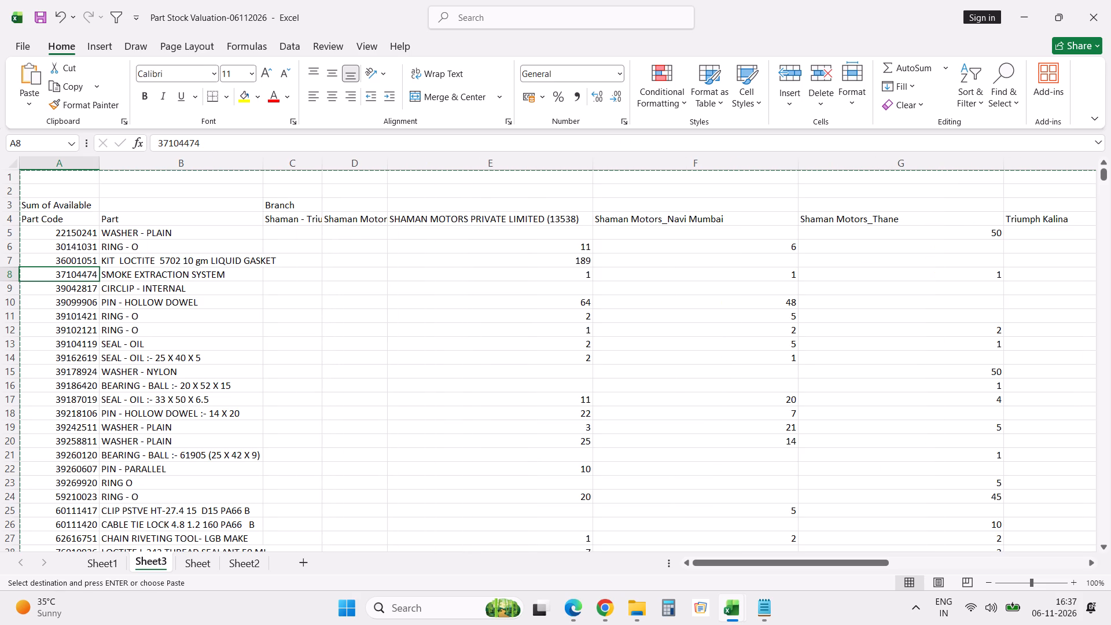
drag(594, 163, 470, 167)
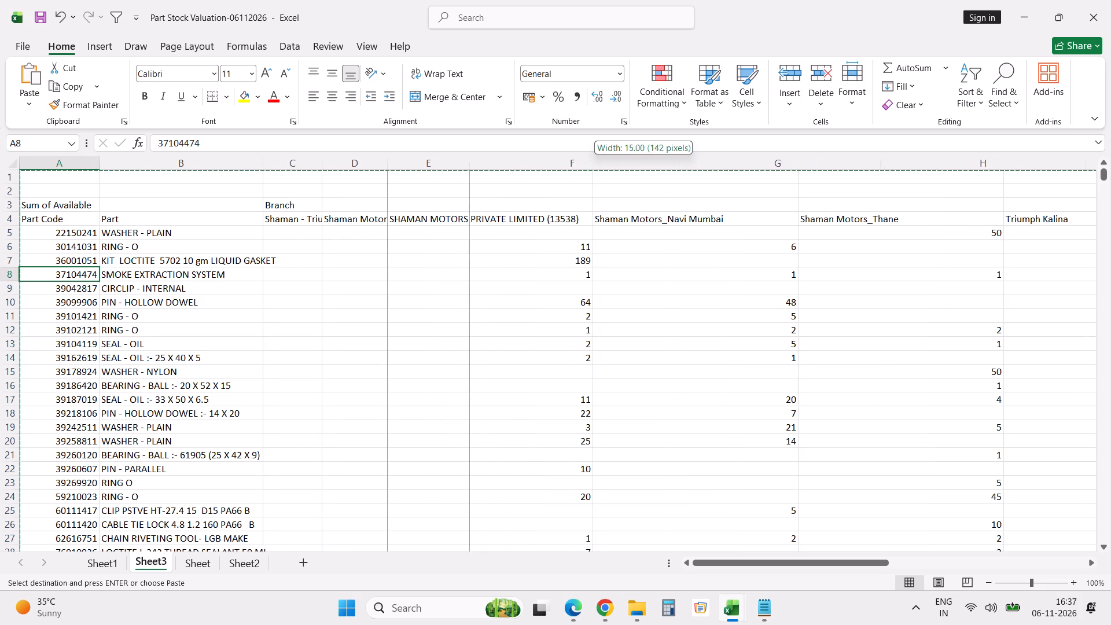
drag(470, 167, 462, 166)
drag(667, 163, 549, 172)
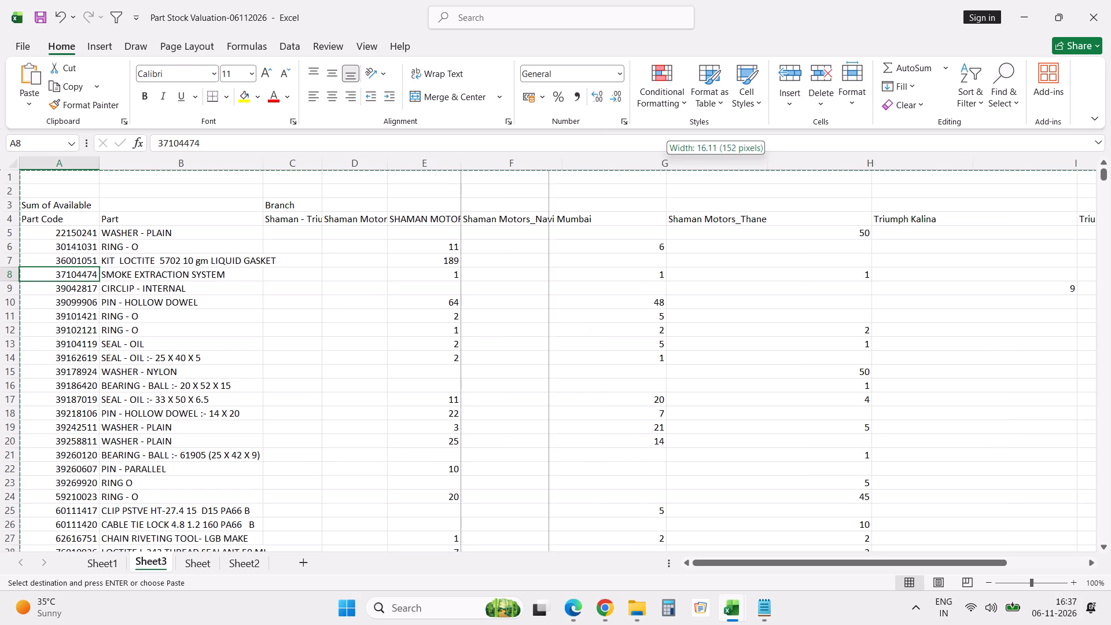
drag(549, 172, 522, 177)
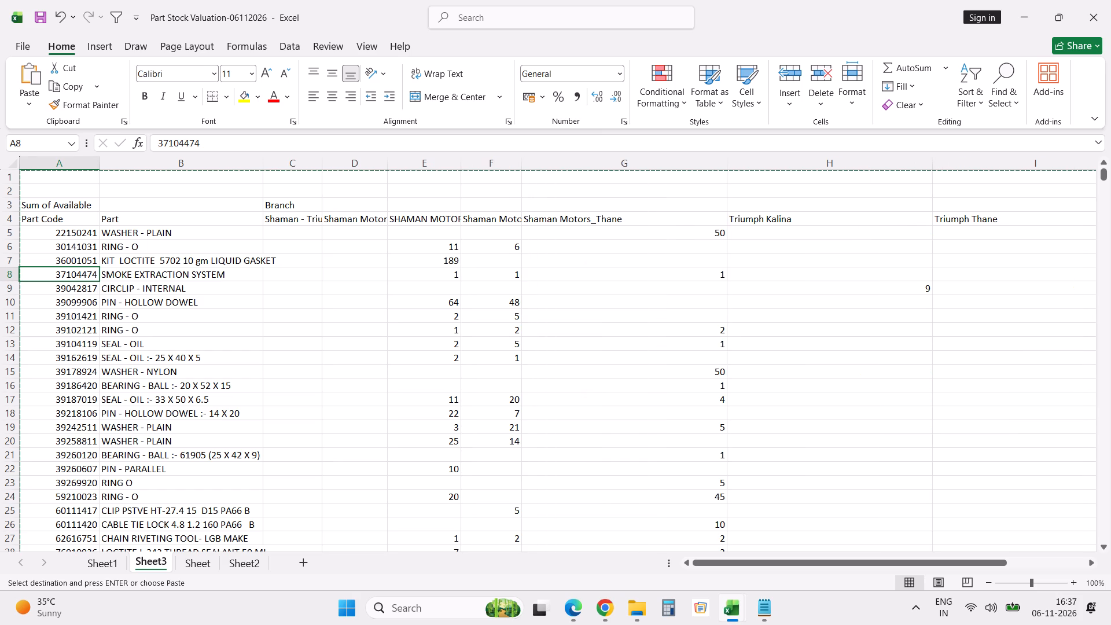
drag(726, 164, 586, 170)
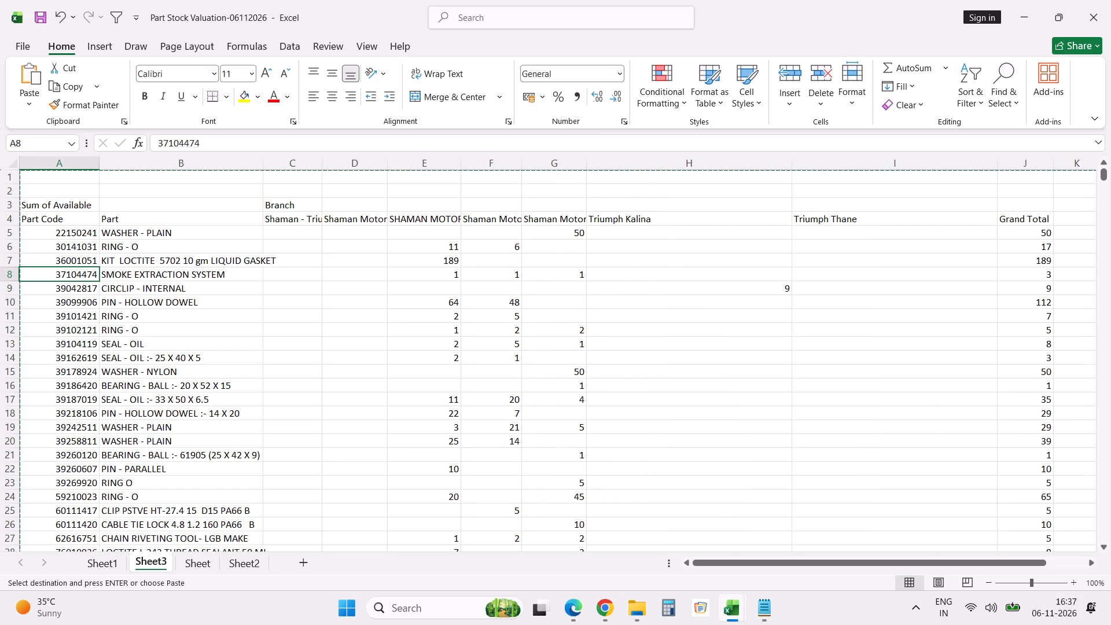
drag(789, 164, 645, 173)
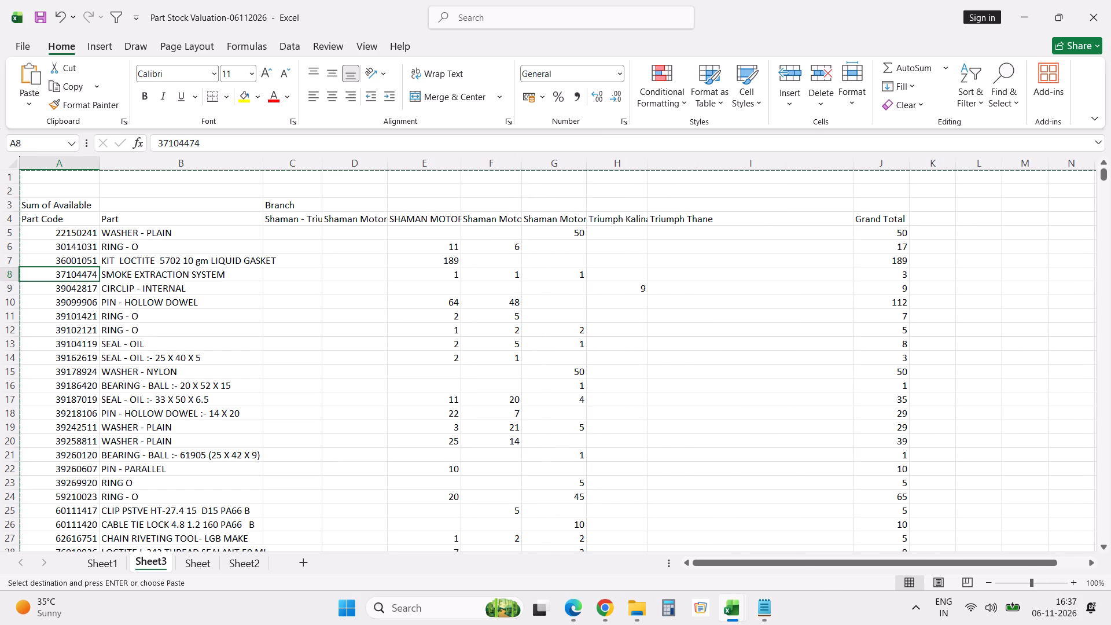
drag(852, 166, 701, 166)
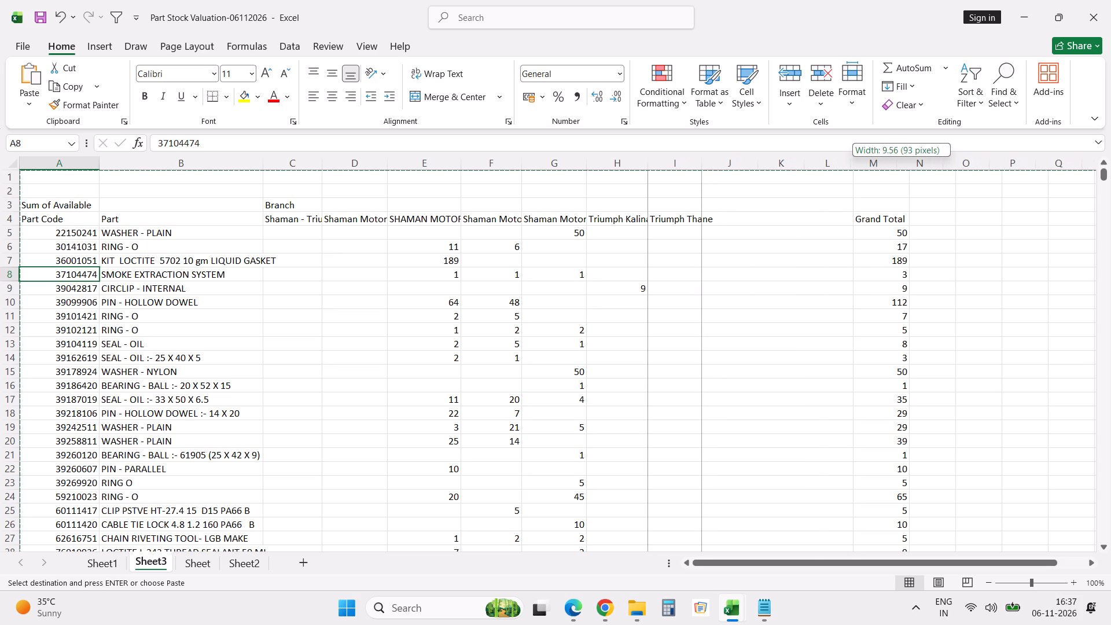
drag(701, 166, 707, 166)
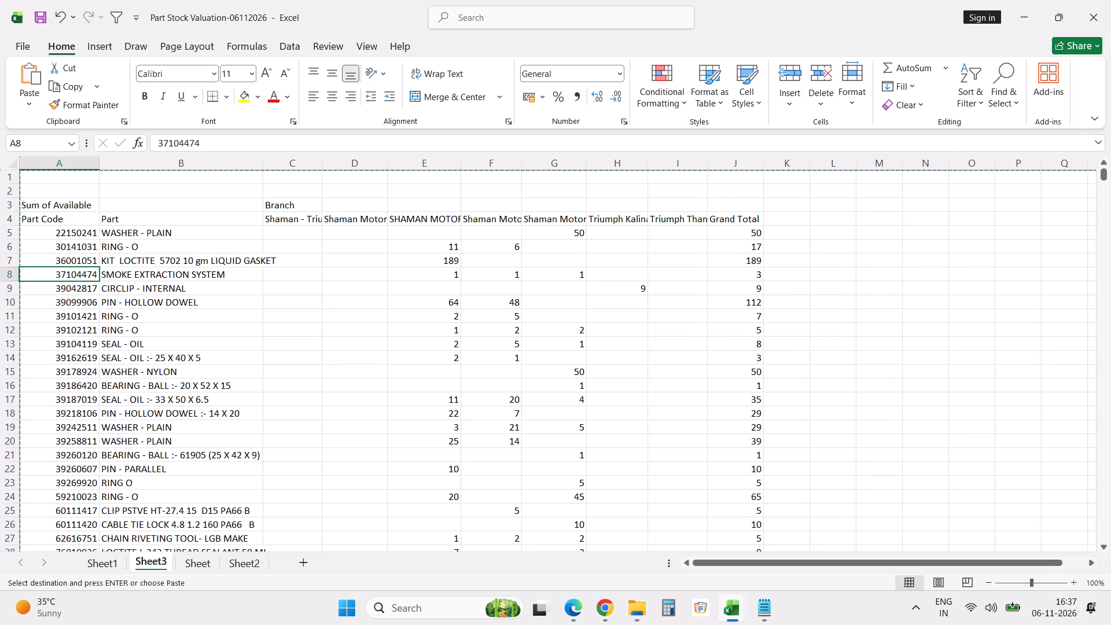
Delete the two empty rows above the Sum of Available header on Sheet3.
click(14, 177)
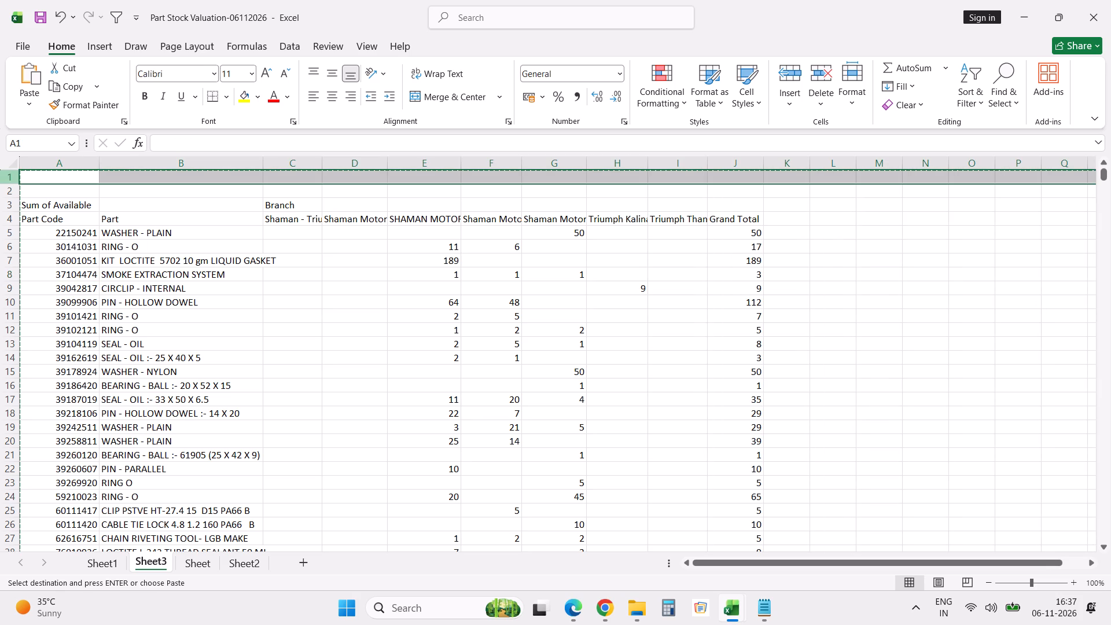
key(shift+Down)
key(ctrl+minus)
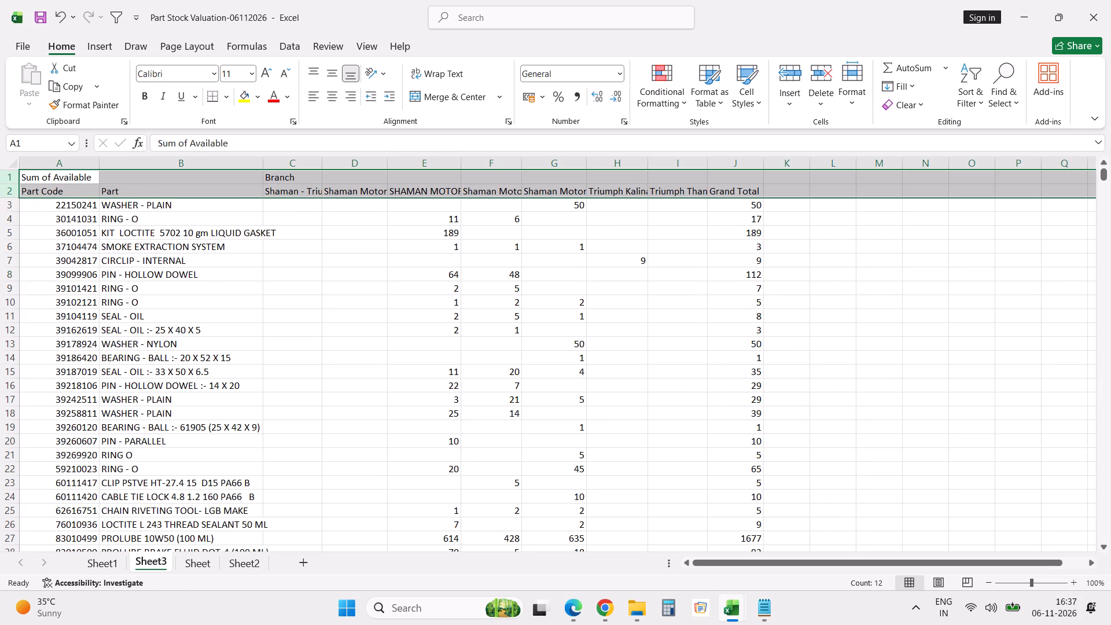
Replace all blank cells with 0 in the branch and Grand Total figures, columns C to J from row 3 down.
click(752, 206)
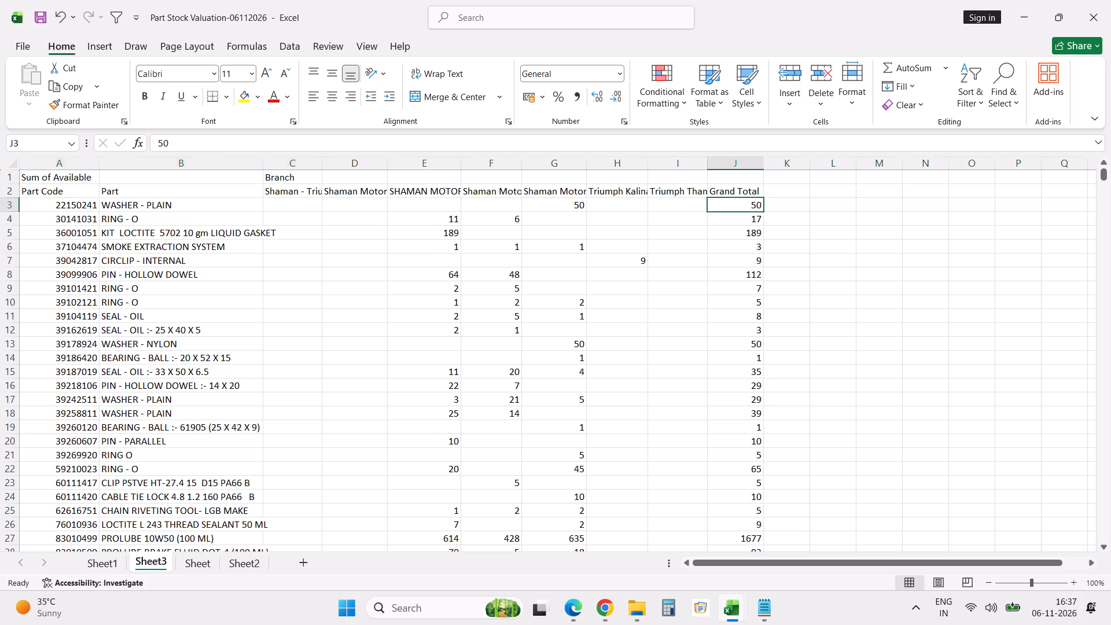
key(ctrl+shift+Down)
key(shift+Left)
key(shift+Left)
key(shift+Left)
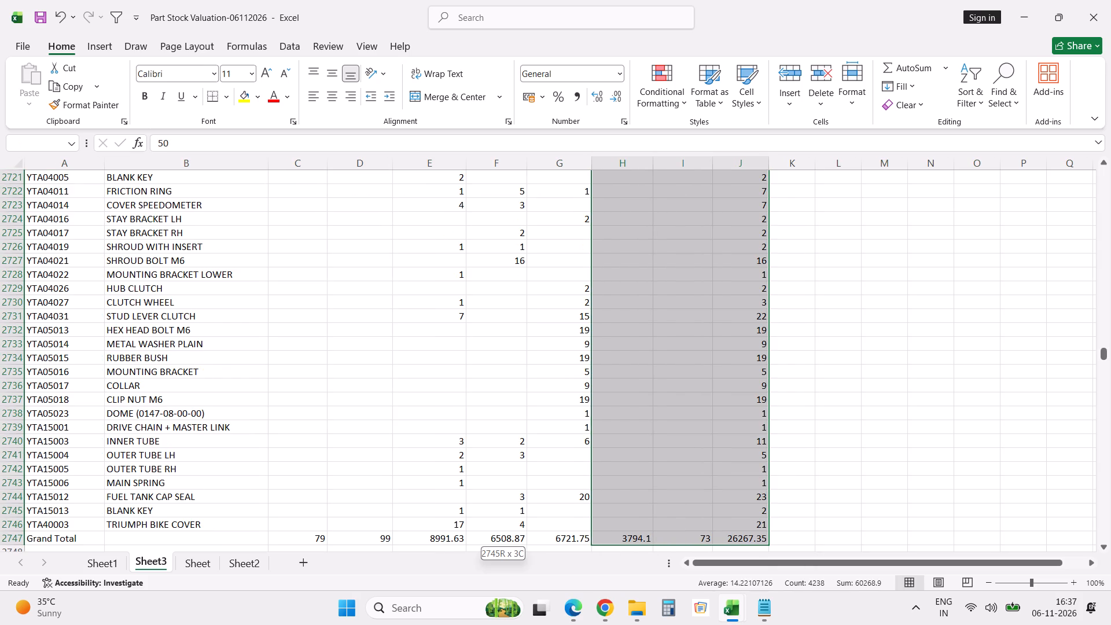
key(shift+Left)
key(shift+Left)
key(shift+Left)
key(shift+Left)
key(ctrl+h)
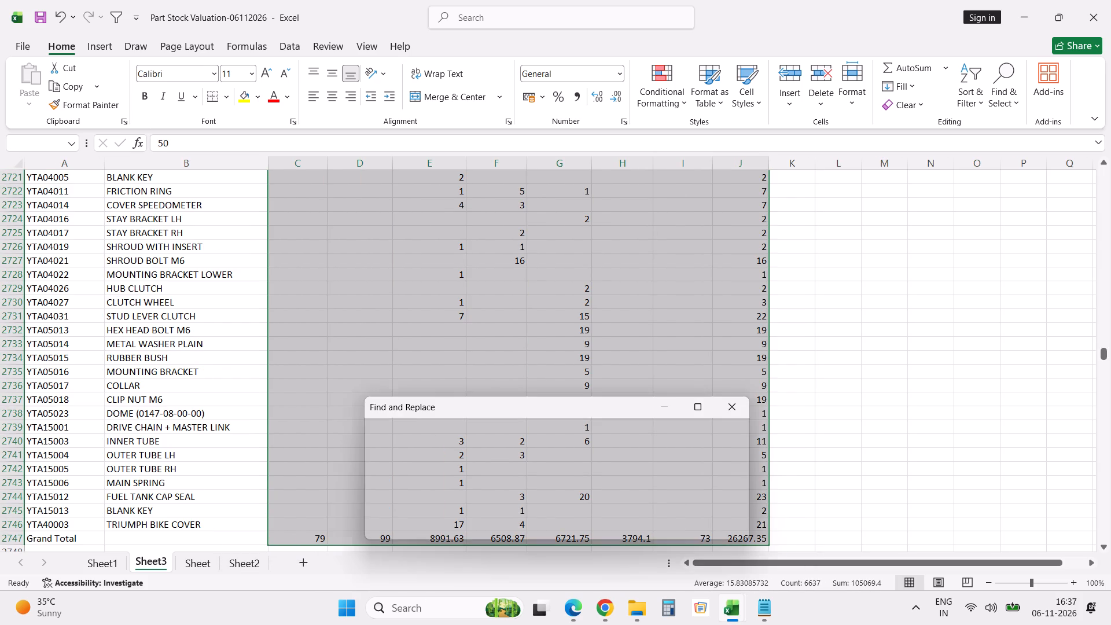
key(0)
key(shift+Tab)
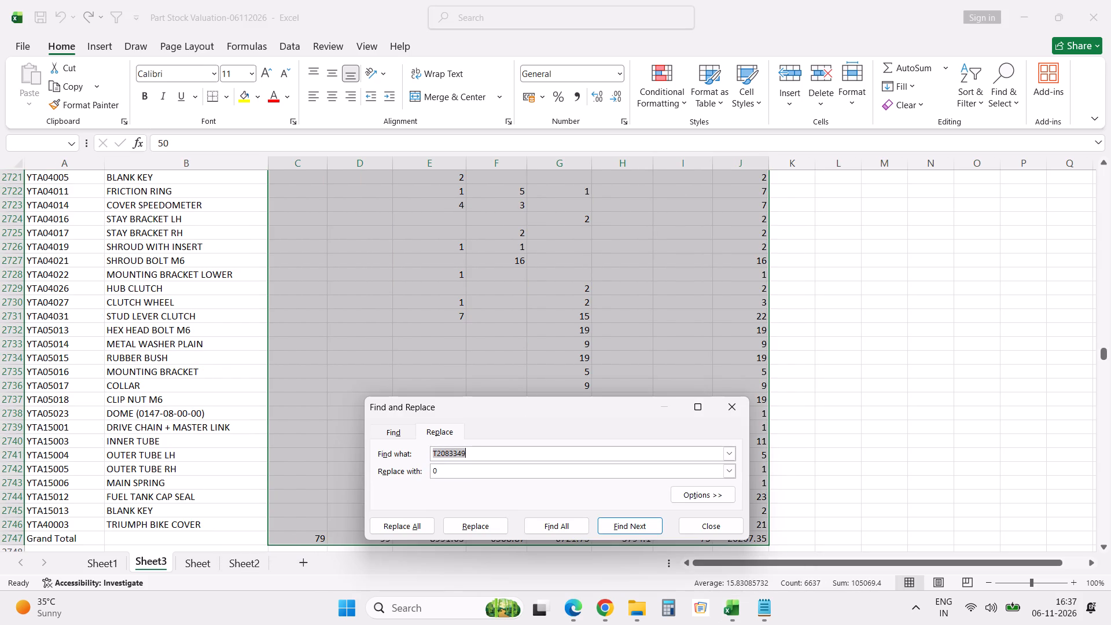
key(Delete)
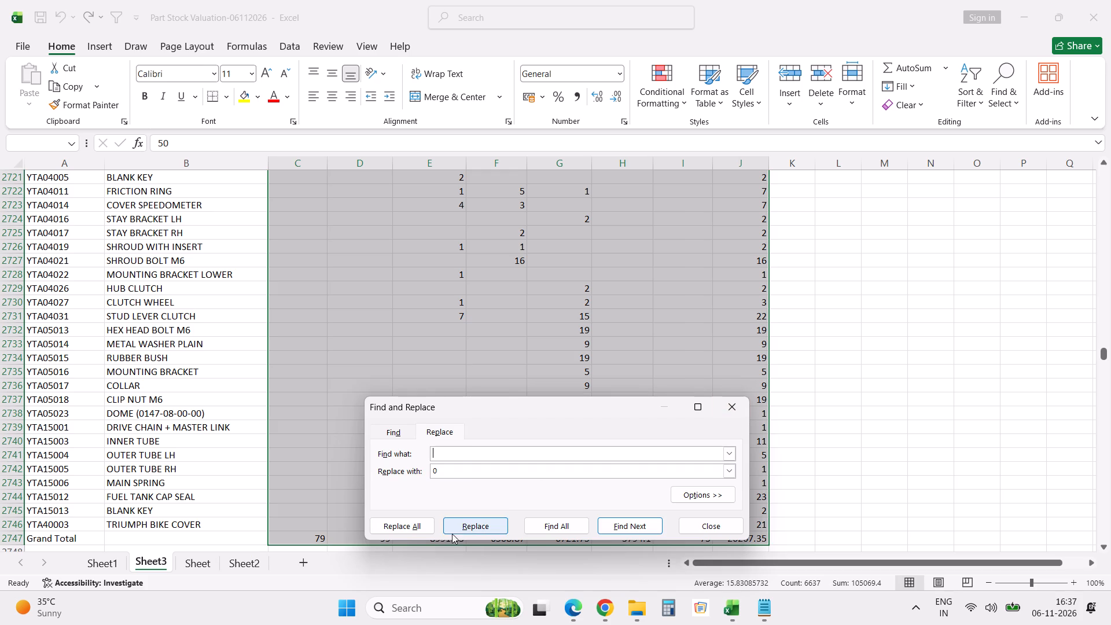
click(409, 531)
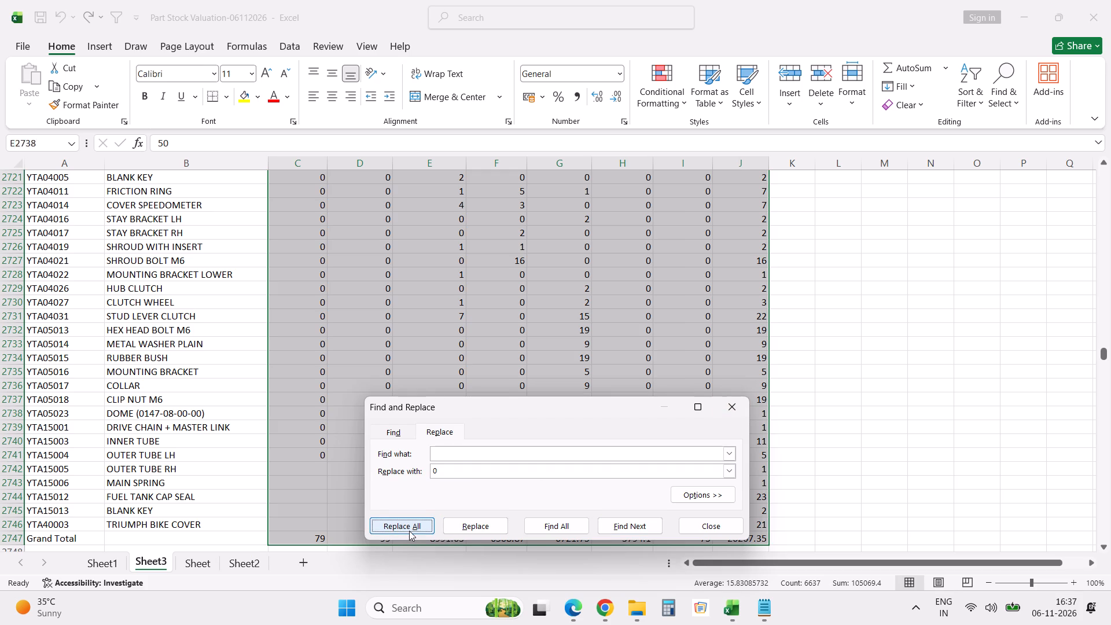
key(Escape)
key(Escape)
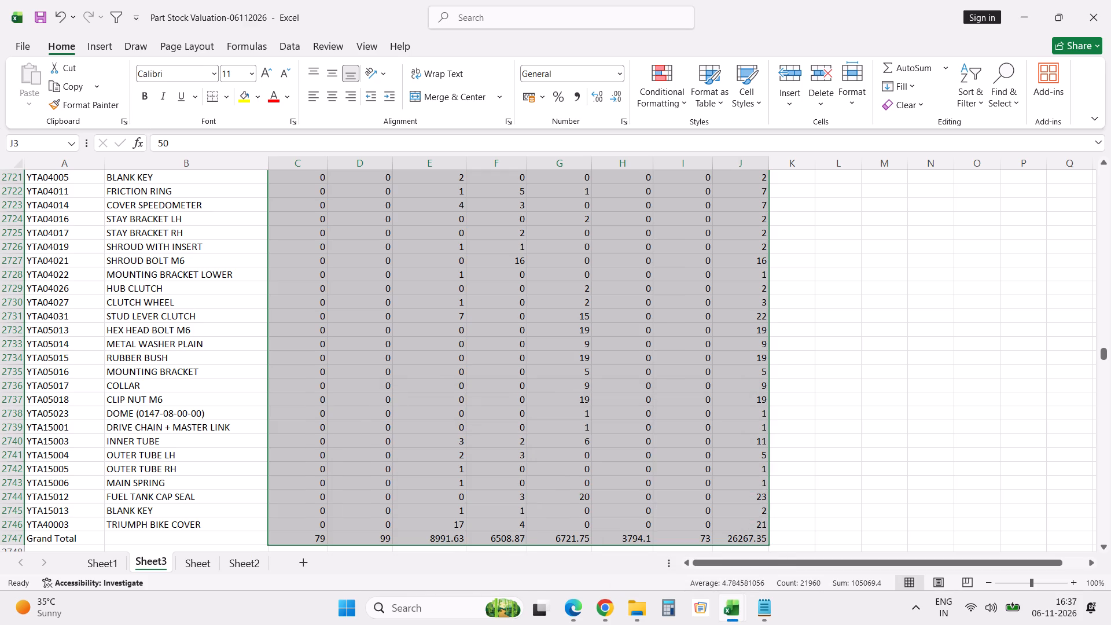
Format the branch and Grand Total figures in comma style with no decimal places.
click(577, 100)
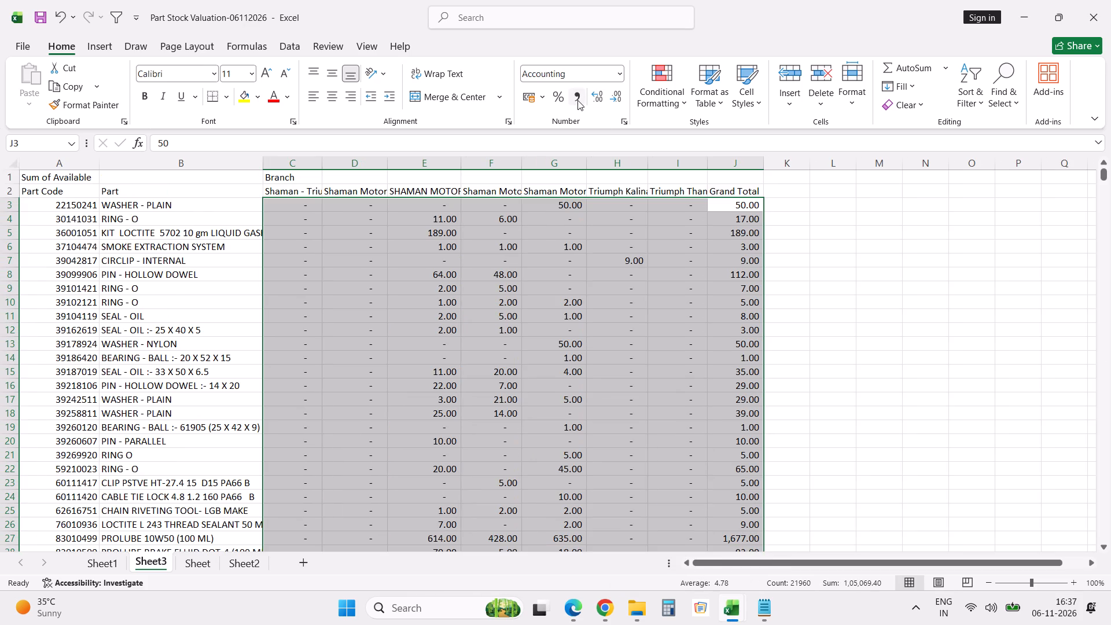
triple_click(617, 97)
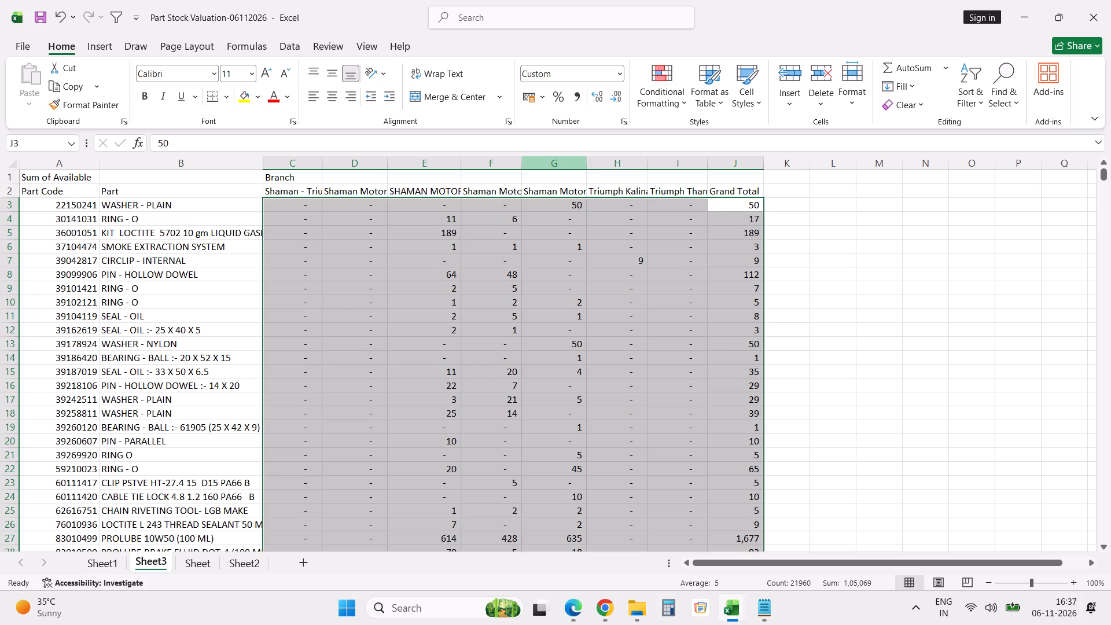
click(416, 270)
click(303, 211)
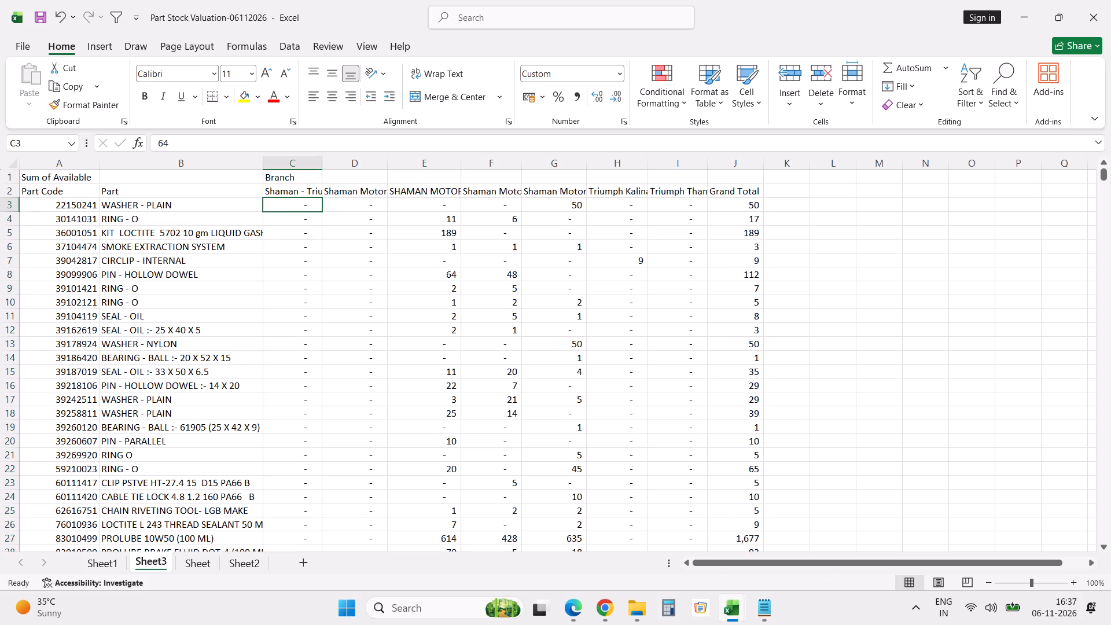
Freeze the two header rows and the Part Code and Part columns on Sheet3 at cell C3.
scroll(312, 302, down, 4)
scroll(312, 302, up, 13)
key(alt+w)
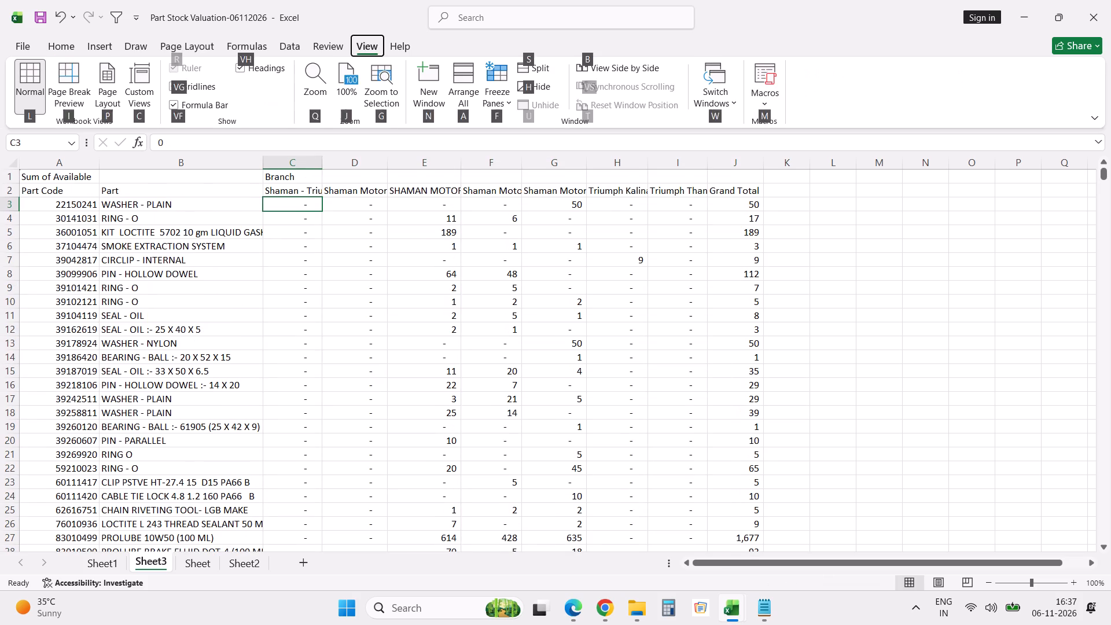
text(FF)
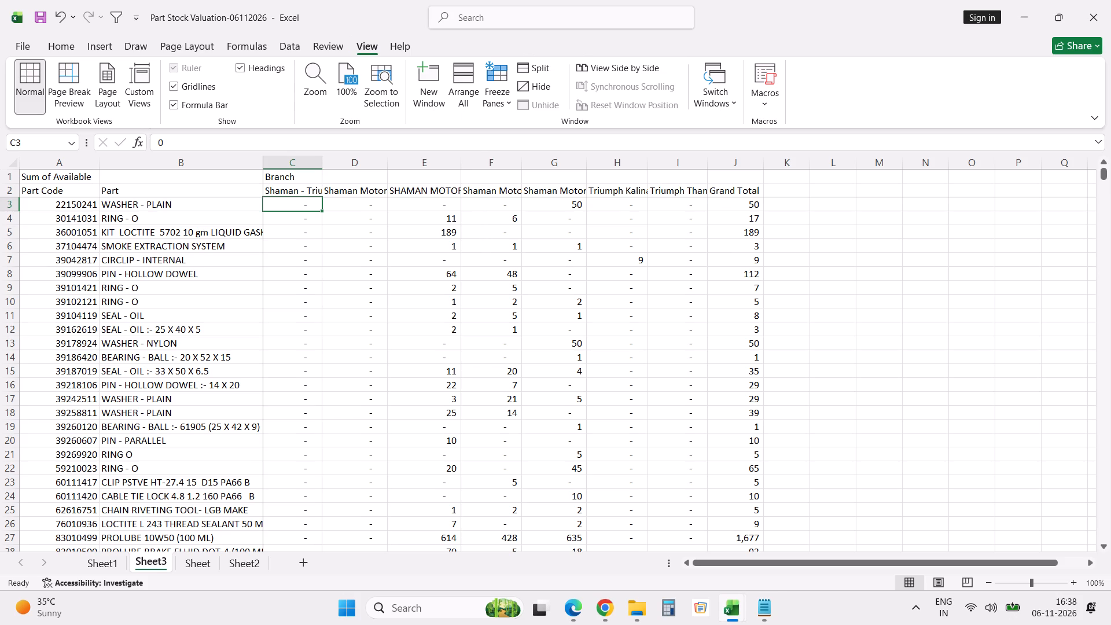
Switch to the Book1 workbook and insert one blank column between the item codes and the quantities.
key(alt+Tab)
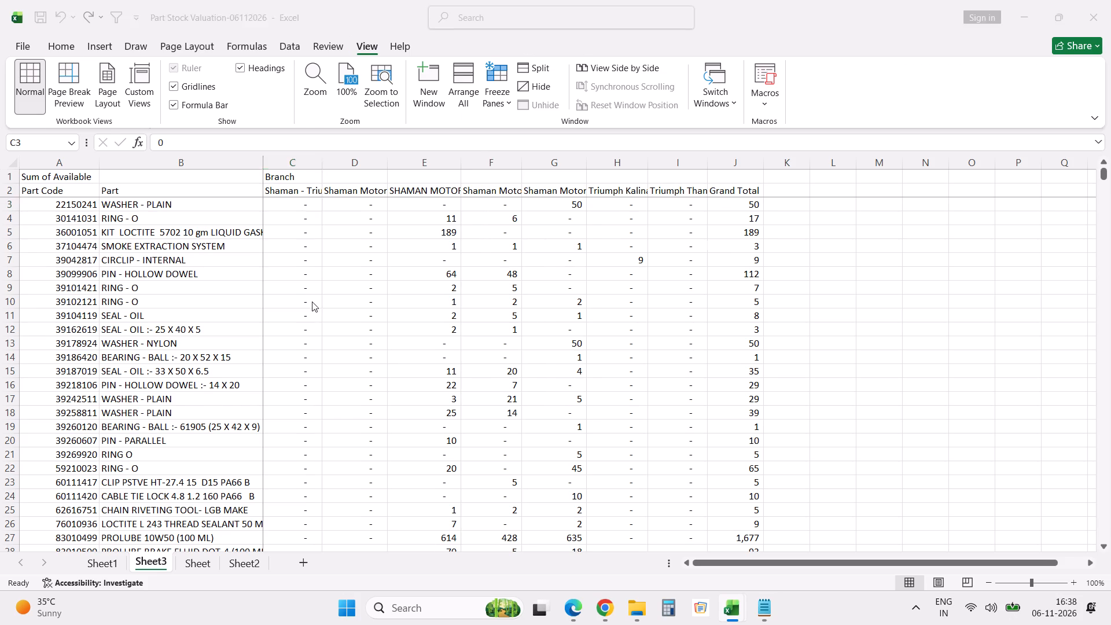
click(91, 163)
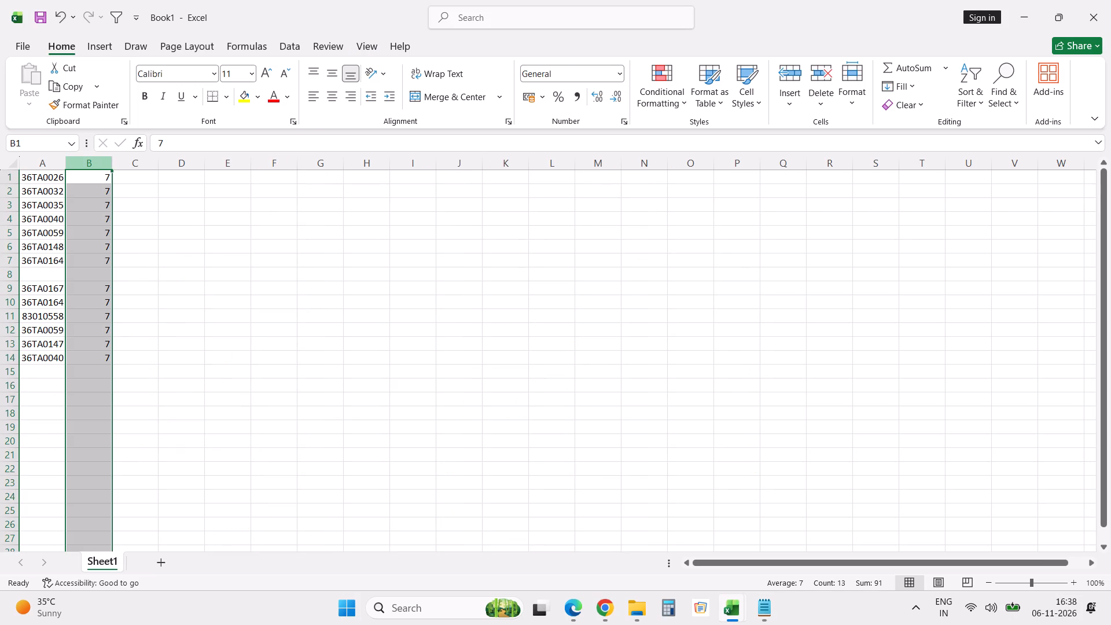
key(ctrl+plus)
key(ctrl+plus)
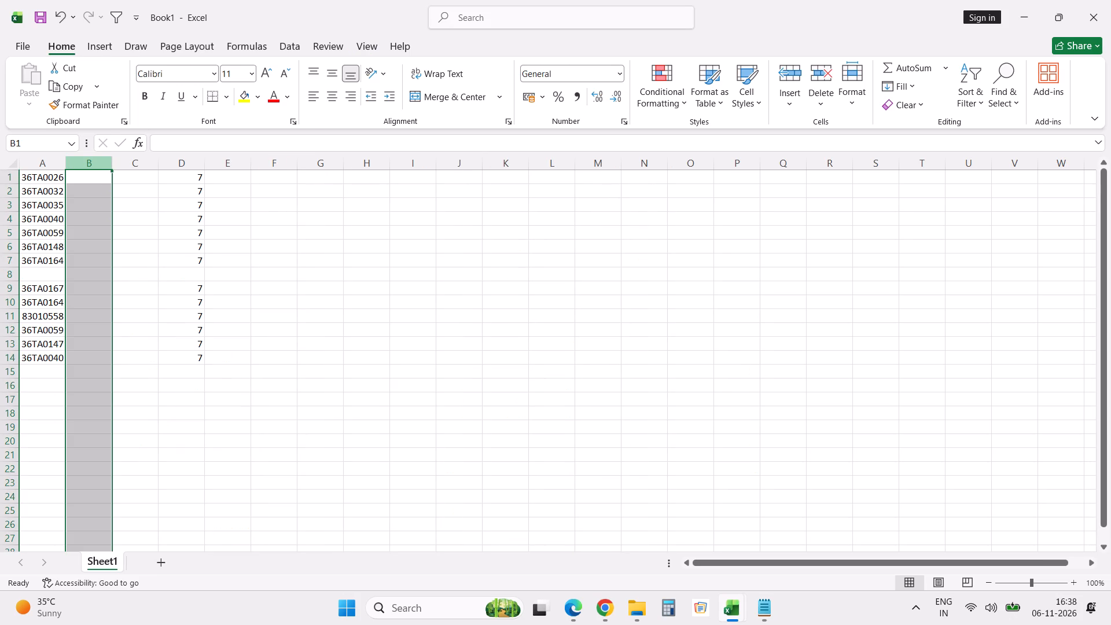
key(ctrl+z)
click(94, 179)
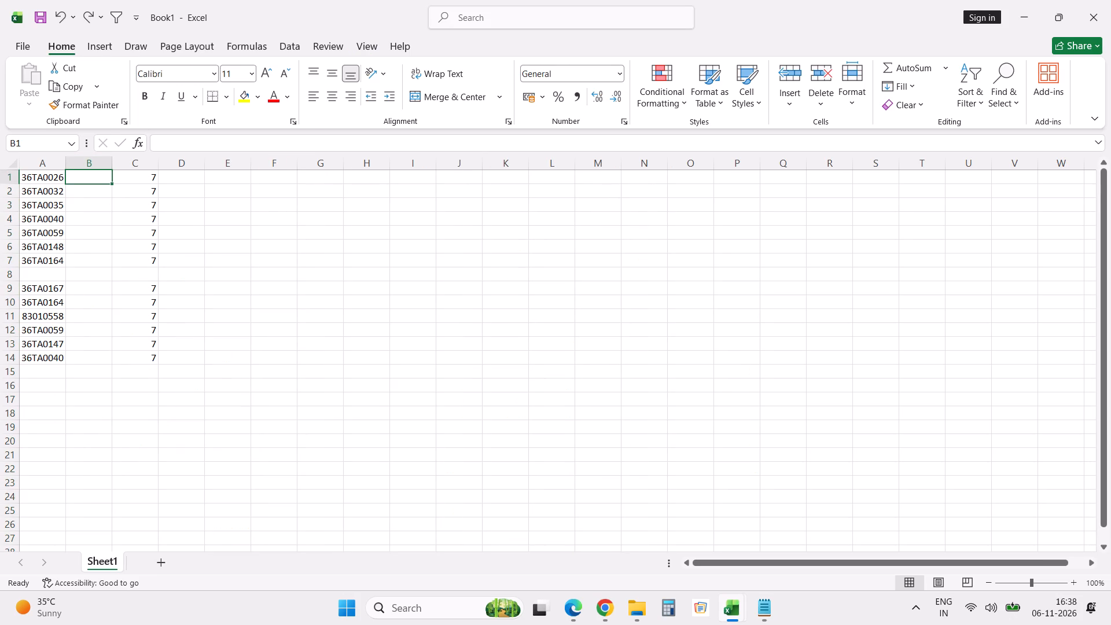
Insert a header row above the item codes and enter the headings Part No, Desc. and required.
click(8, 178)
key(ctrl+plus)
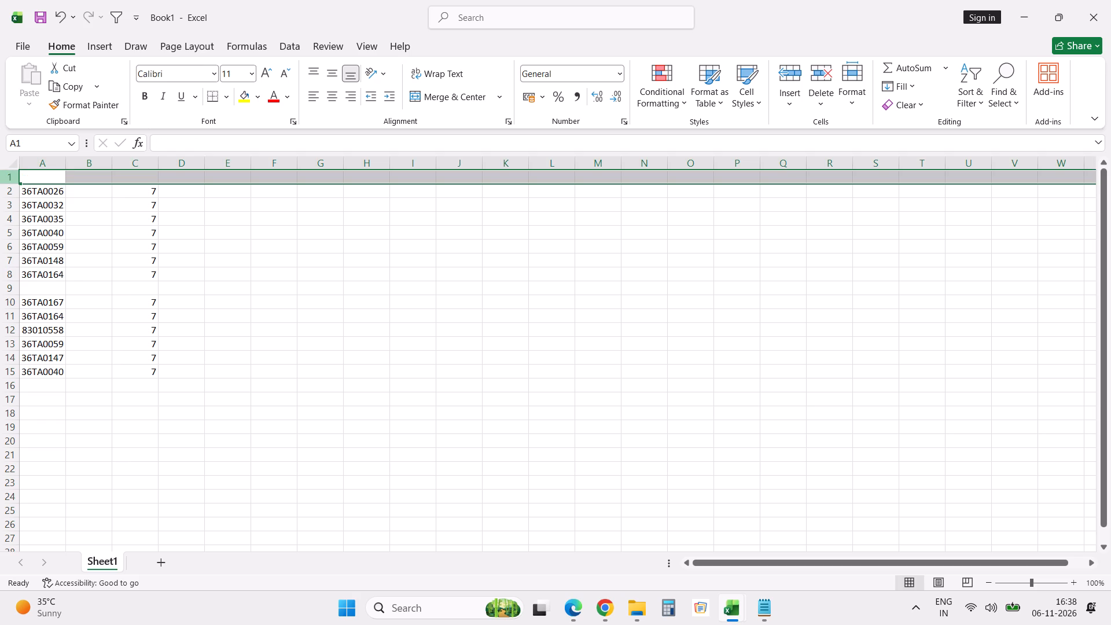
click(56, 177)
text(+A)
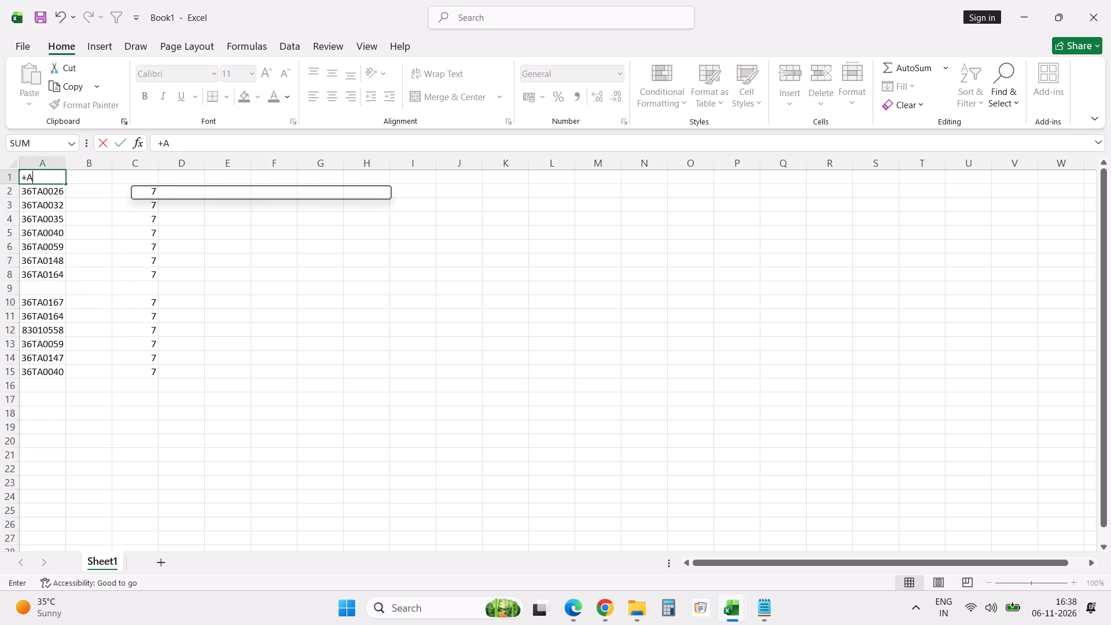
key(Escape)
key(Escape)
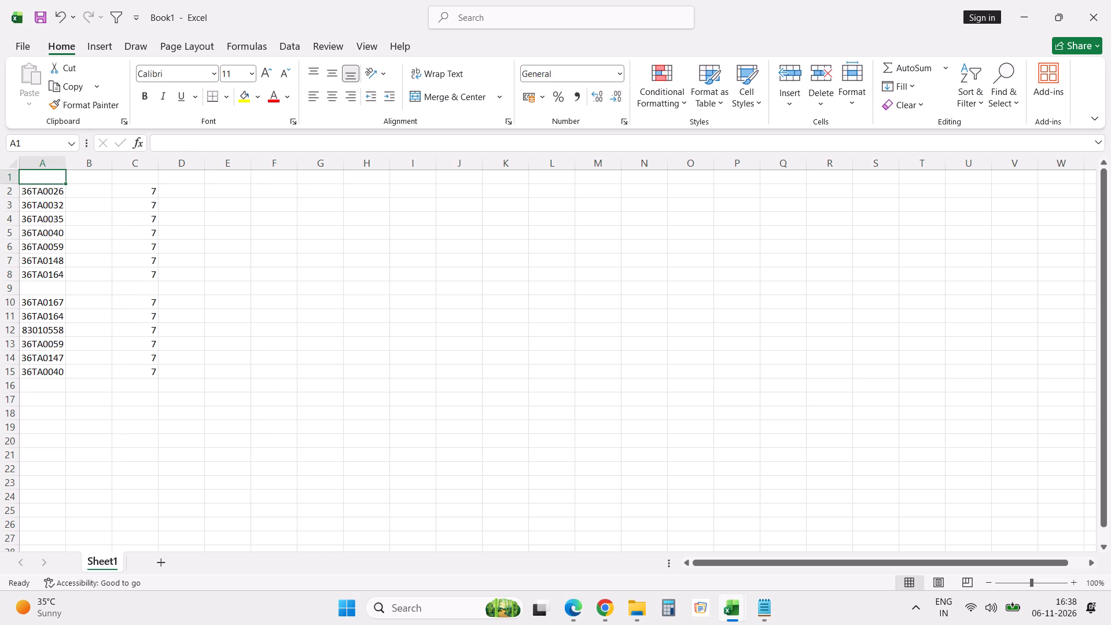
text(pA)
key(BackSpace)
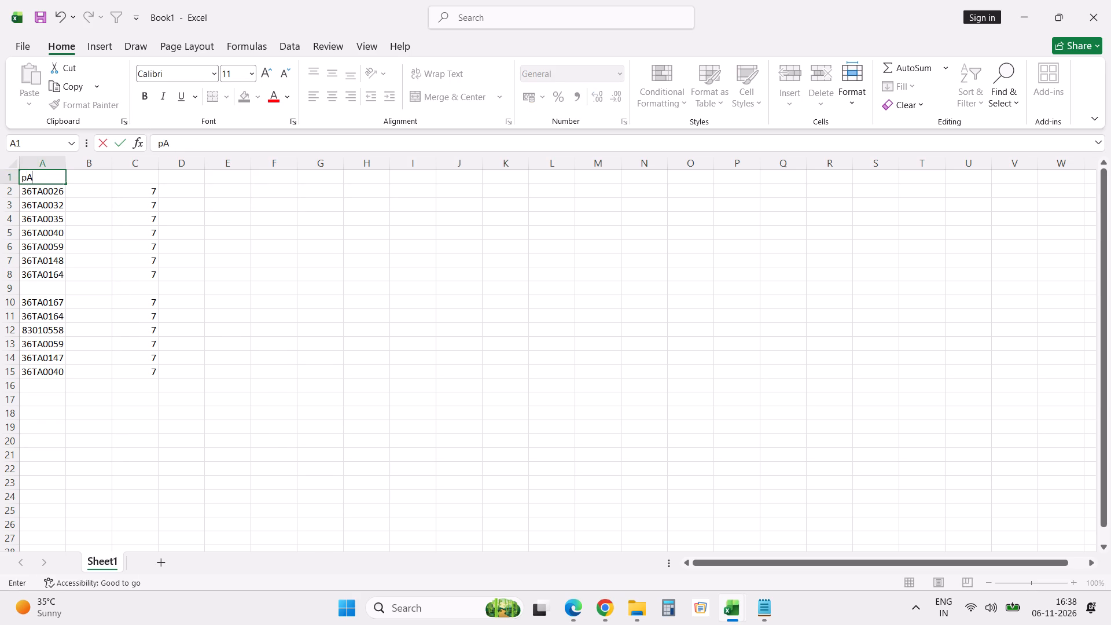
key(BackSpace)
key(BackSpace)
text(Part No)
key(Tab)
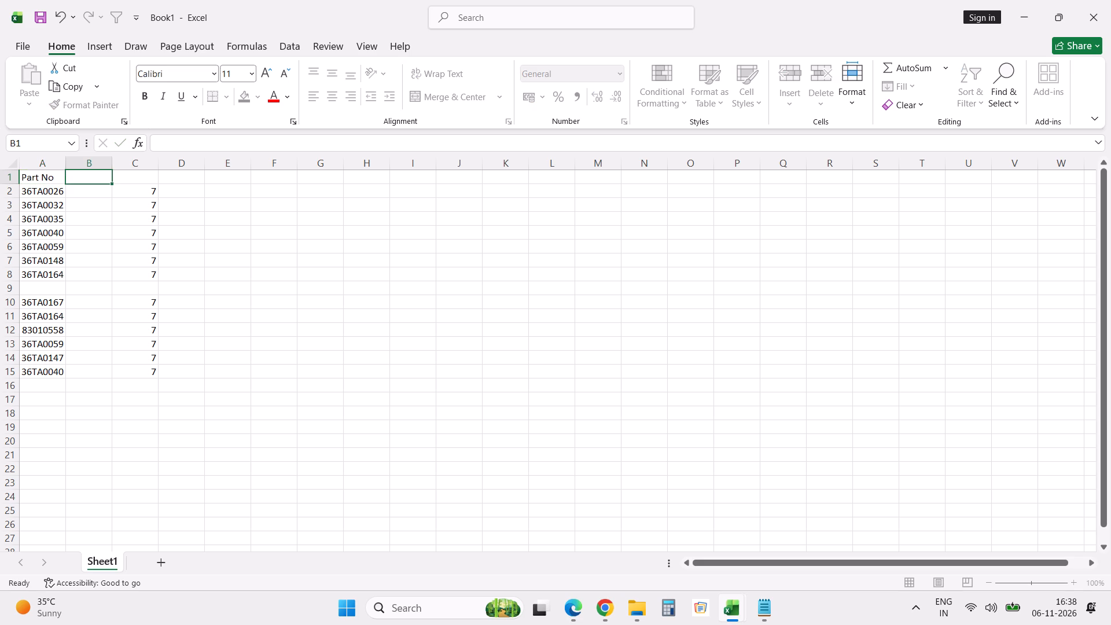
text(Desc)
key(period)
key(Tab)
text(Trqii)
key(Escape)
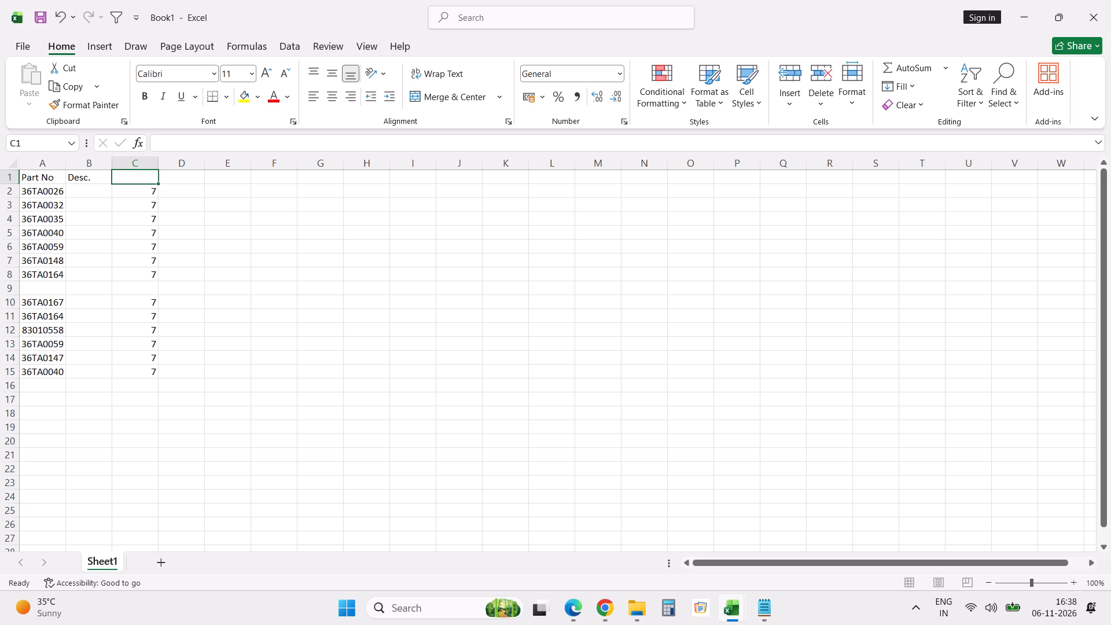
text(required)
key(Return)
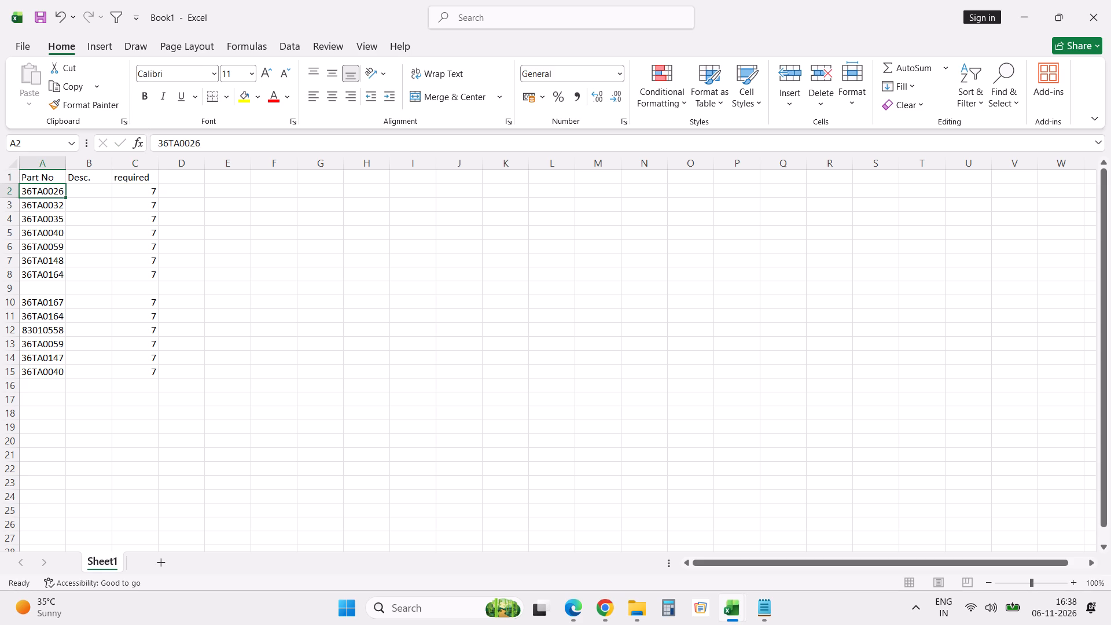
Delete the empty row 9 within the item code list.
click(12, 288)
key(ctrl+minus)
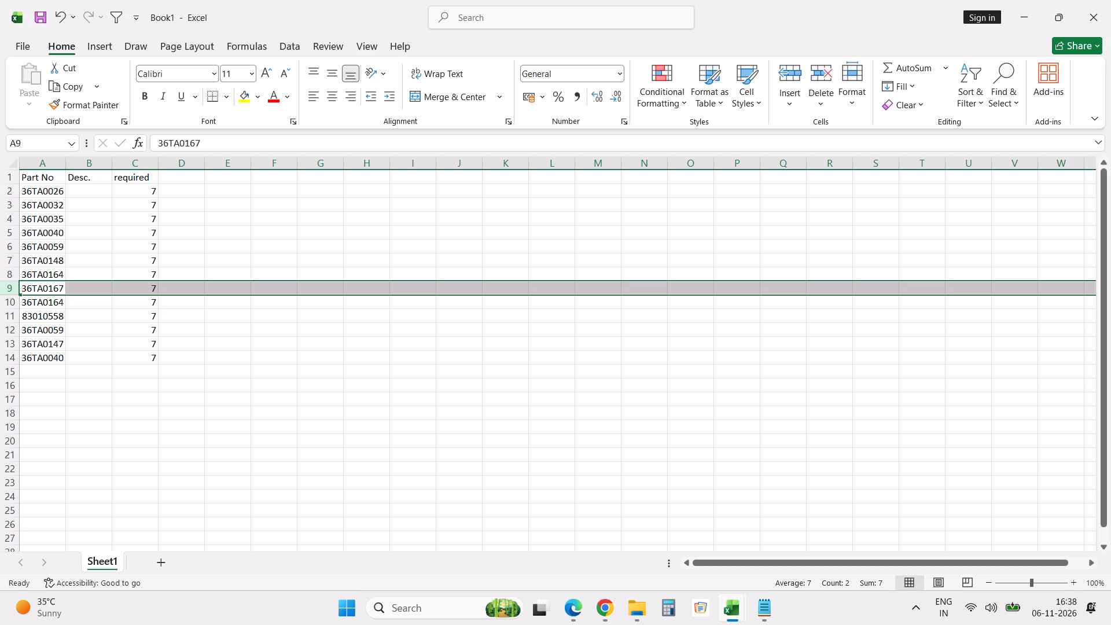
Sort the item list by Part No in A to Z order, keeping the header row in place.
click(58, 175)
key(alt+d)
key(s)
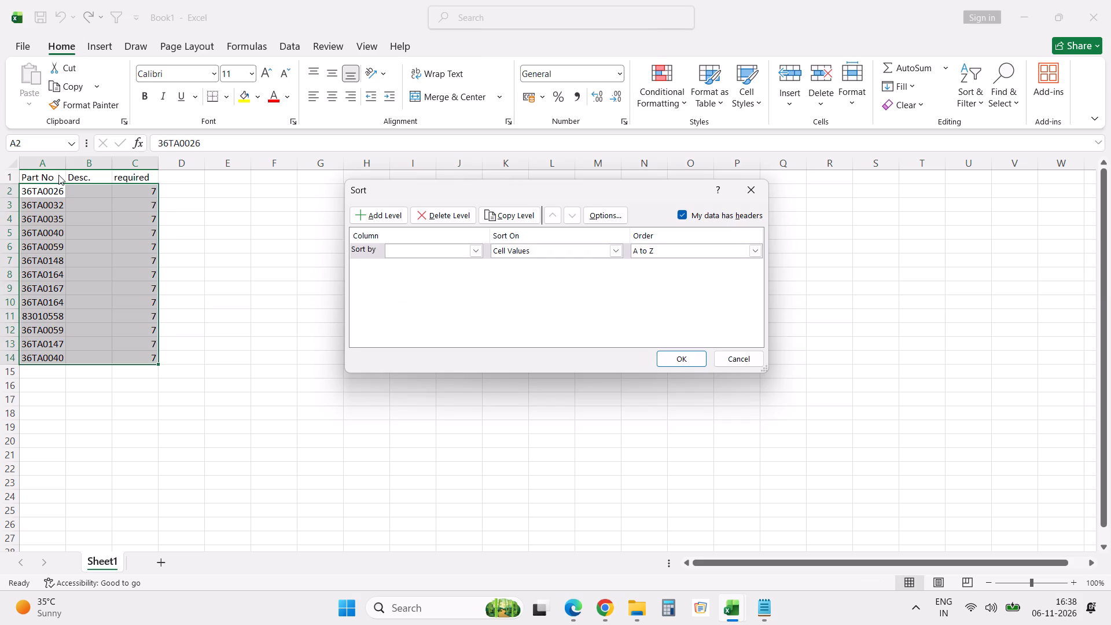
click(479, 251)
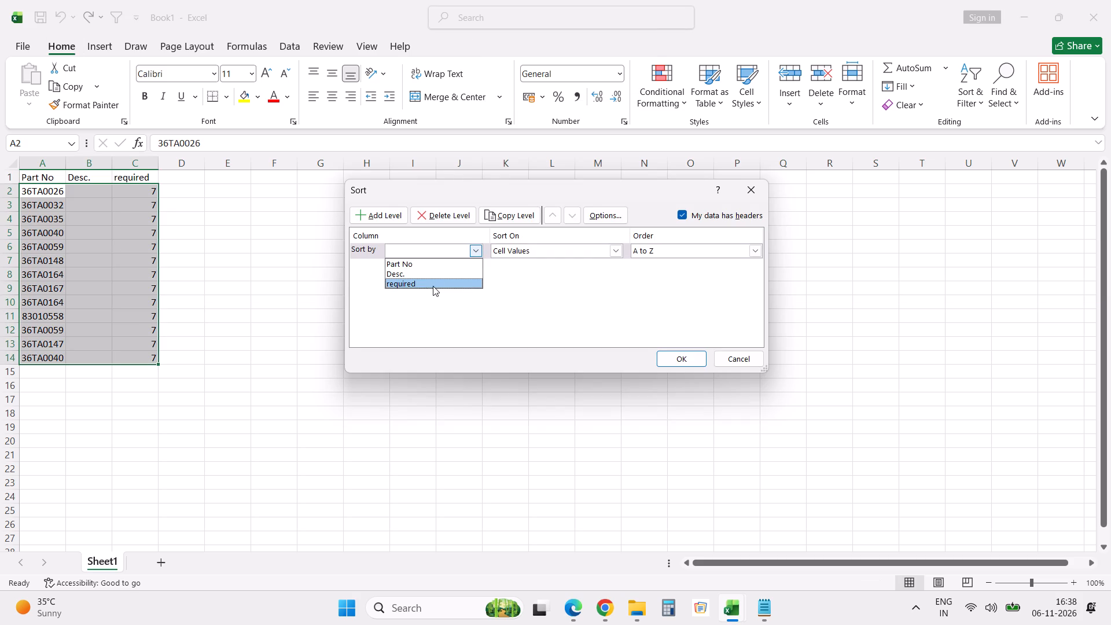
click(431, 264)
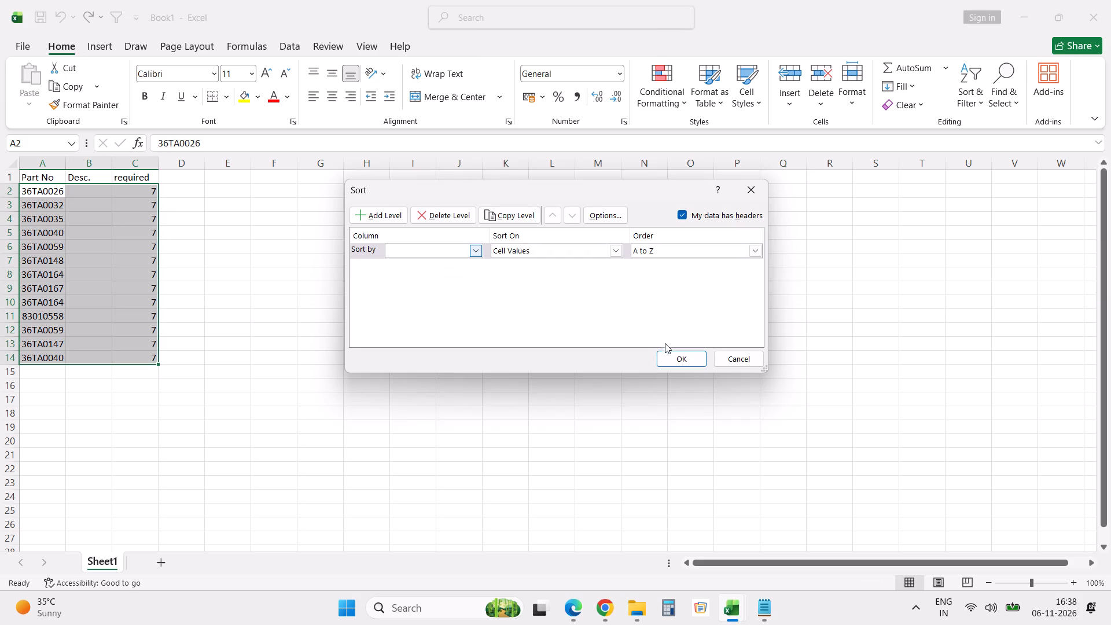
click(673, 361)
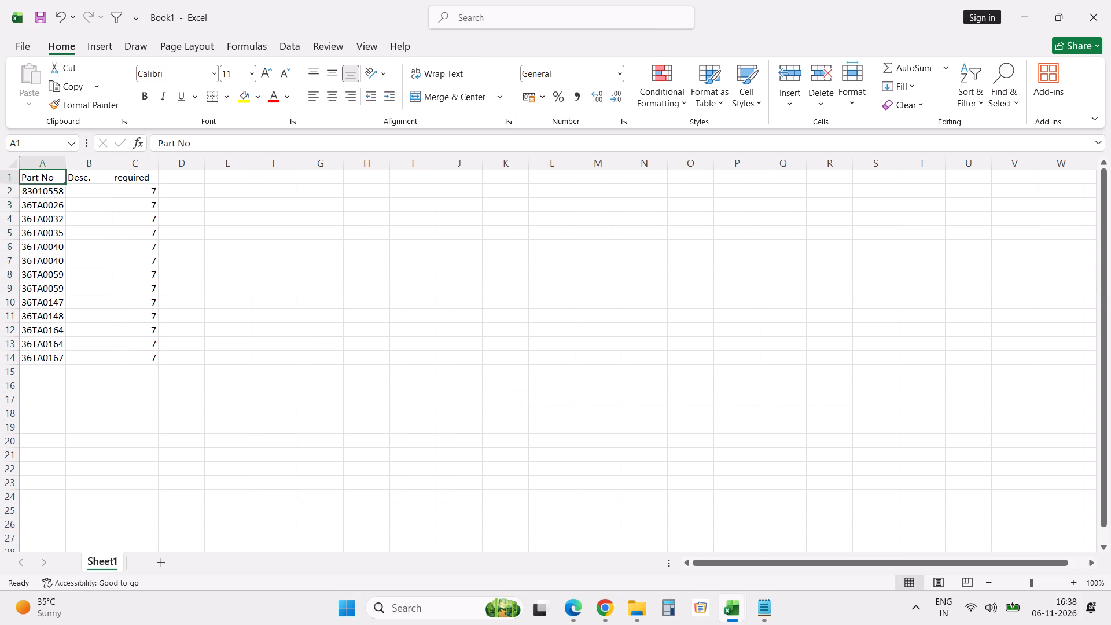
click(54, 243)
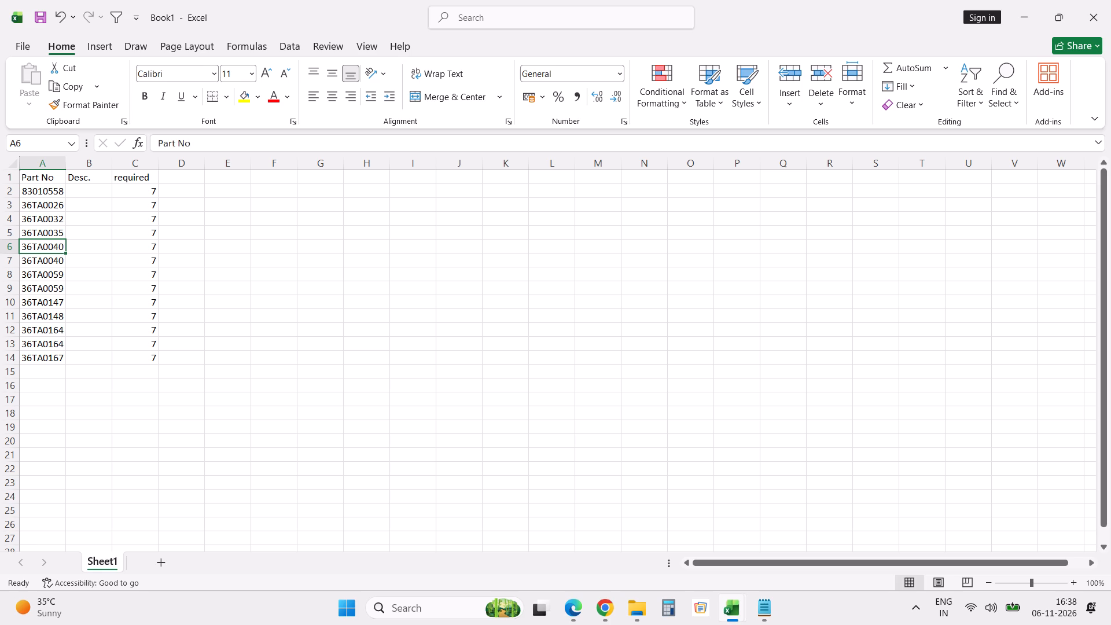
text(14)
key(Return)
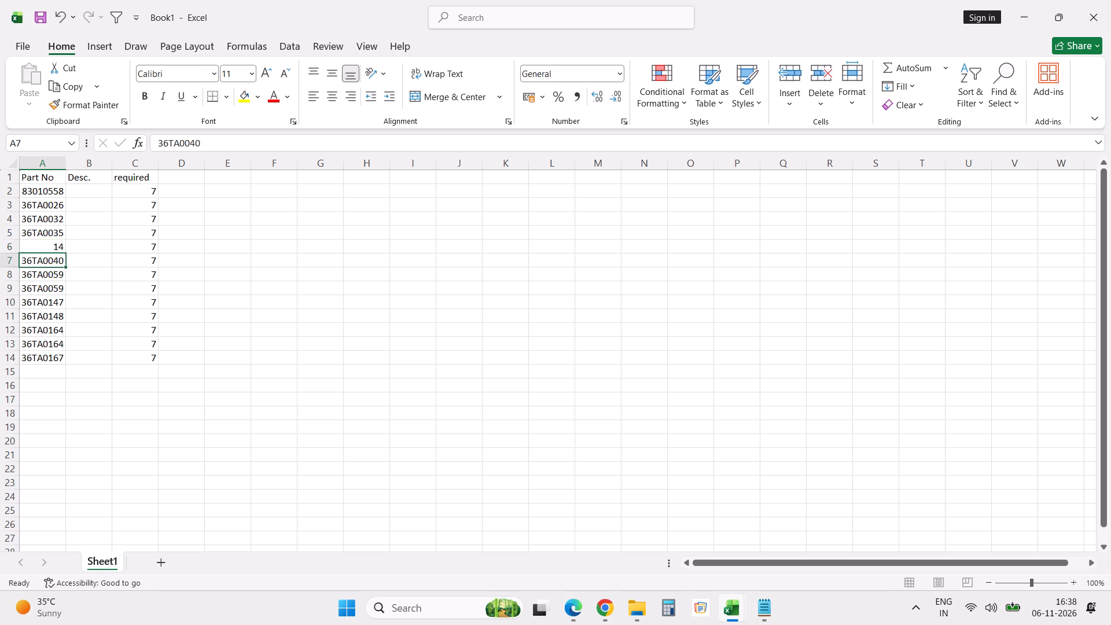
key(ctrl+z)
Set the required quantity of the first 36TA0040 line to 14 and clear the duplicate 36TA0040 line below it.
key(Right)
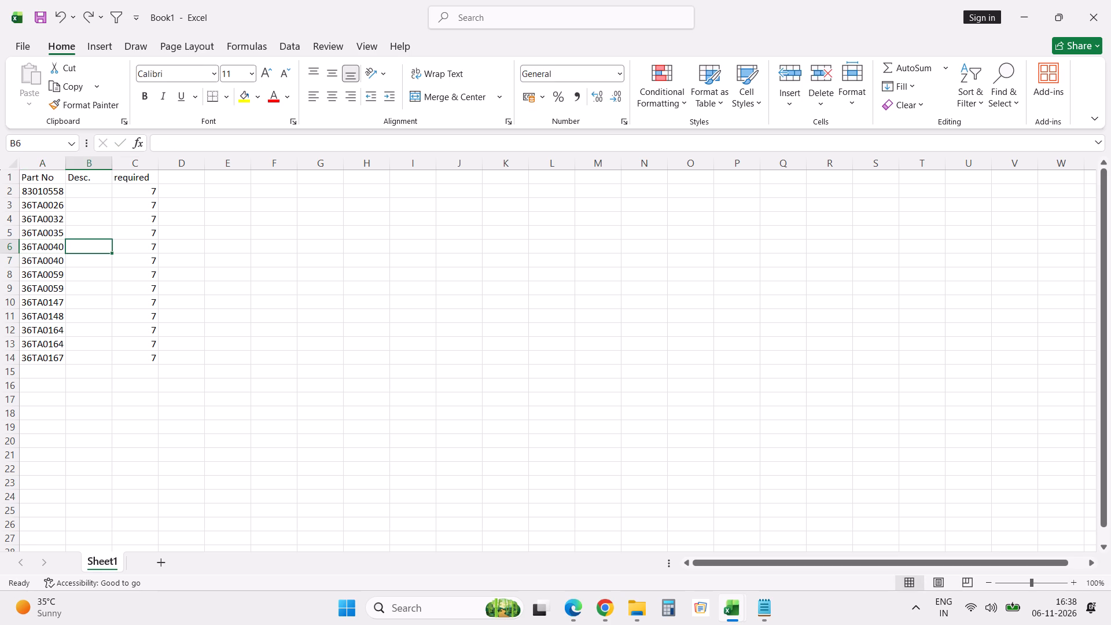
key(Right)
text(14)
key(Return)
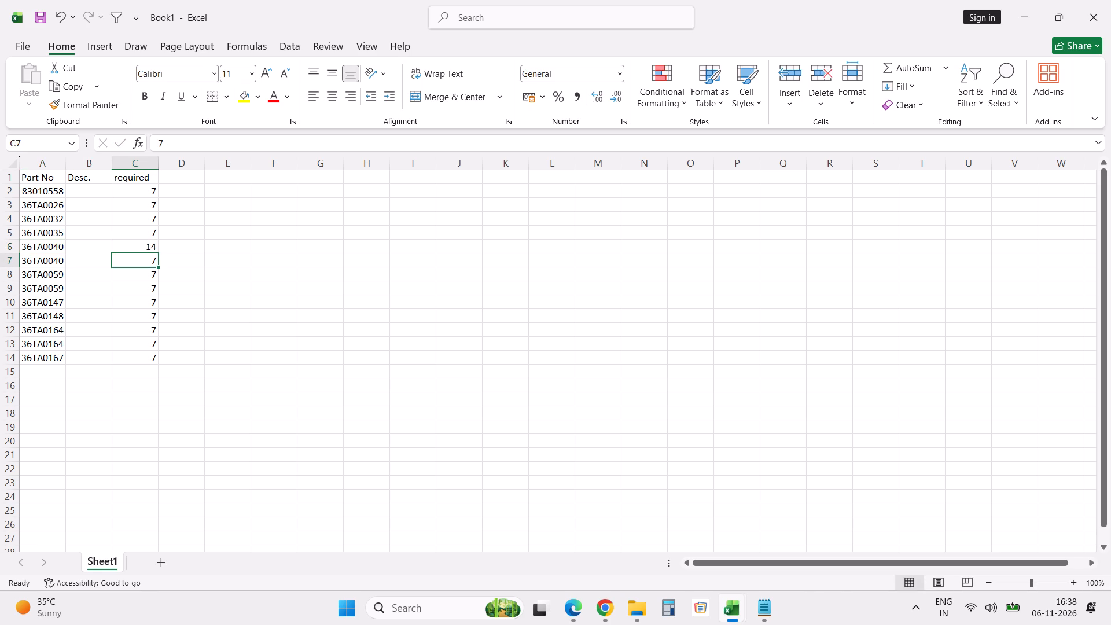
key(shift+Left)
key(shift+Left)
key(Delete)
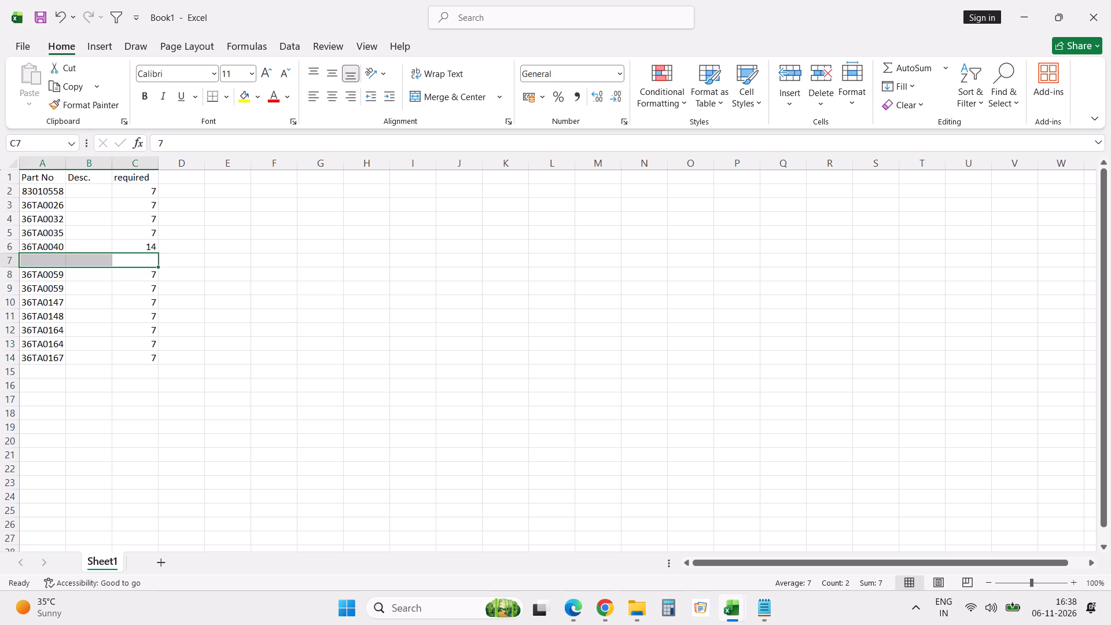
Set the required quantity of the first 36TA0059 line to 14 and clear the duplicate 36TA0059 line below it.
click(153, 275)
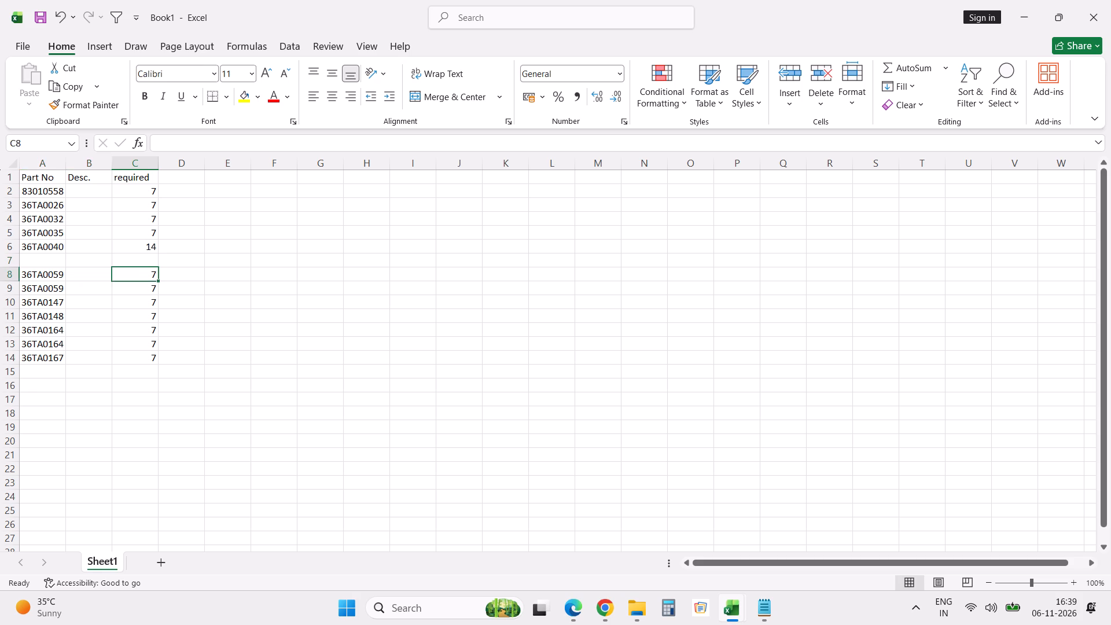
text(14)
key(Return)
key(shift+Left)
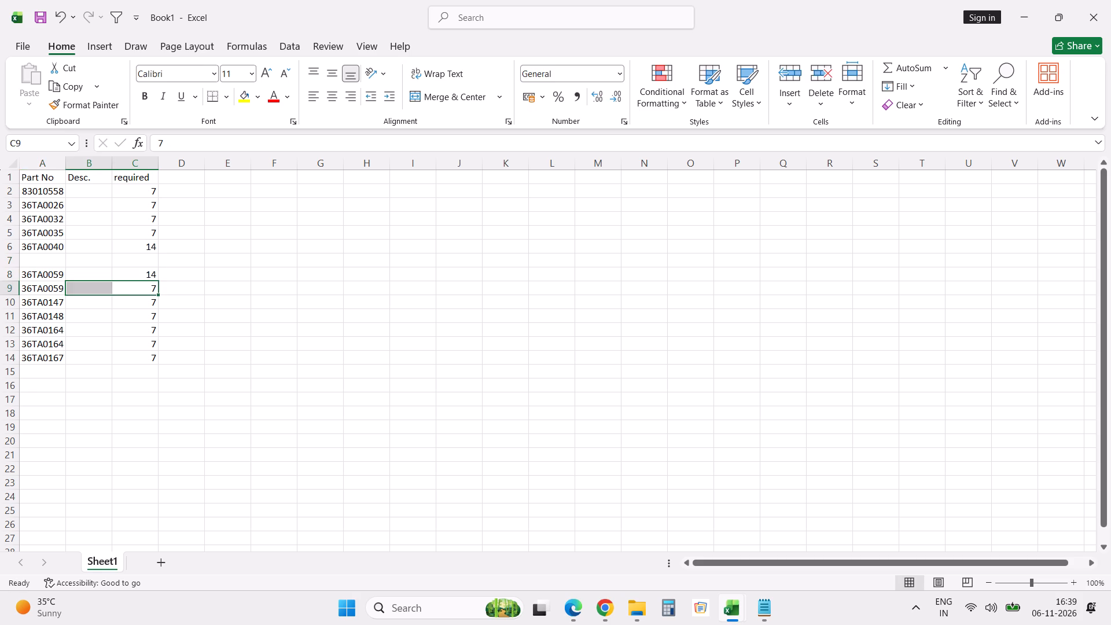
key(shift+Left)
key(Delete)
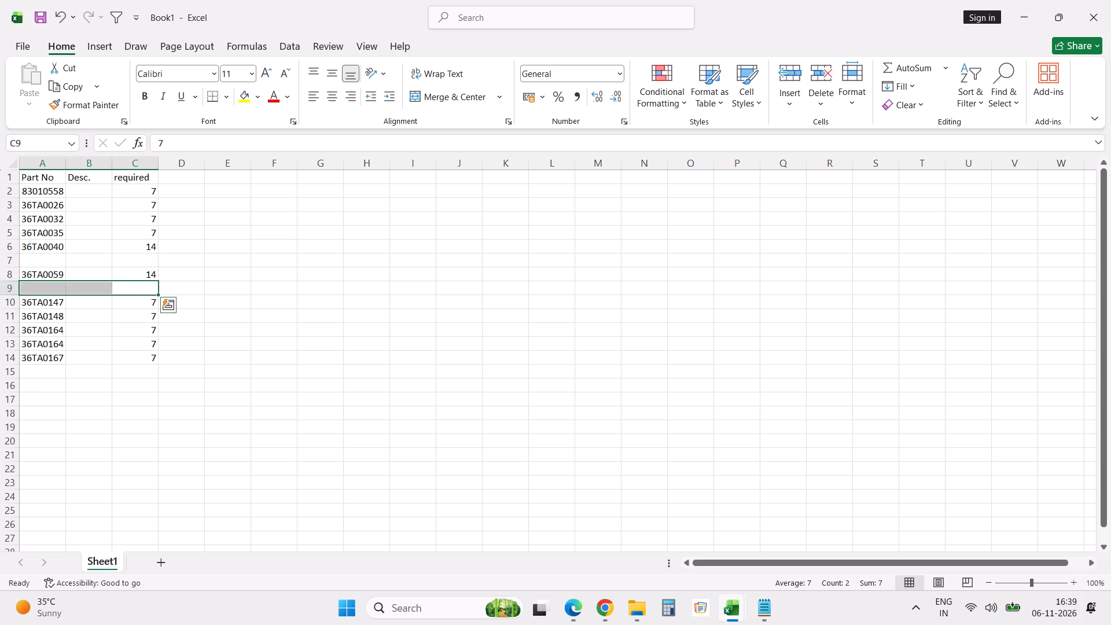
Delete the two emptied rows below the 36TA0040 and 36TA0059 lines.
click(14, 260)
key(ctrl+minus)
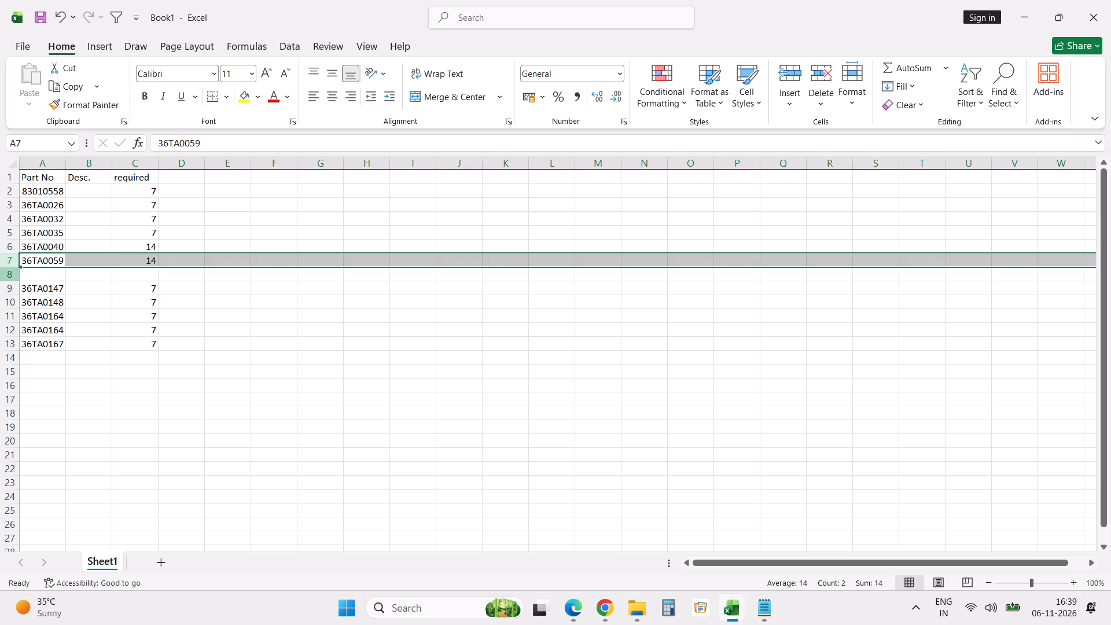
click(13, 277)
key(ctrl+minus)
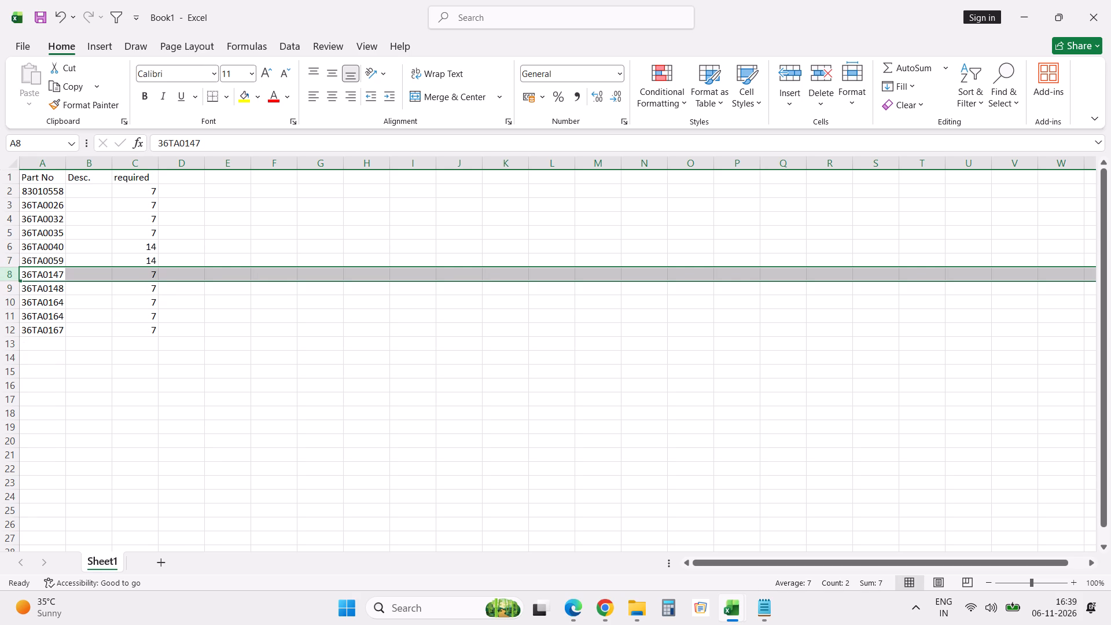
Set the required quantity of the first 36TA0164 line to 14 and delete the duplicate 36TA0164 row.
click(143, 303)
text(14)
key(Return)
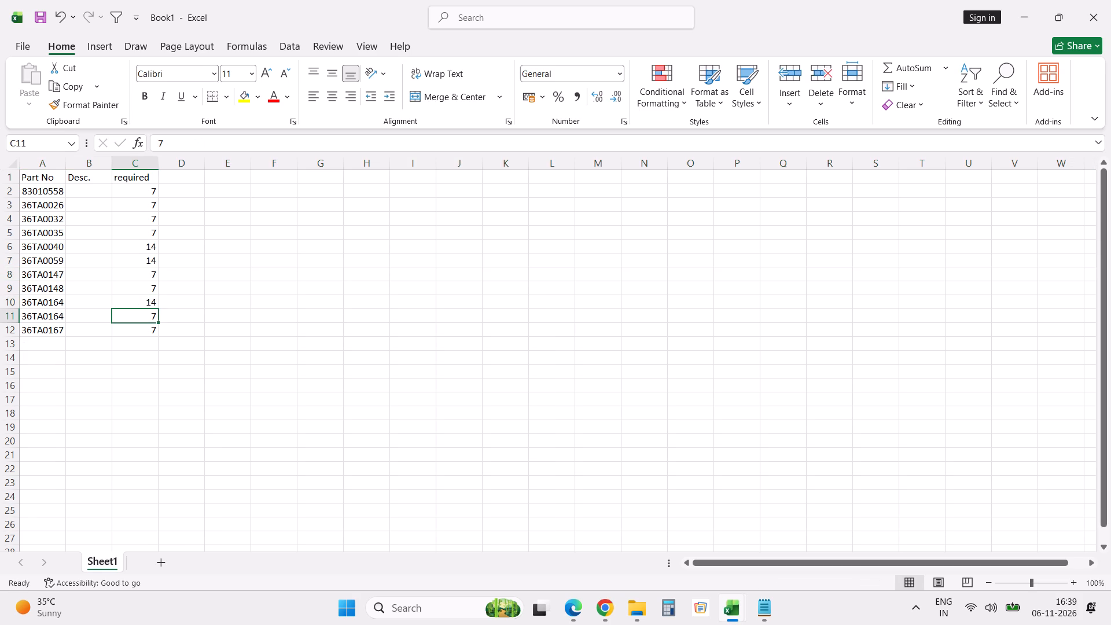
click(14, 317)
key(ctrl+minus)
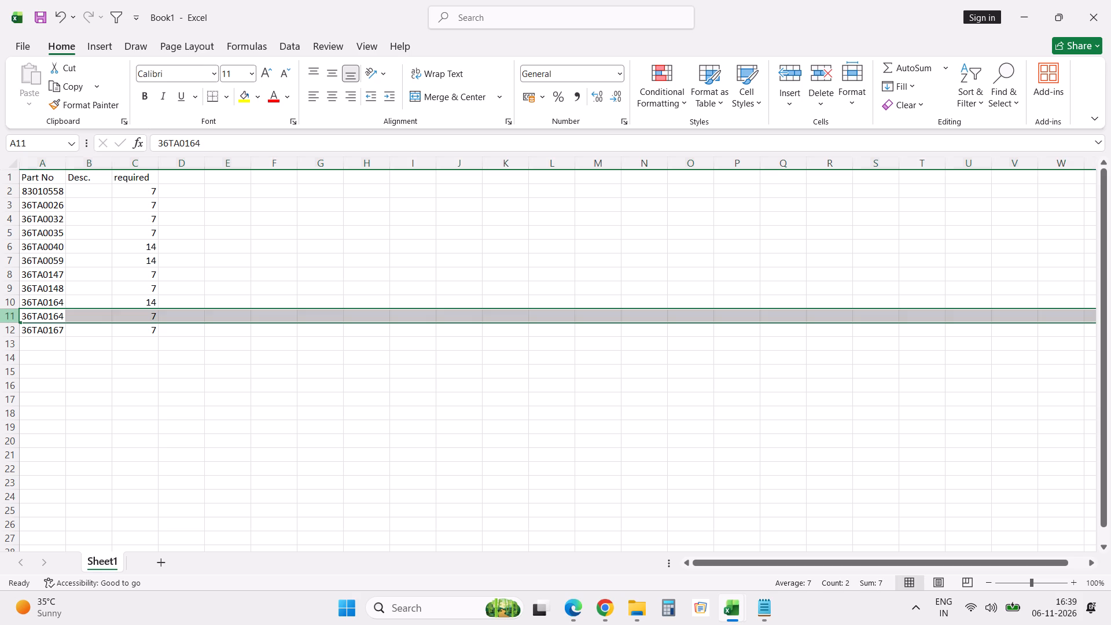
click(98, 185)
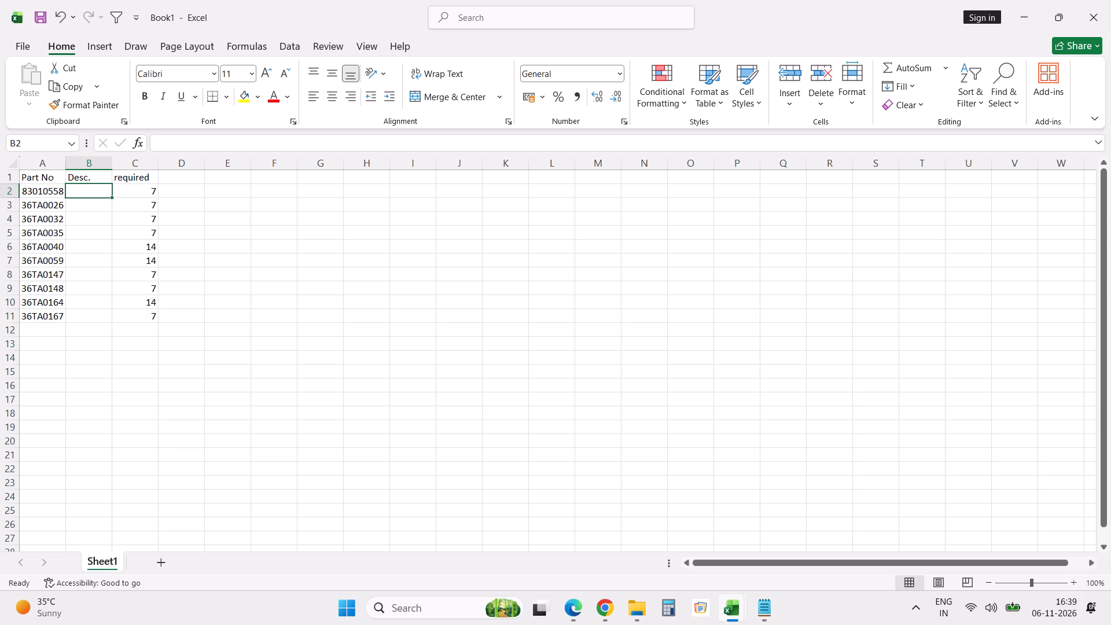
Enter the branch headings GG, NM and TH in cells D1 to F1, after the required column.
click(187, 178)
text(GG)
key(Tab)
text(NM)
key(Tab)
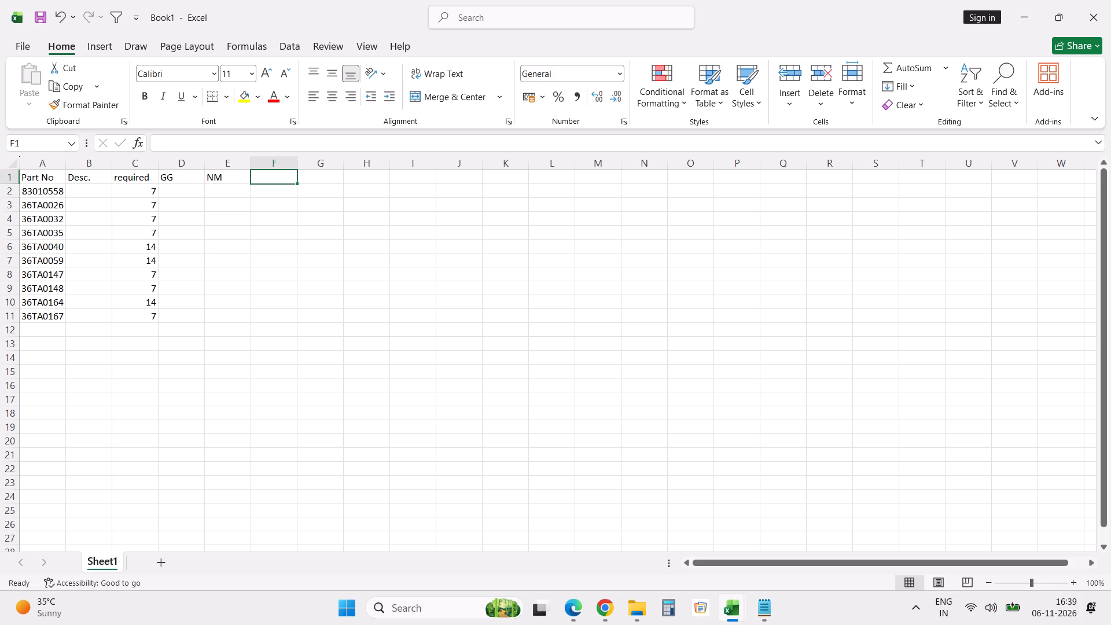
text(TH)
key(Tab)
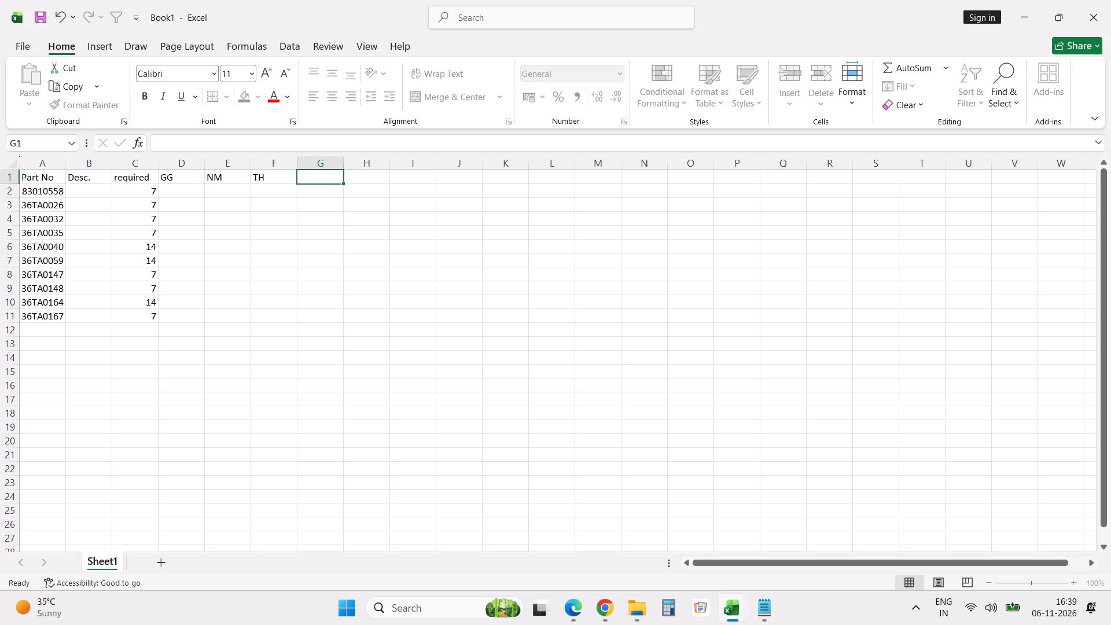
In B2, enter a VLOOKUP of A2 in Part Stock Valuation-06112026 Sheet3 range $A$3:$G$2747, column 2, exact match 0.
click(94, 193)
key(equal)
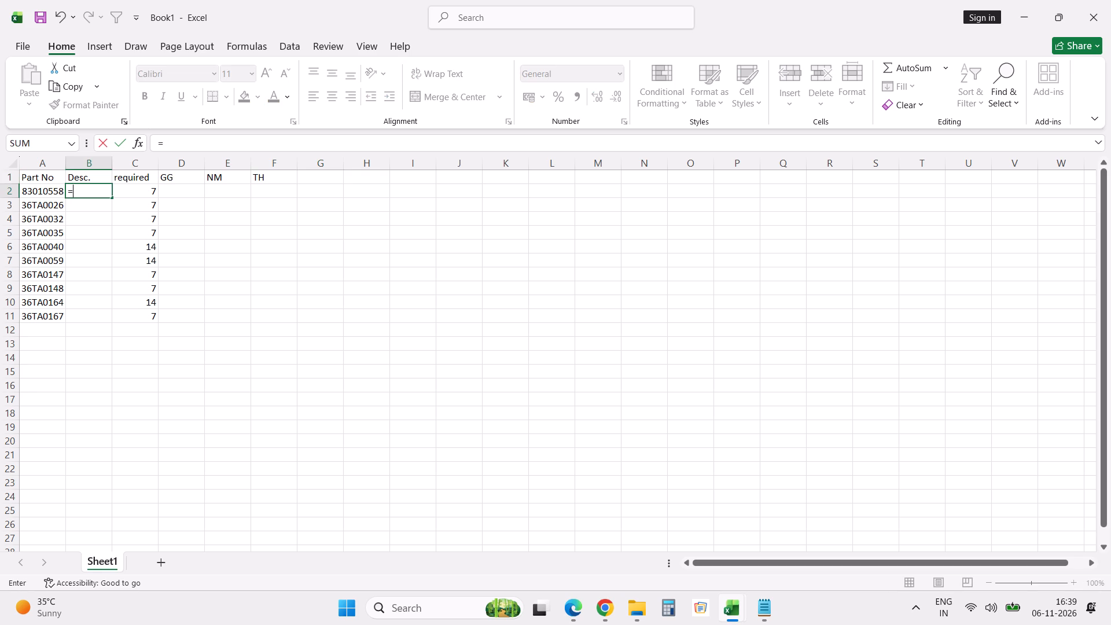
text(VLO)
key(Tab)
click(35, 194)
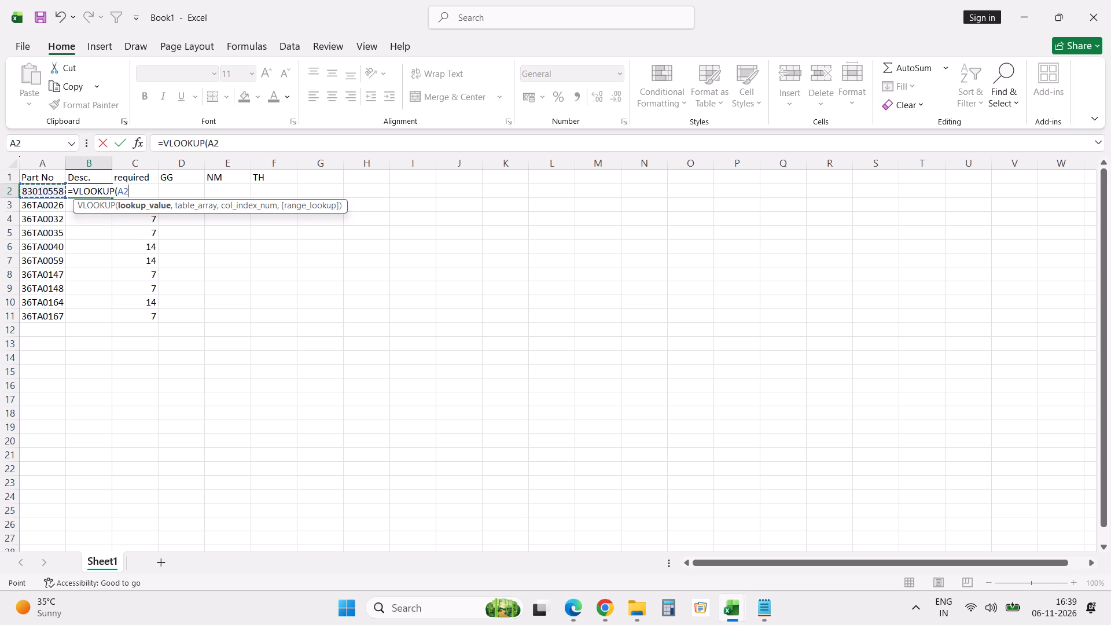
key(comma)
key(alt+Tab)
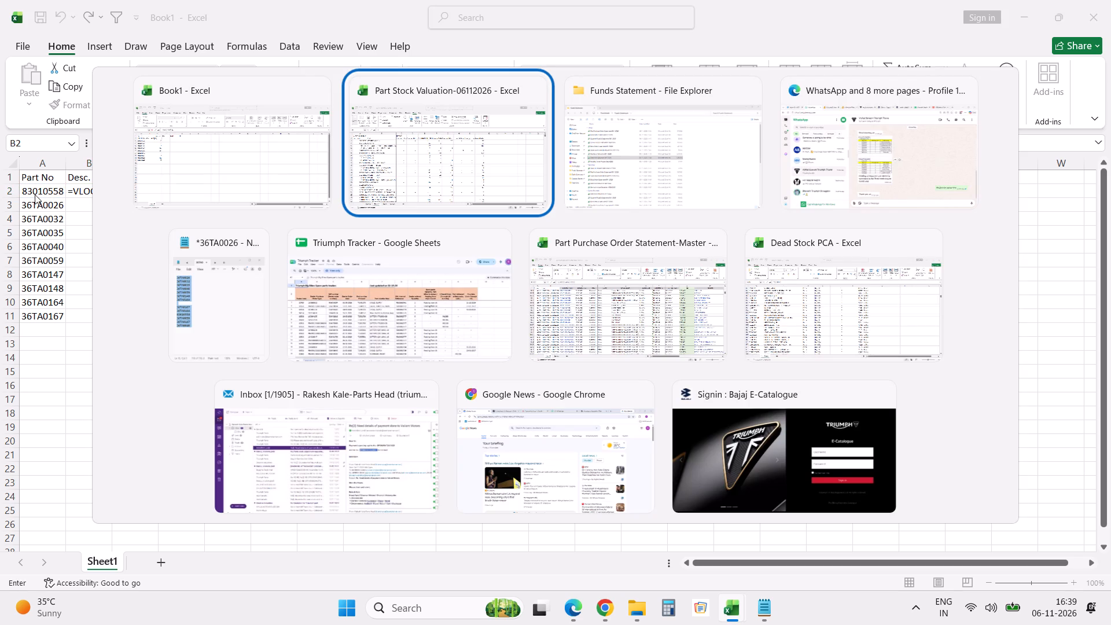
click(410, 147)
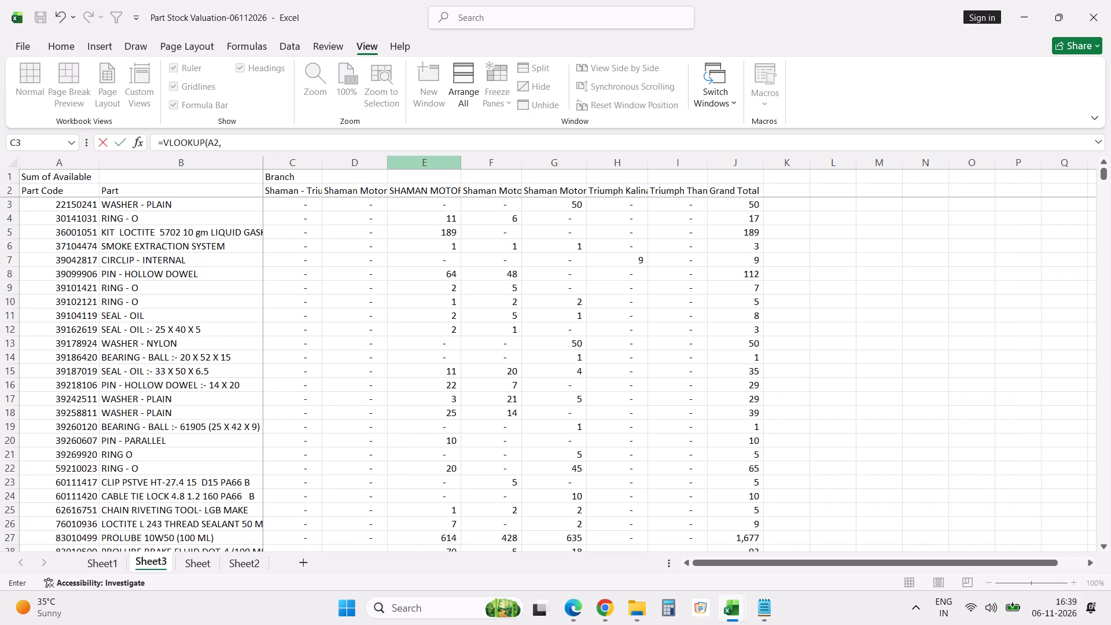
click(92, 209)
key(shift+Right)
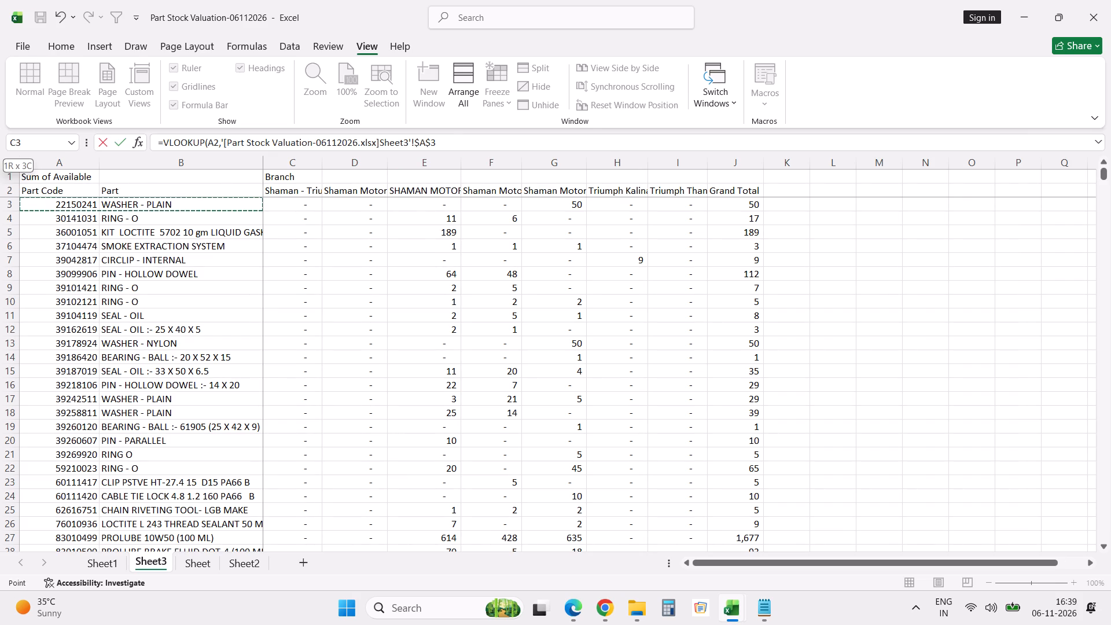
key(shift+Right)
key(shift+Right)
key(shift+Right)
key(shift+Right)
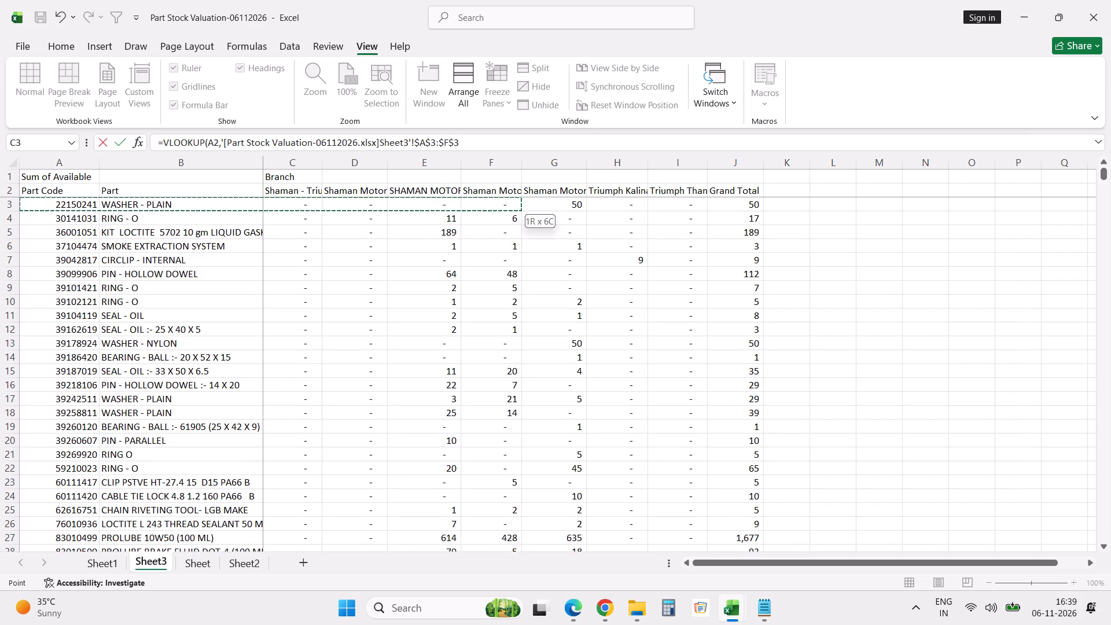
key(shift+Right)
key(ctrl+shift+Down)
key(comma)
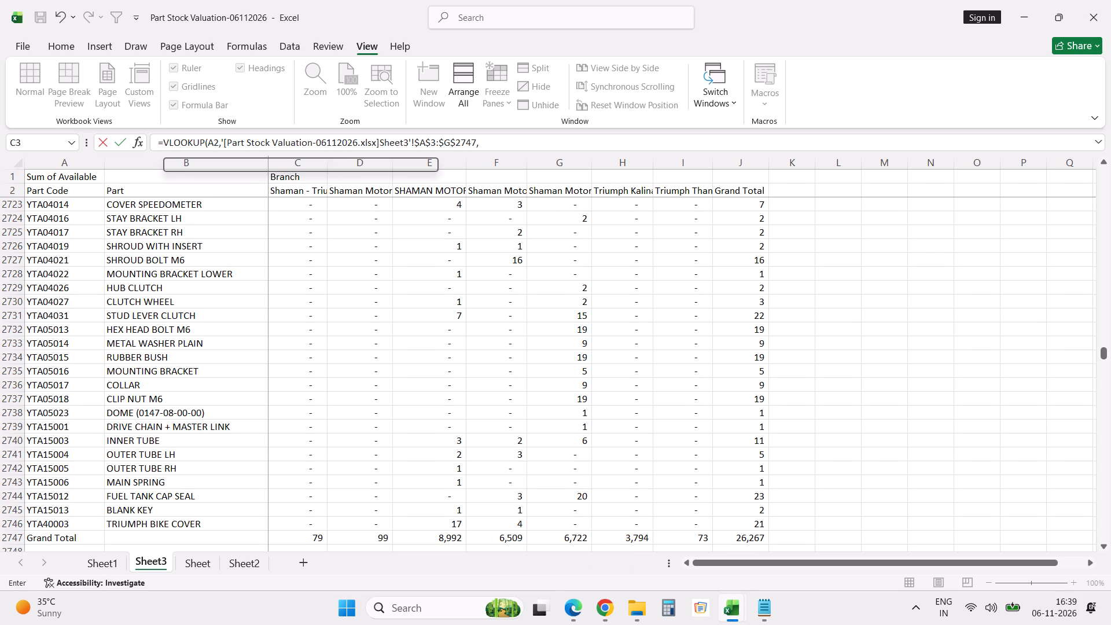
text(2,0)
key(Return)
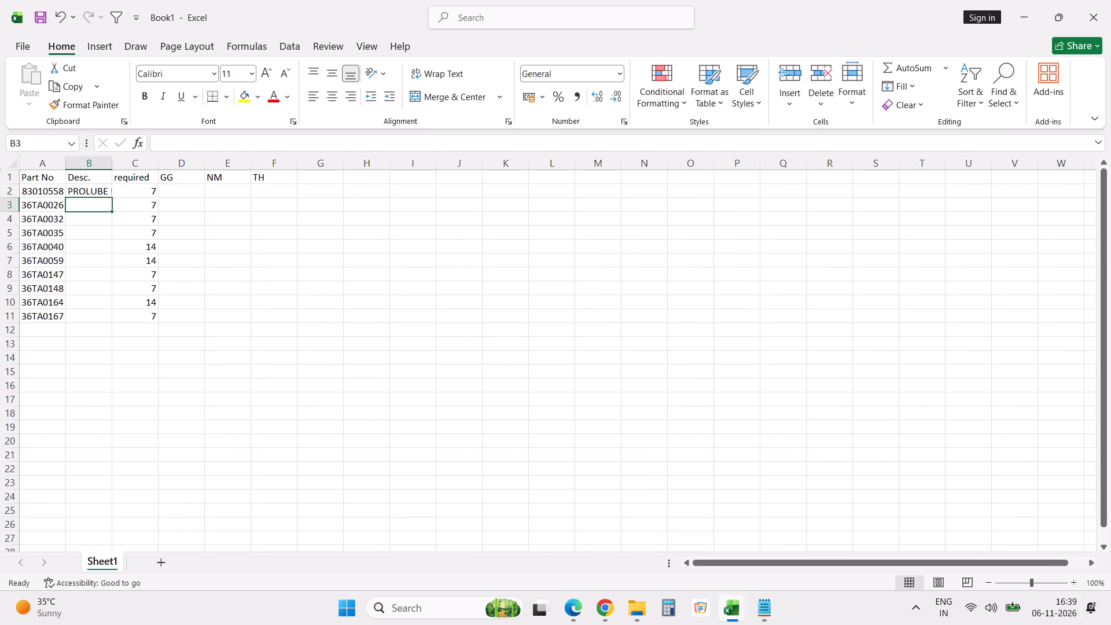
Fill the description lookup formula from B2 down to B11.
click(100, 189)
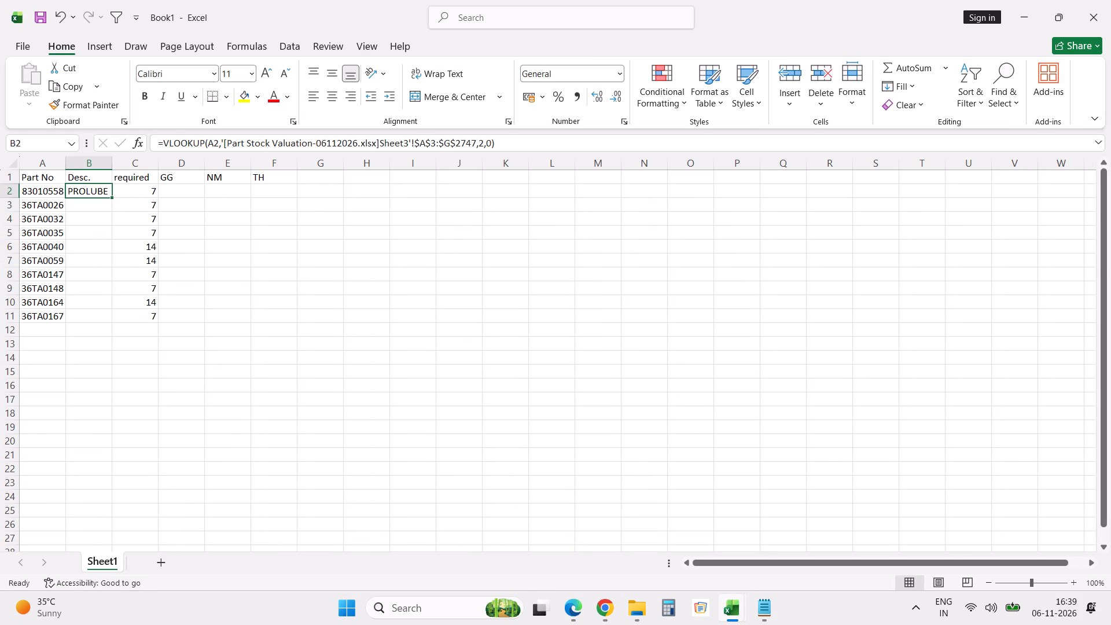
shift+click(97, 312)
key(ctrl+d)
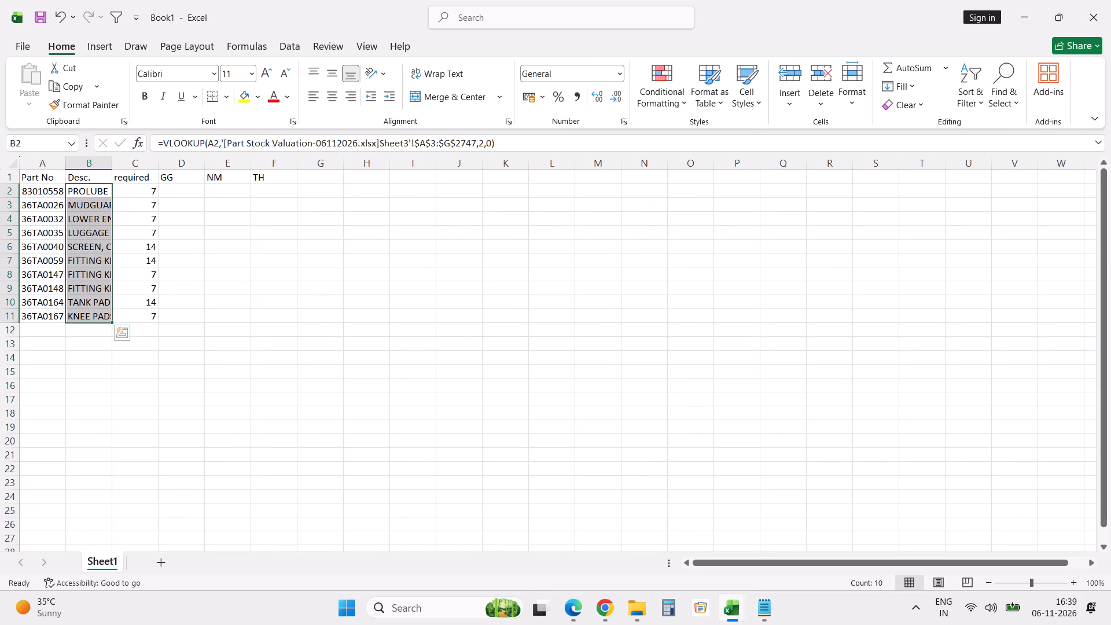
Copy the B2 lookup formula text without its equals sign into D2, E2 and F2.
click(95, 192)
click(535, 144)
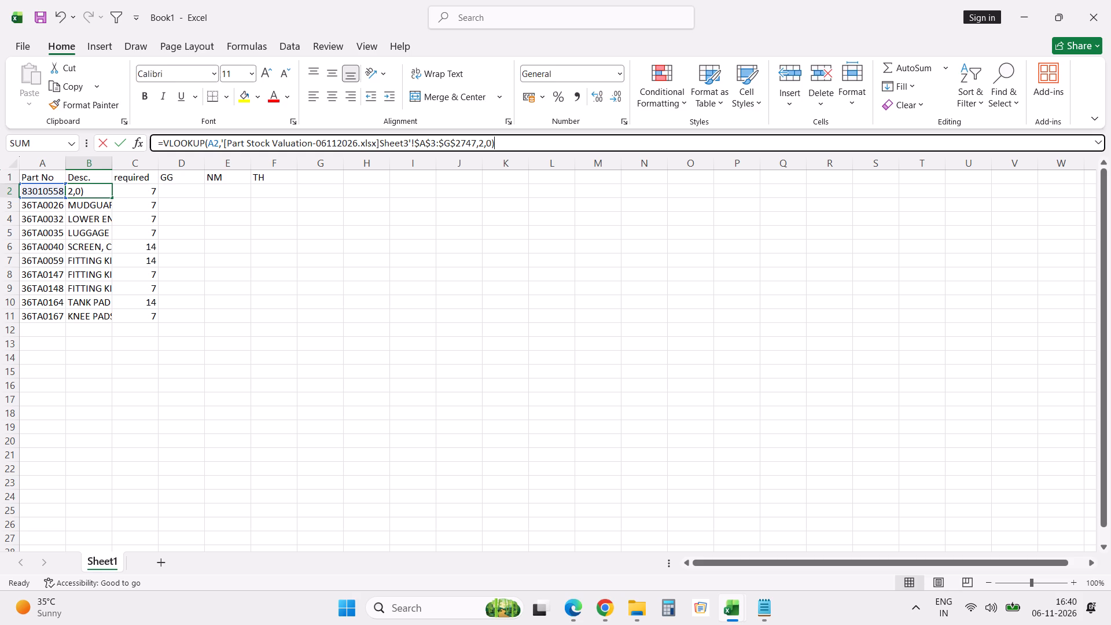
shift+click(162, 144)
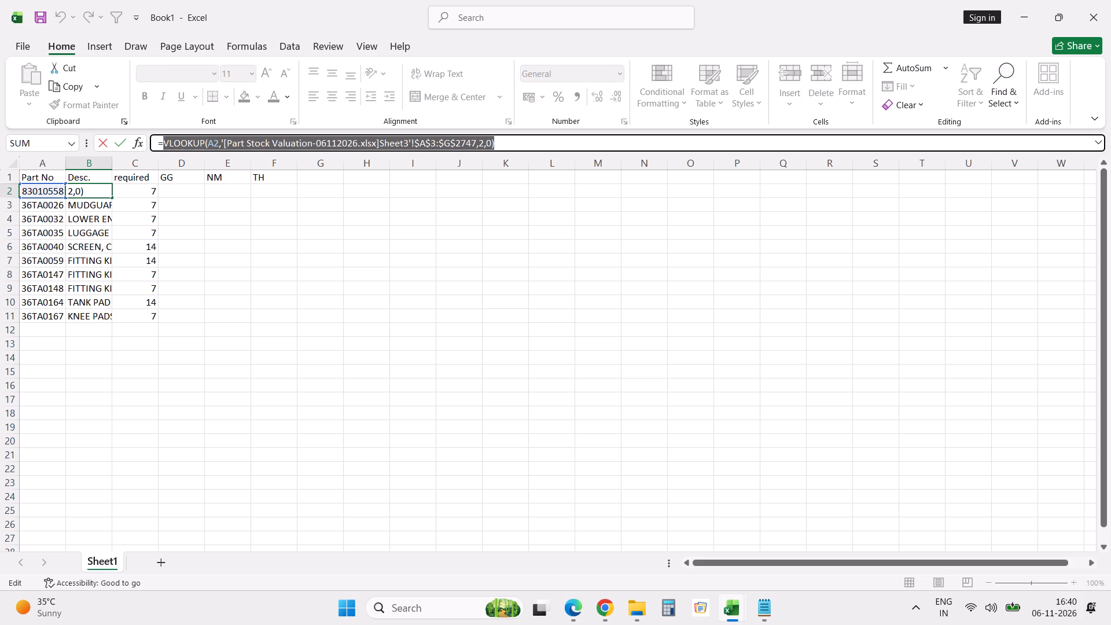
key(ctrl+c)
key(Tab)
key(Tab)
key(ctrl+v)
key(Tab)
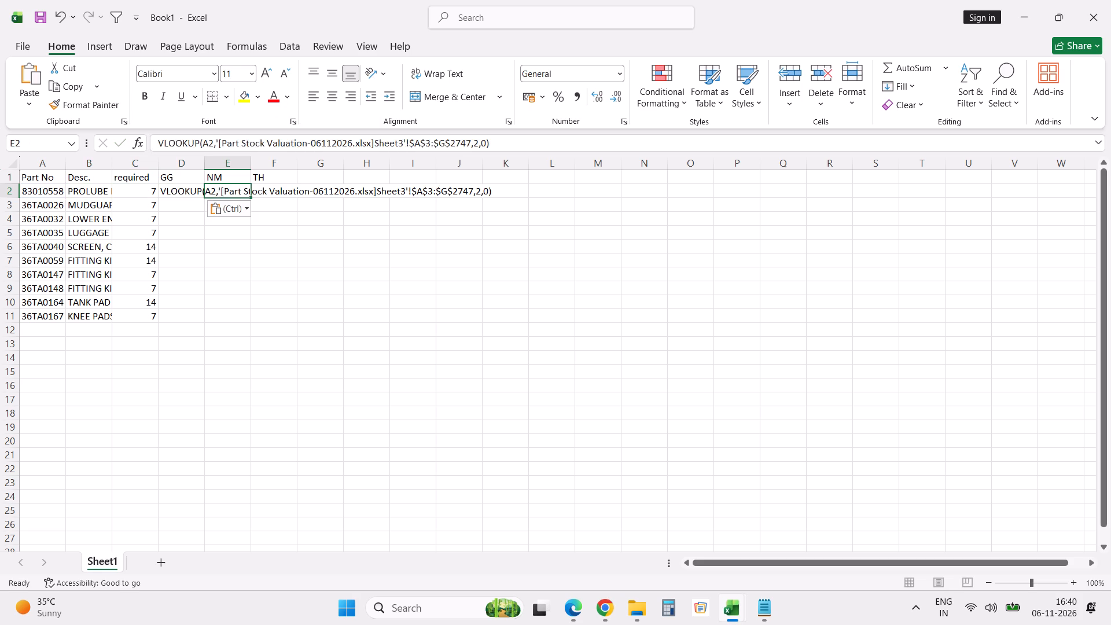
key(ctrl+v)
key(Tab)
key(ctrl+v)
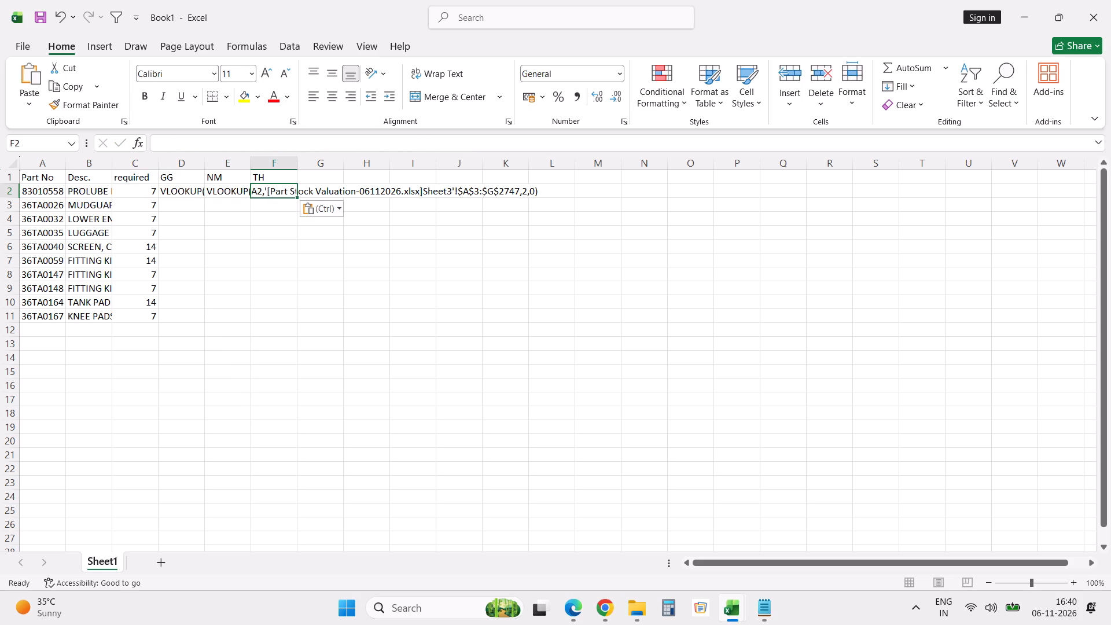
Change the column index in D2 to 5 and add the leading equals sign for the GG lookup.
click(181, 194)
click(507, 144)
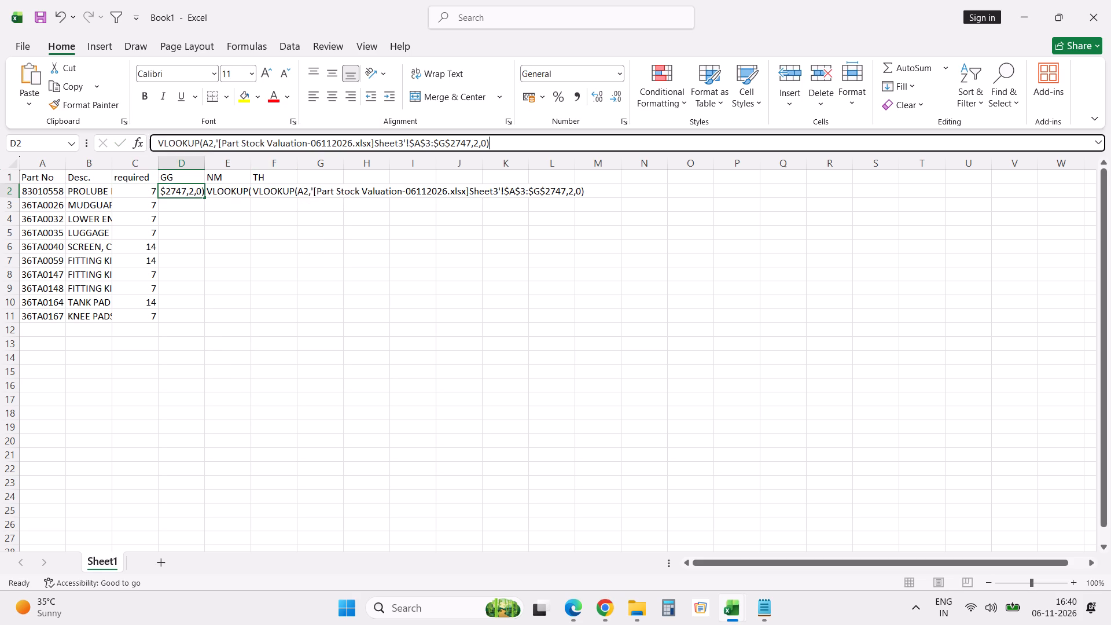
key(Left)
key(Left)
key(Left)
key(shift+Left)
key(5)
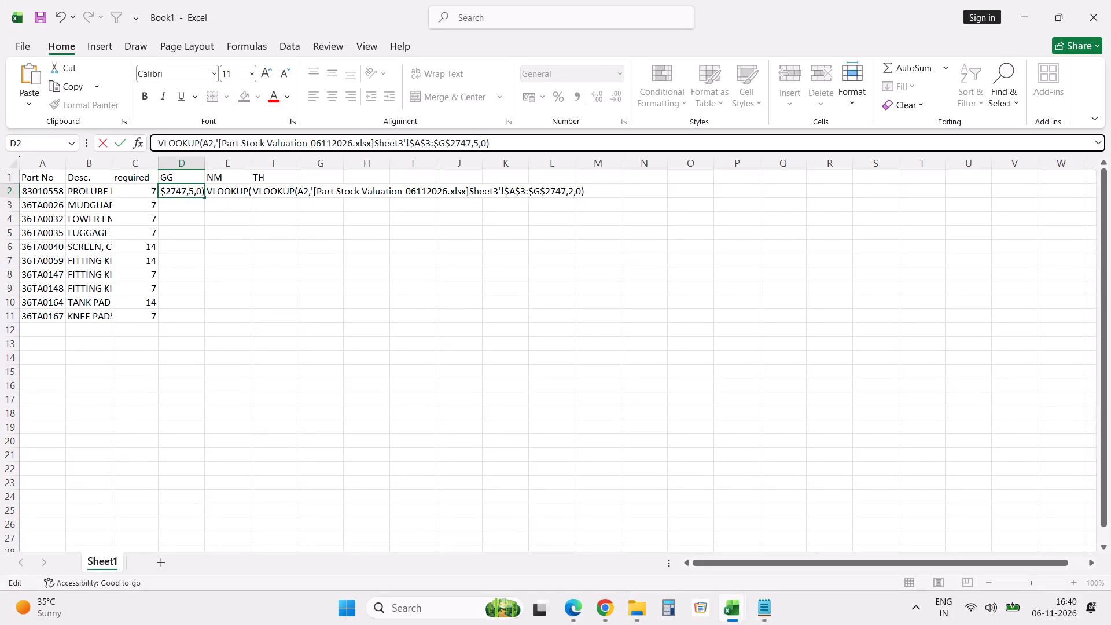
click(163, 141)
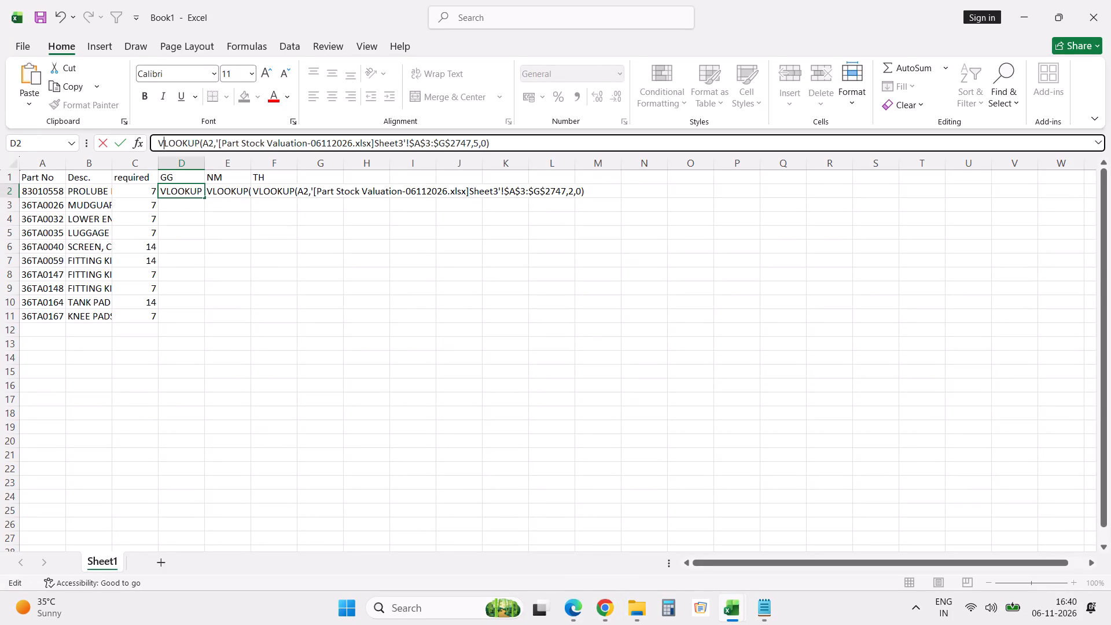
click(157, 141)
key(equal)
key(Tab)
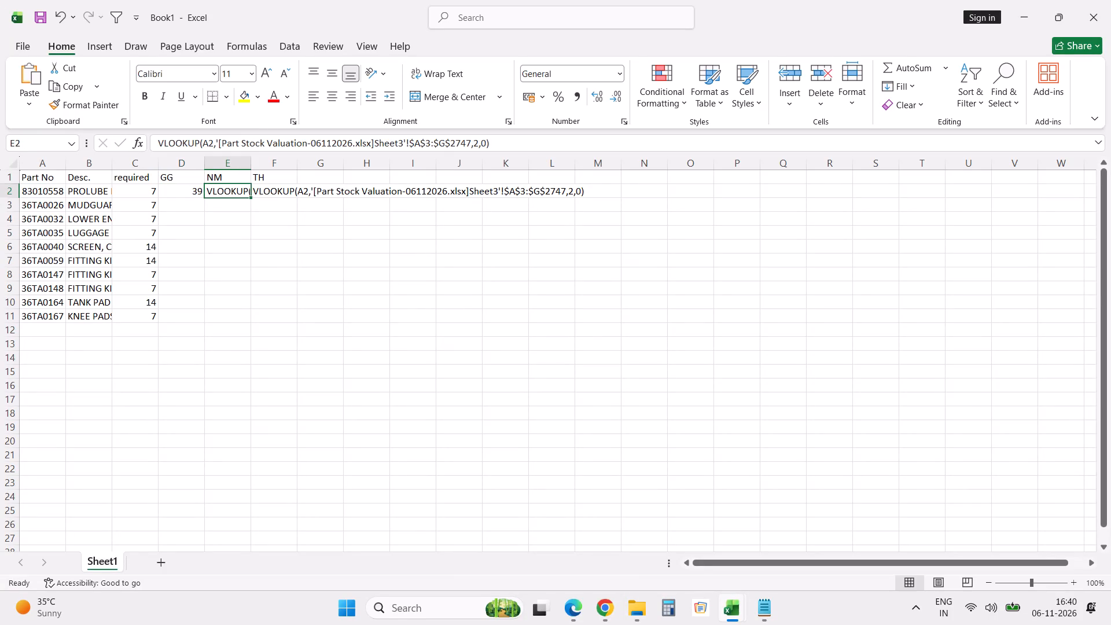
Change the column index in E2 to 6 and add the leading equals sign for the NM lookup.
click(512, 145)
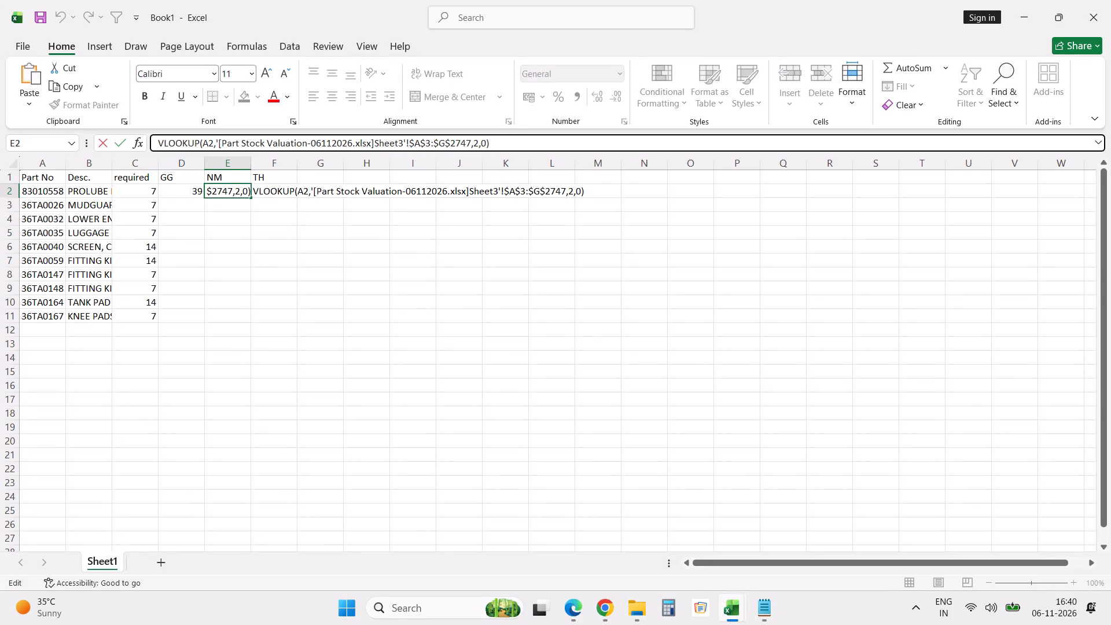
key(Left)
key(Left)
key(Left)
key(shift+Left)
key(6)
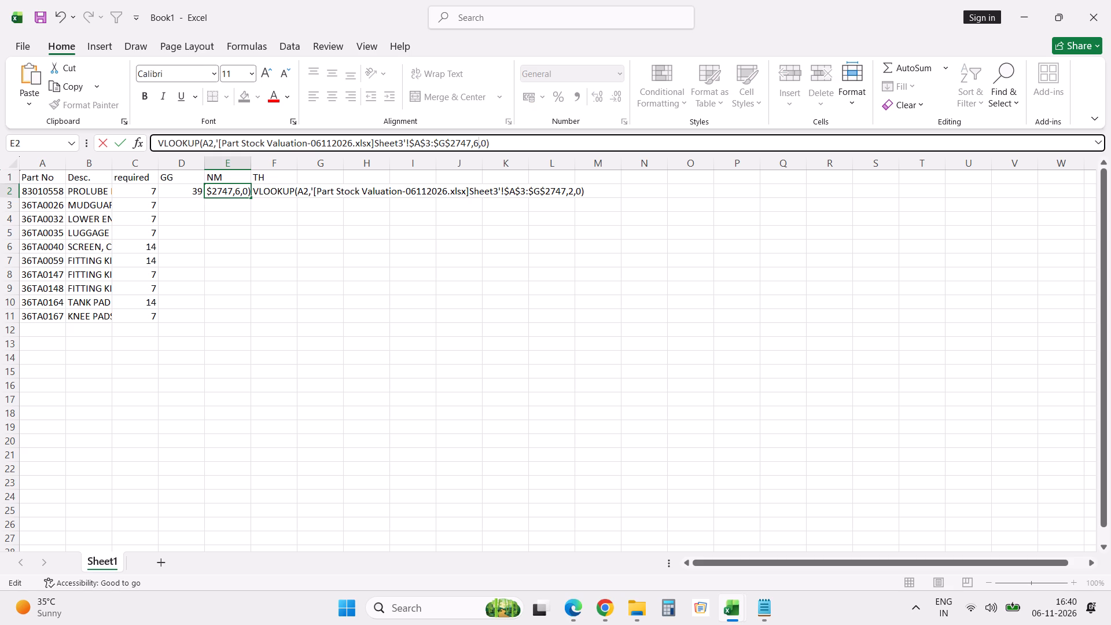
click(155, 140)
key(equal)
key(Tab)
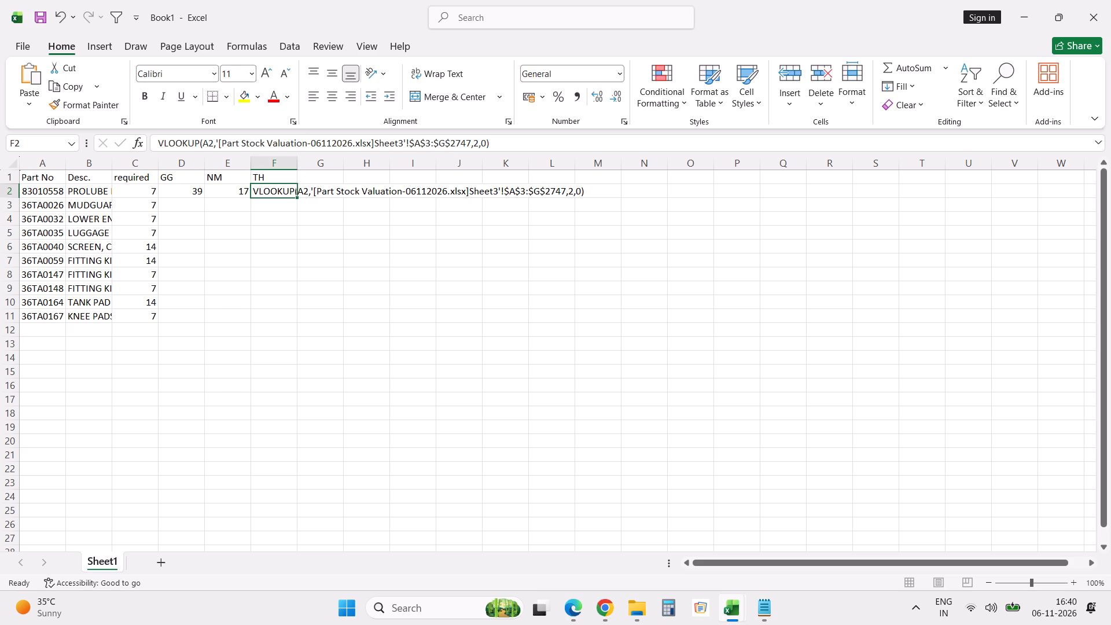
Change the column index in F2 to 7 and add the leading equals sign for the TH lookup.
click(492, 141)
key(Left)
key(Left)
key(Left)
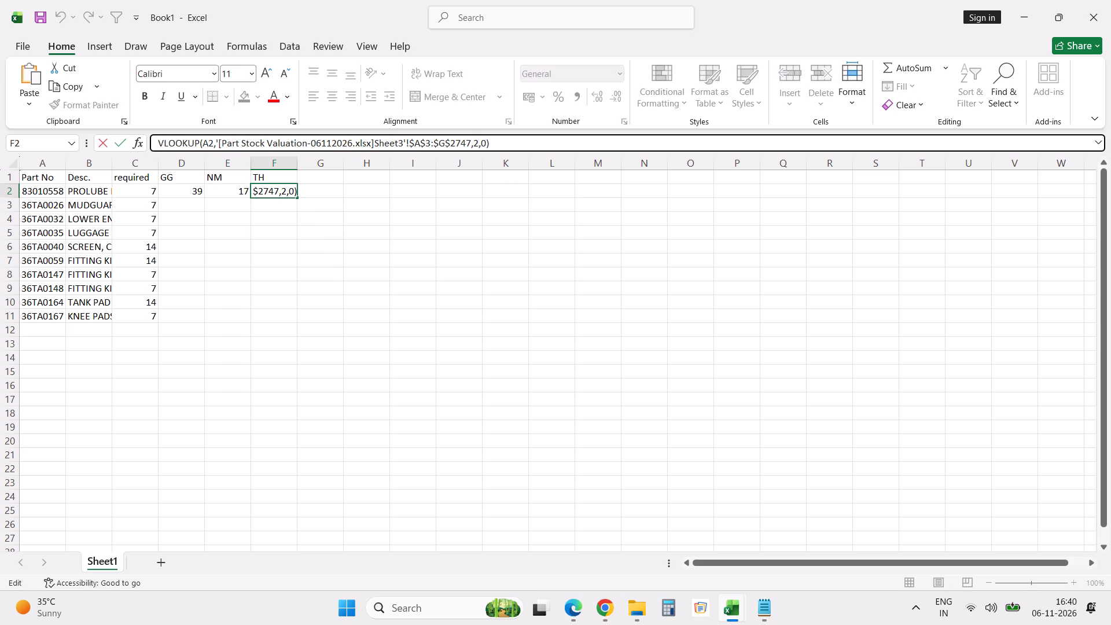
key(shift+Left)
key(7)
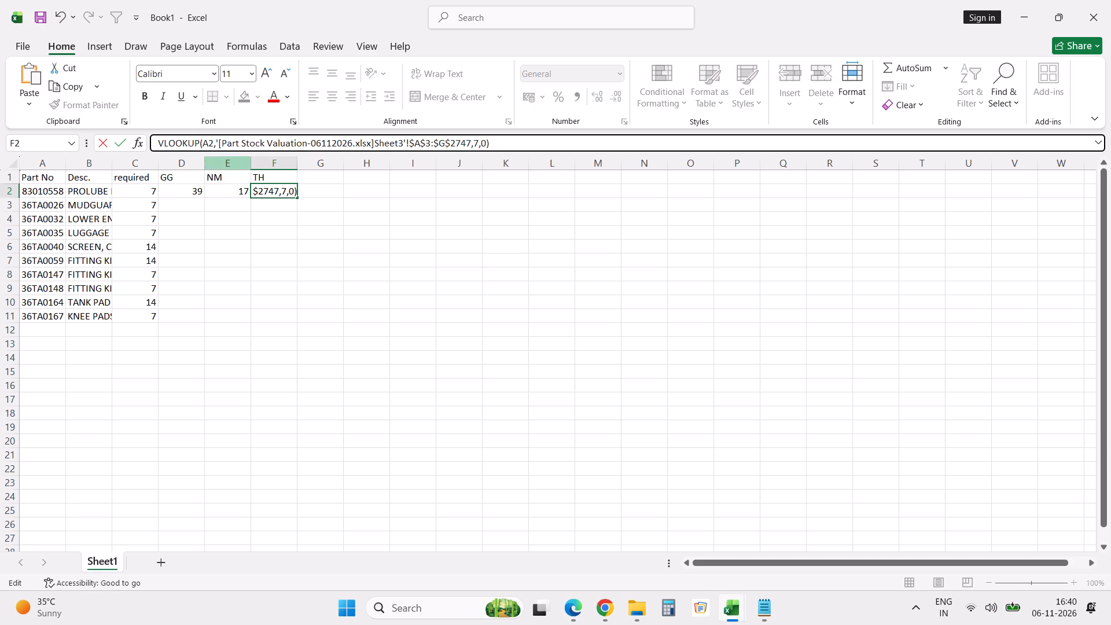
click(156, 144)
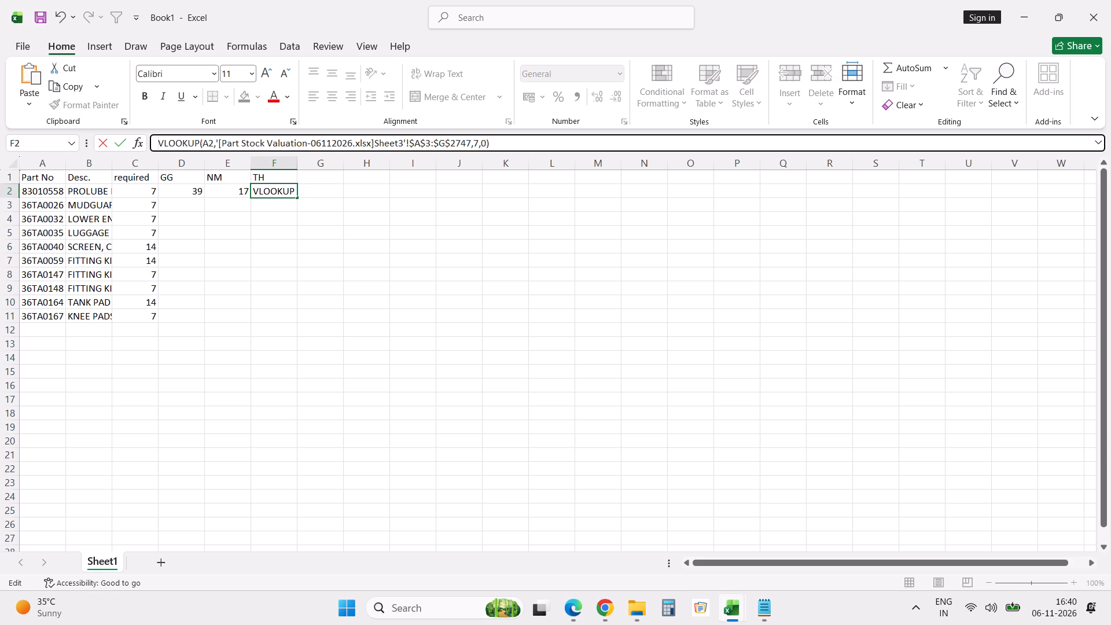
key(equal)
key(Return)
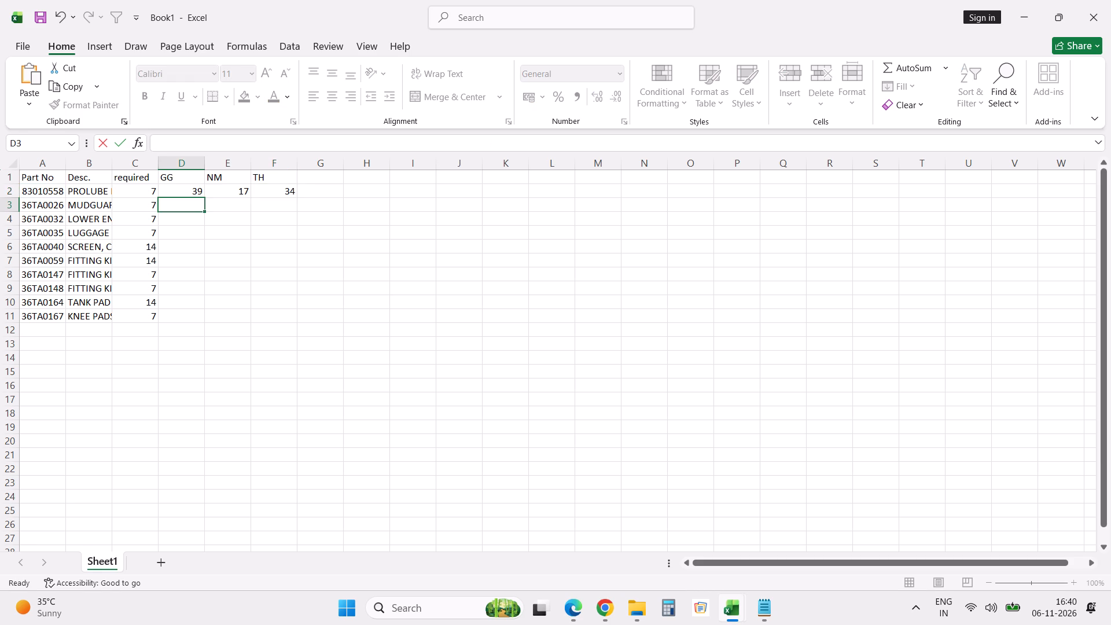
Fill the GG, NM and TH lookup formulas from D2:F2 down to row 11.
click(192, 195)
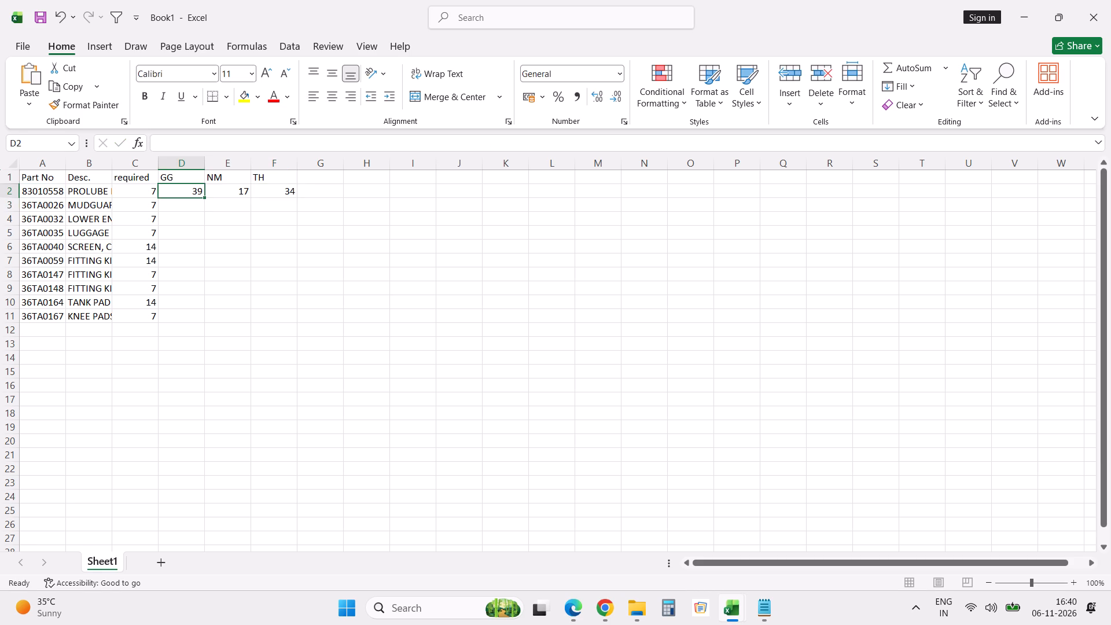
shift+click(274, 313)
key(ctrl+d)
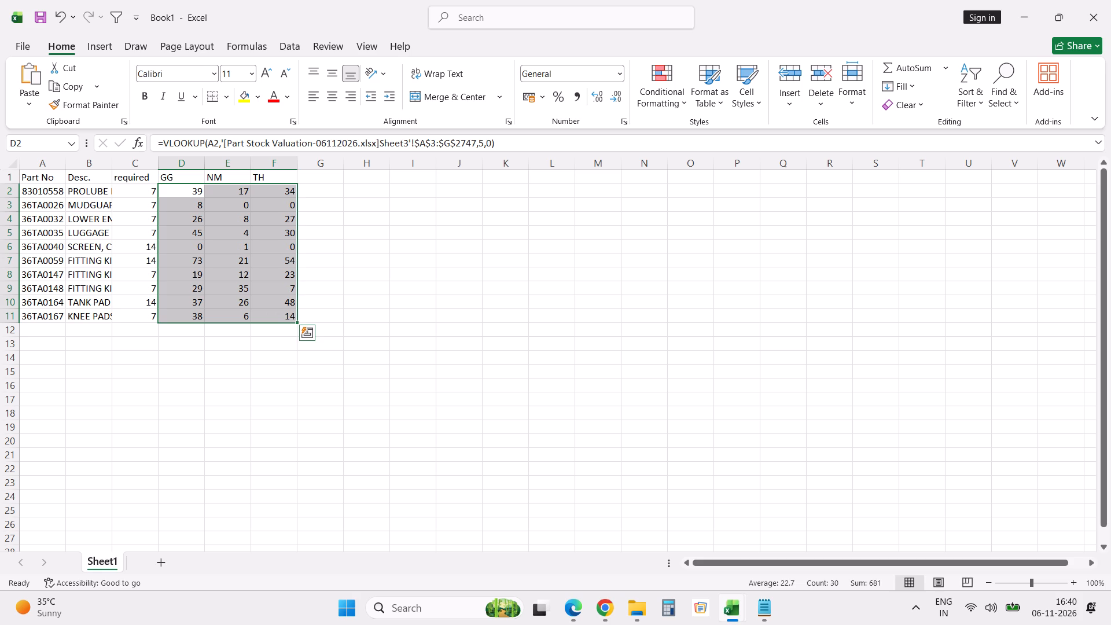
Replace the GG, NM and TH lookup formulas in D2:F11 with their values.
key(ctrl+c)
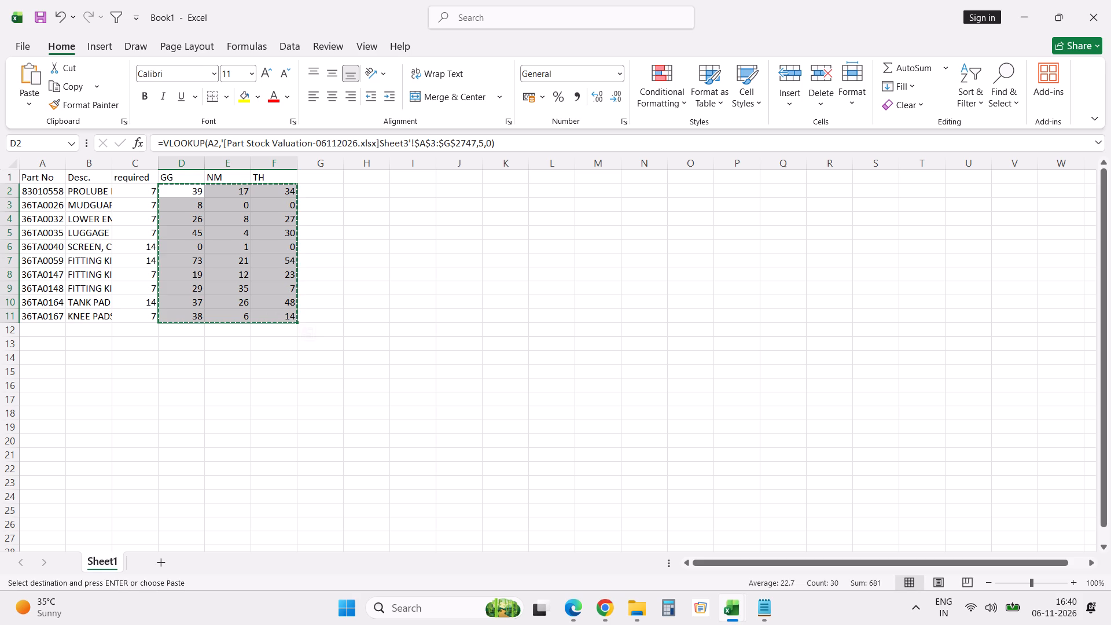
right_click(178, 190)
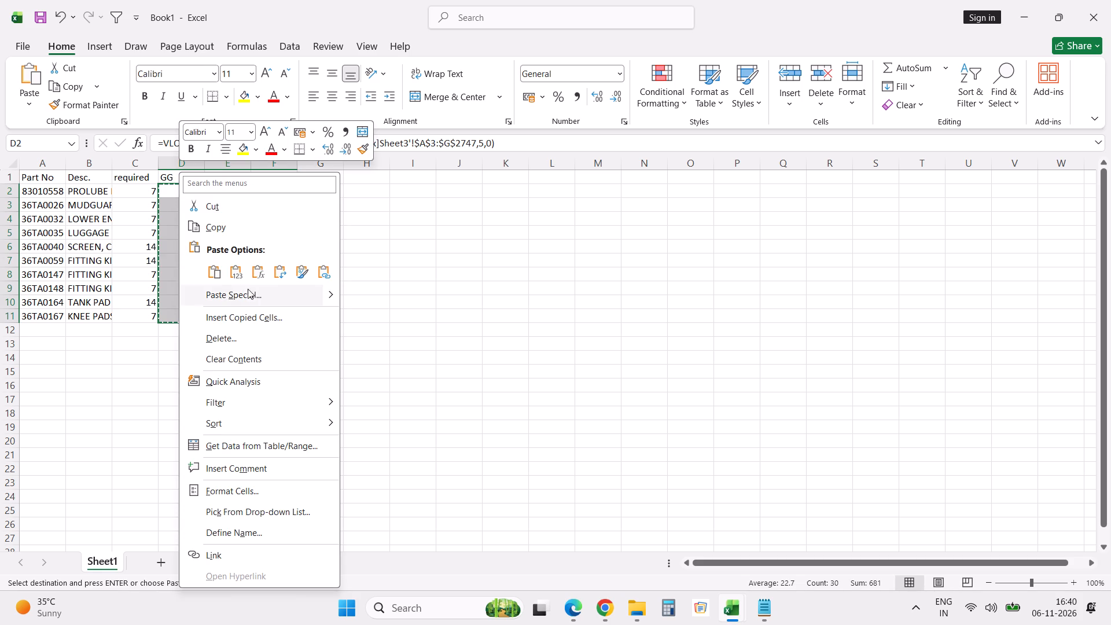
click(240, 275)
click(355, 314)
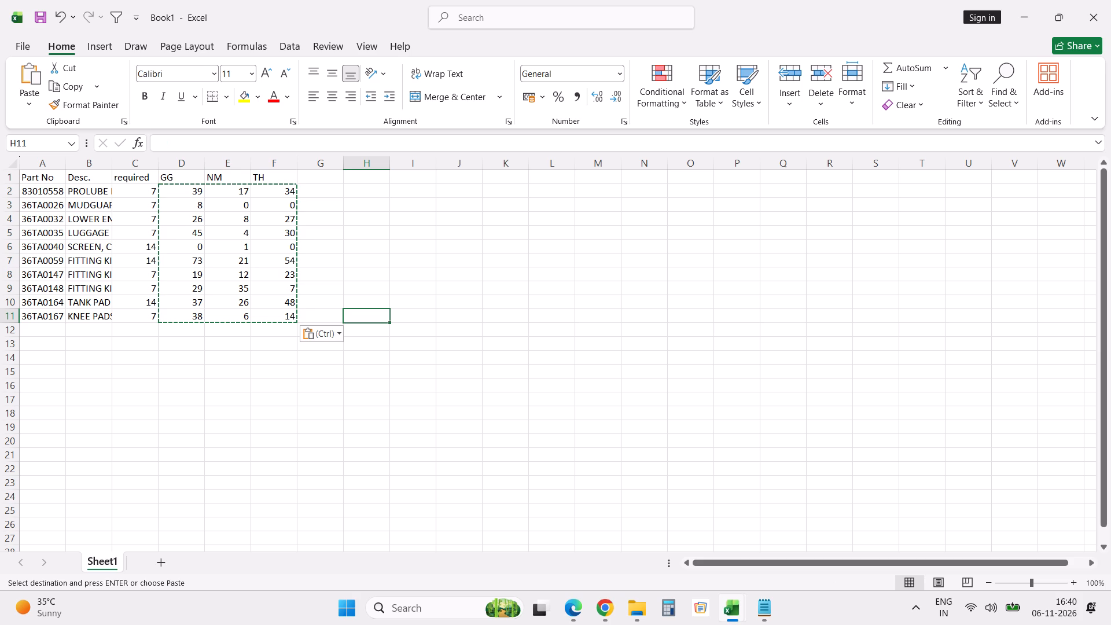
key(Escape)
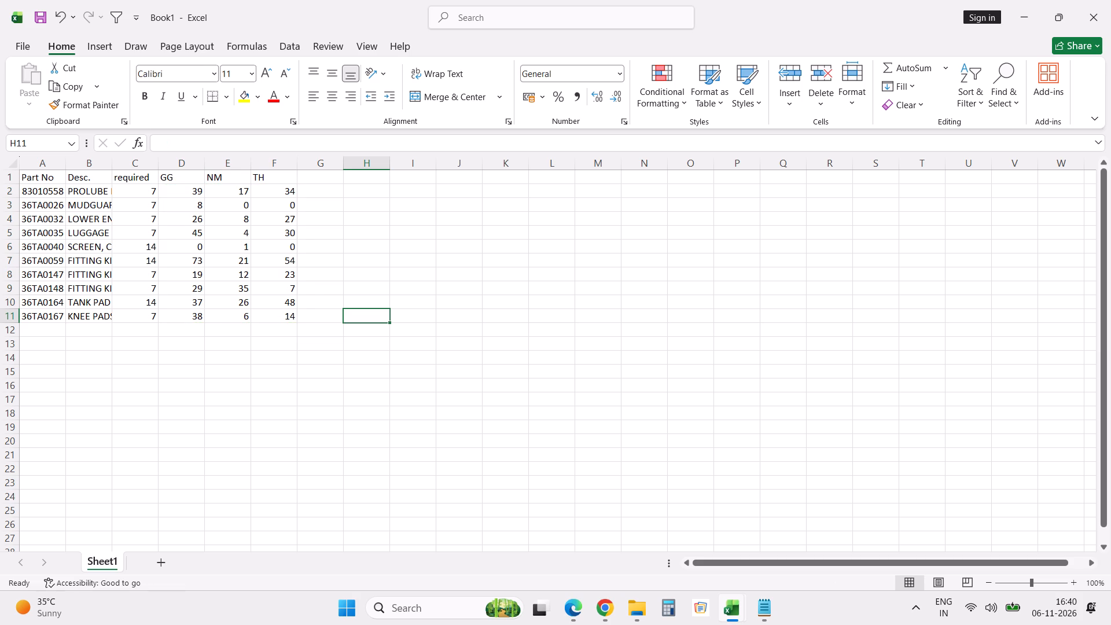
Autofit the widths of the Part No and Desc. columns to their contents.
double_click(67, 164)
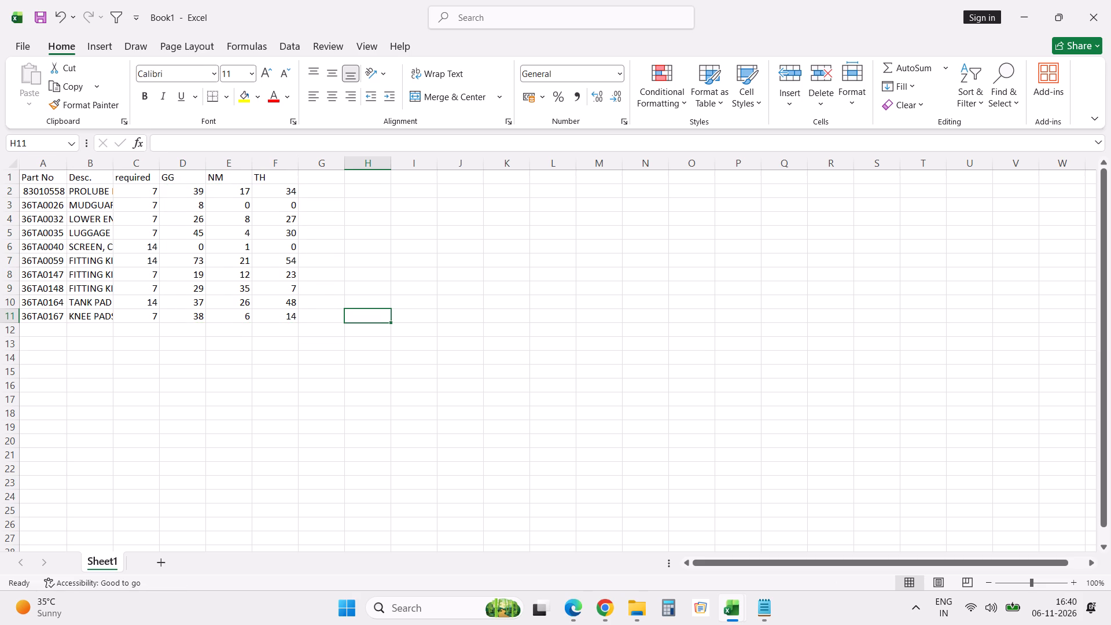
double_click(113, 164)
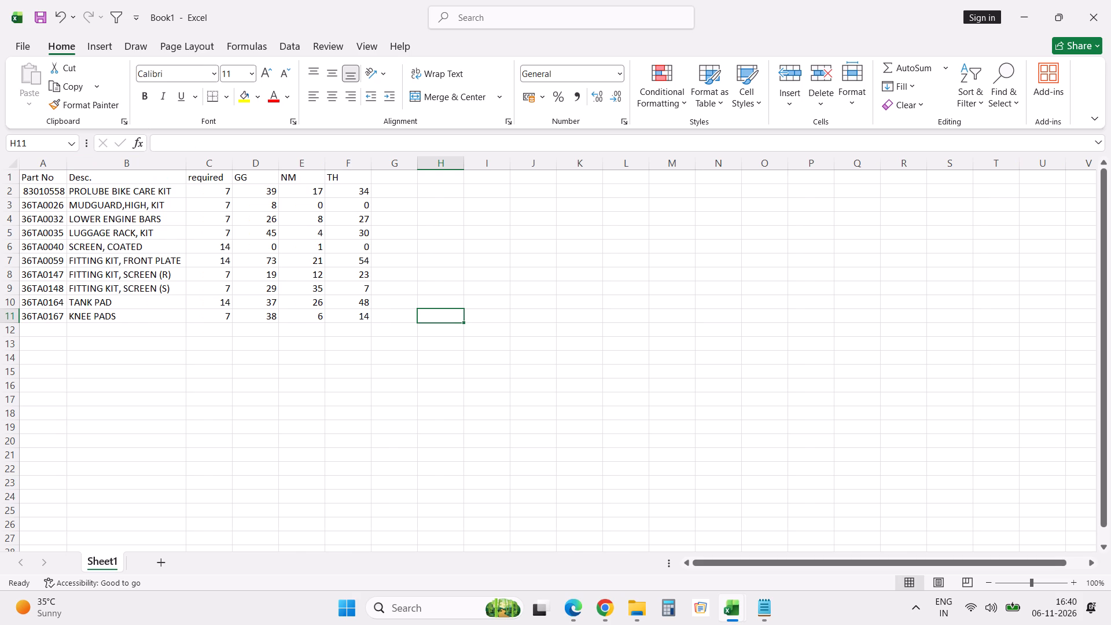
Enter the heading TH Phy in cell G1, after the TH column.
click(408, 177)
text(TH P)
text(hy)
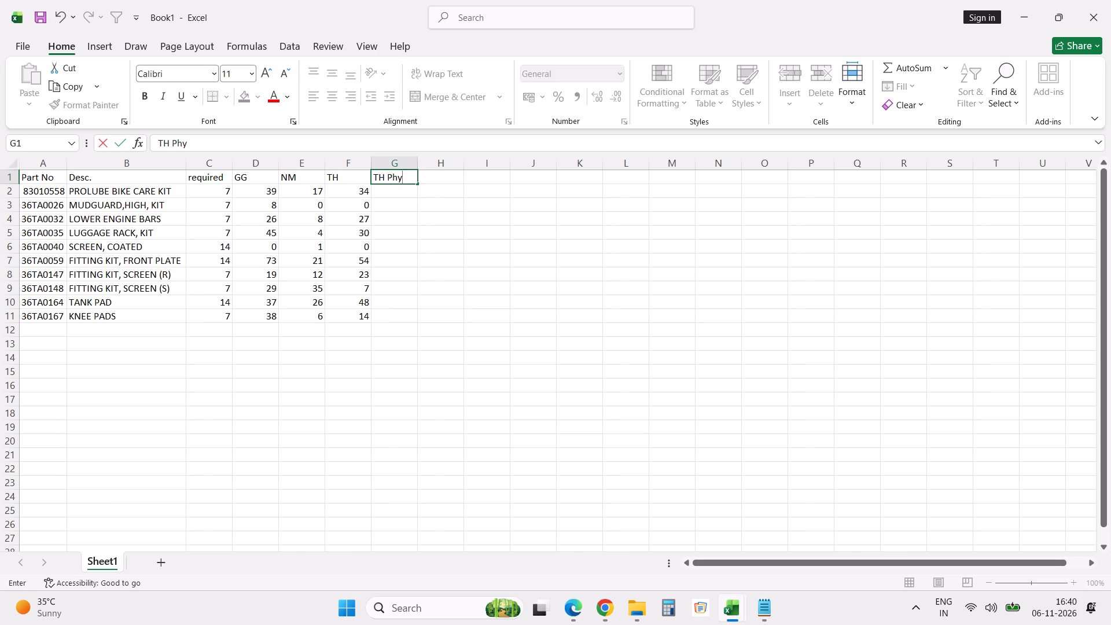
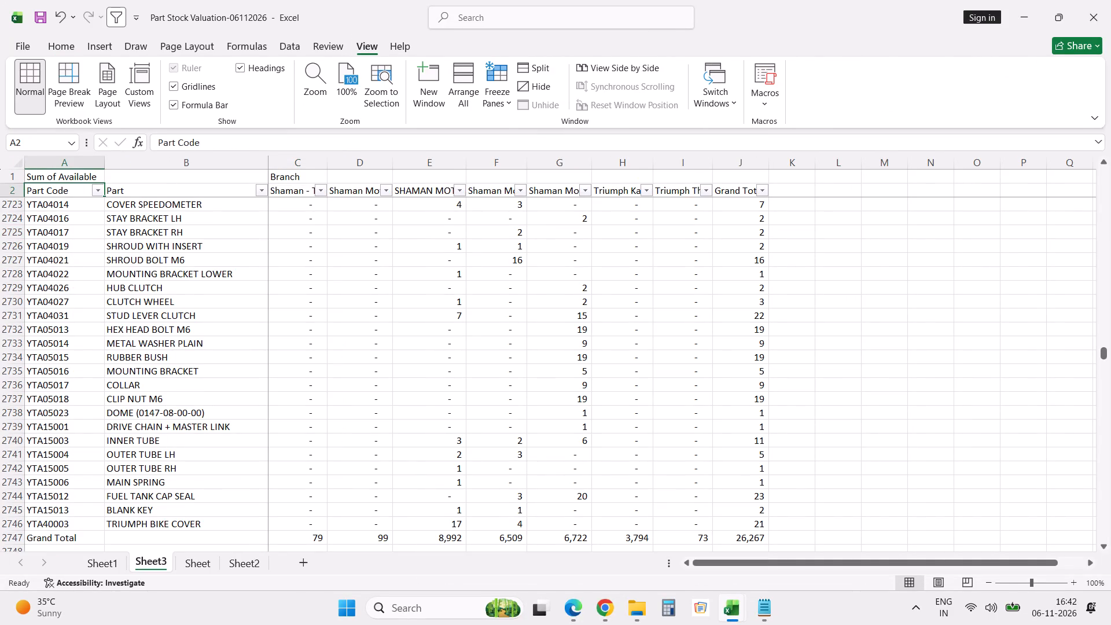
Filter the Part column on Sheet3 of Part Stock Valuation-06112026 to parts containing "knee".
click(263, 193)
click(204, 361)
text(knee)
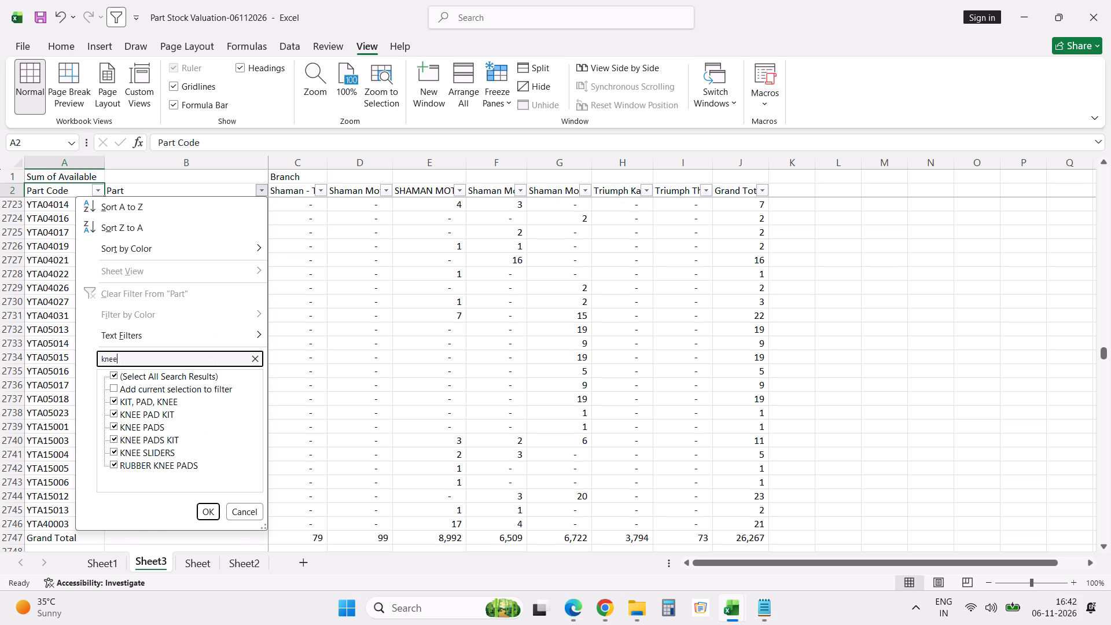
key(Return)
key(Down)
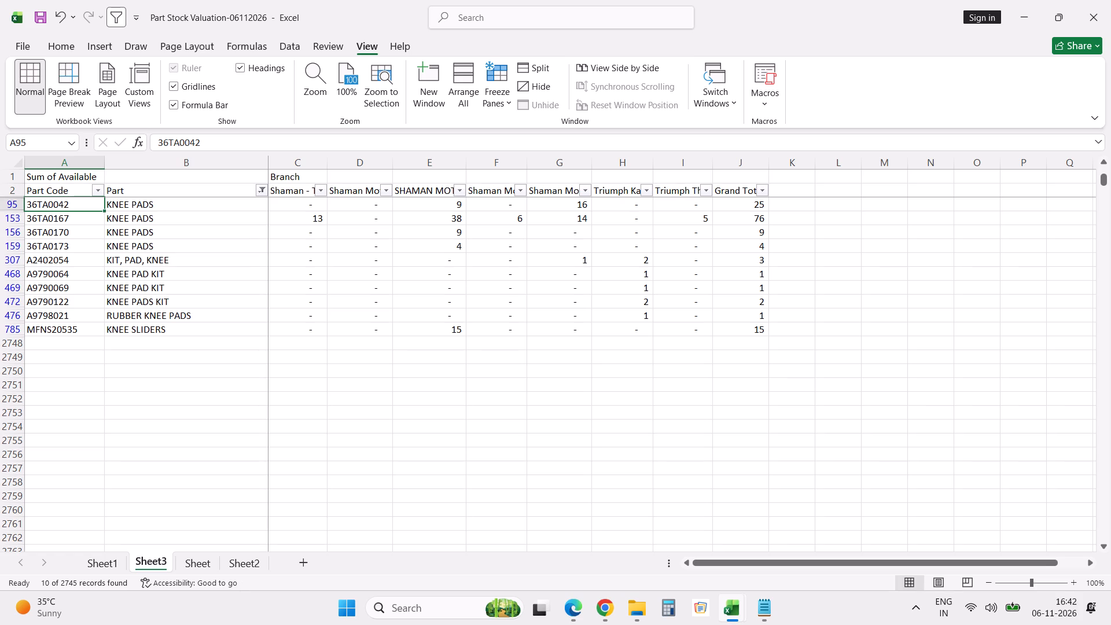
Check the knee pads entry in Book1 and copy its part code 36TA0167 from the filtered stock list.
key(alt+Tab)
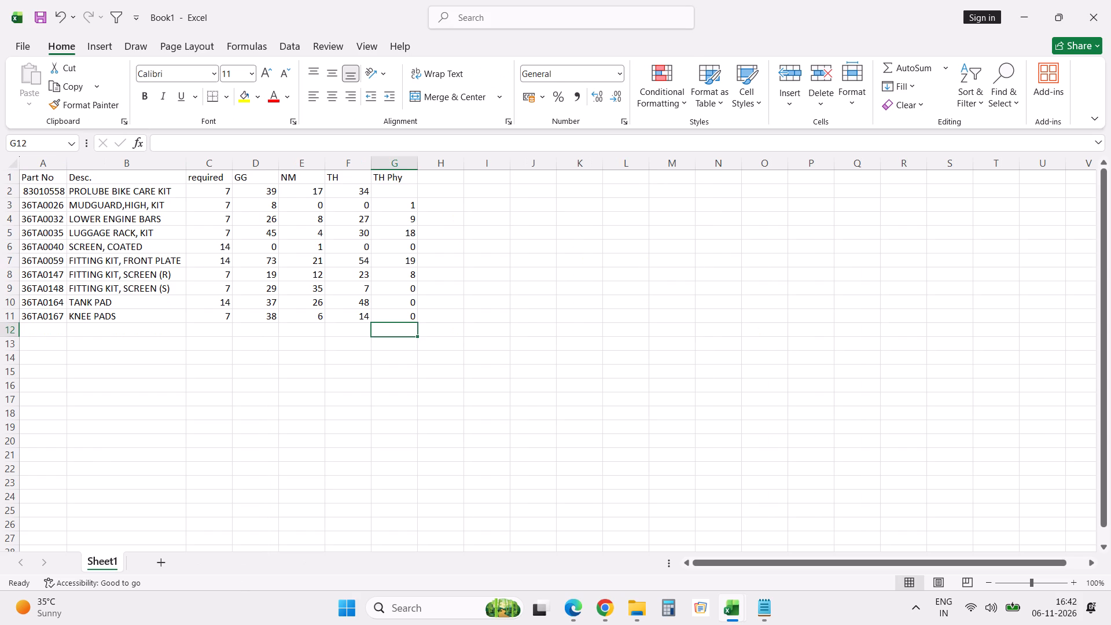
key(alt+Tab)
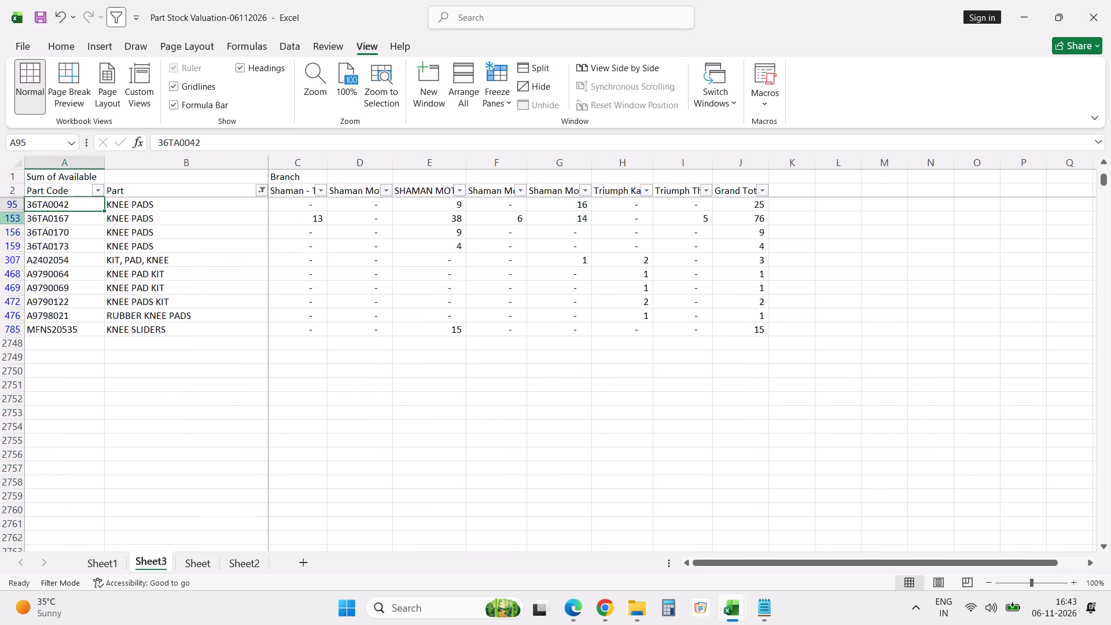
click(18, 219)
click(555, 190)
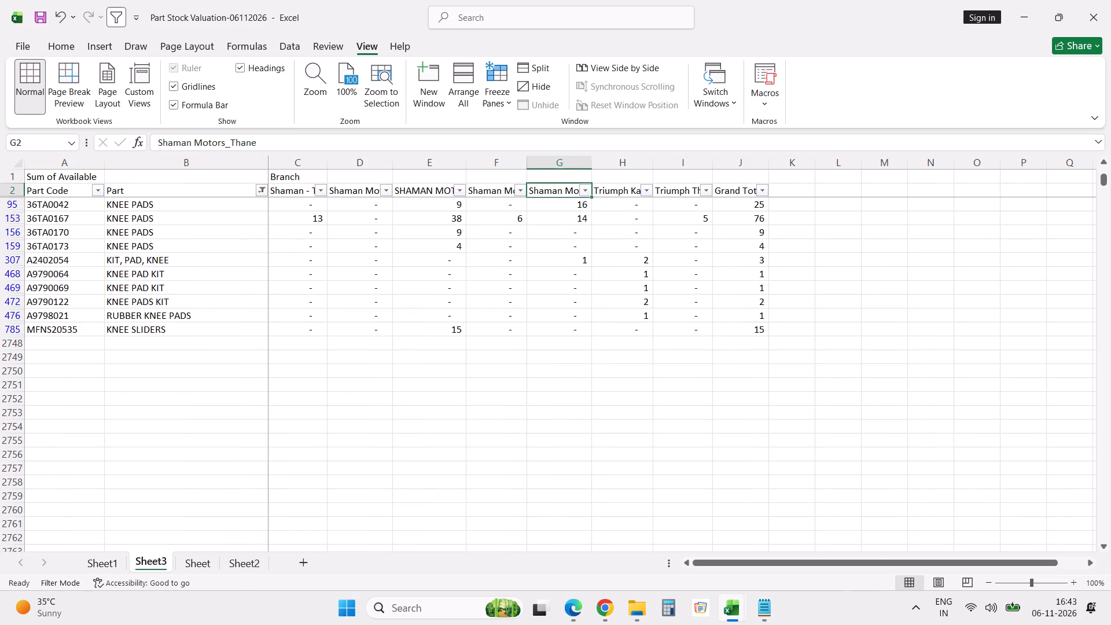
click(19, 216)
click(84, 223)
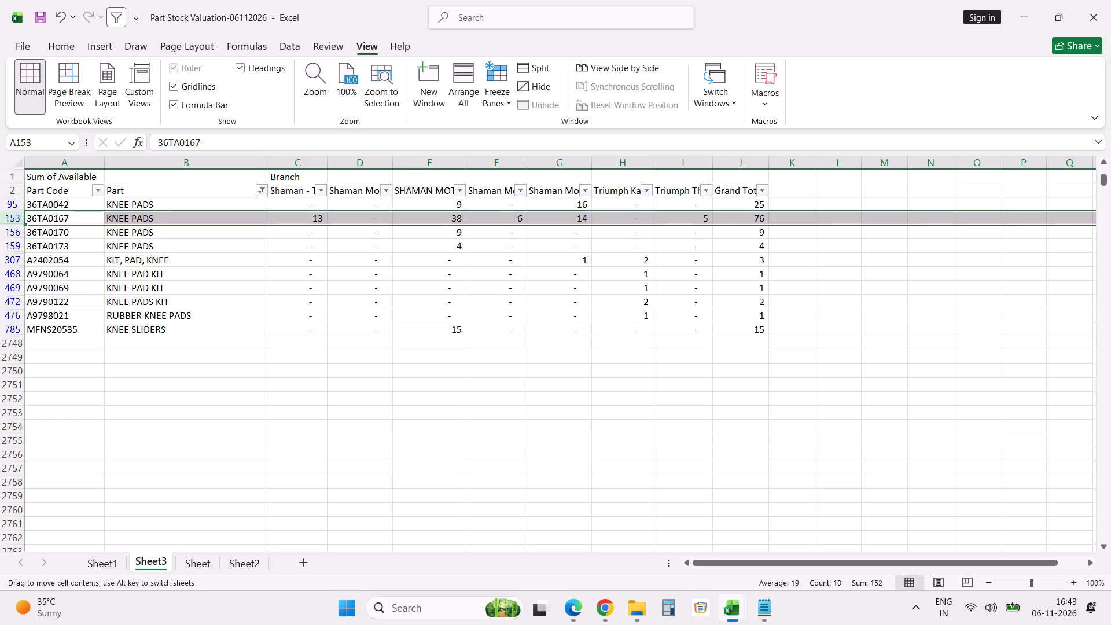
click(84, 220)
key(ctrl+c)
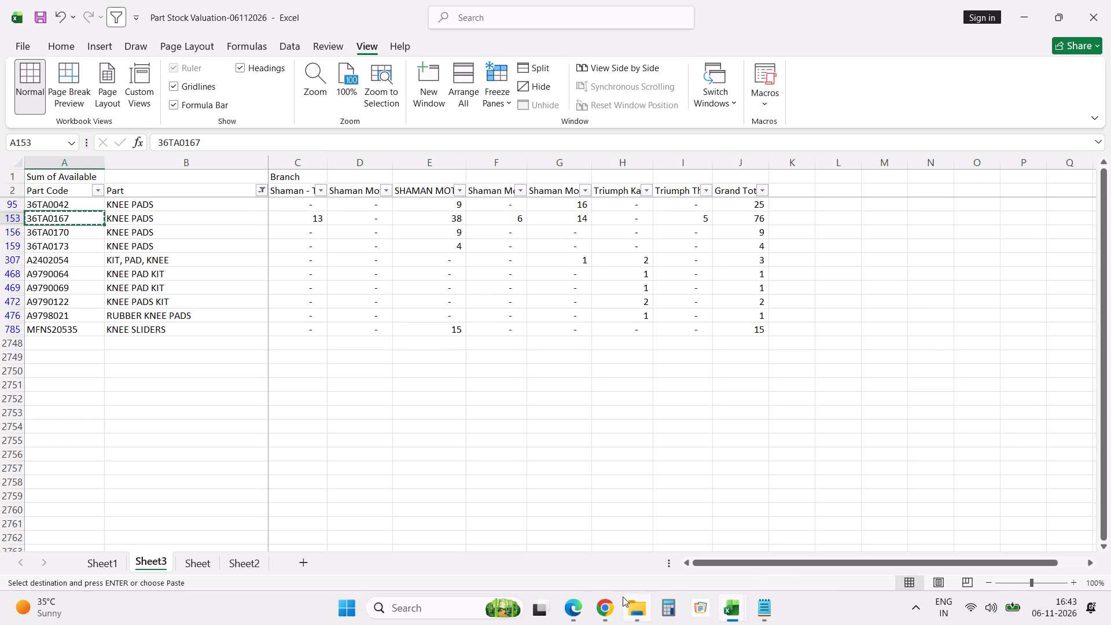
Open the Thane Inventory_Count_All-2 workbook from the Thane folder in Downloads > Audit, without updating its external links.
click(644, 612)
key(BackSpace)
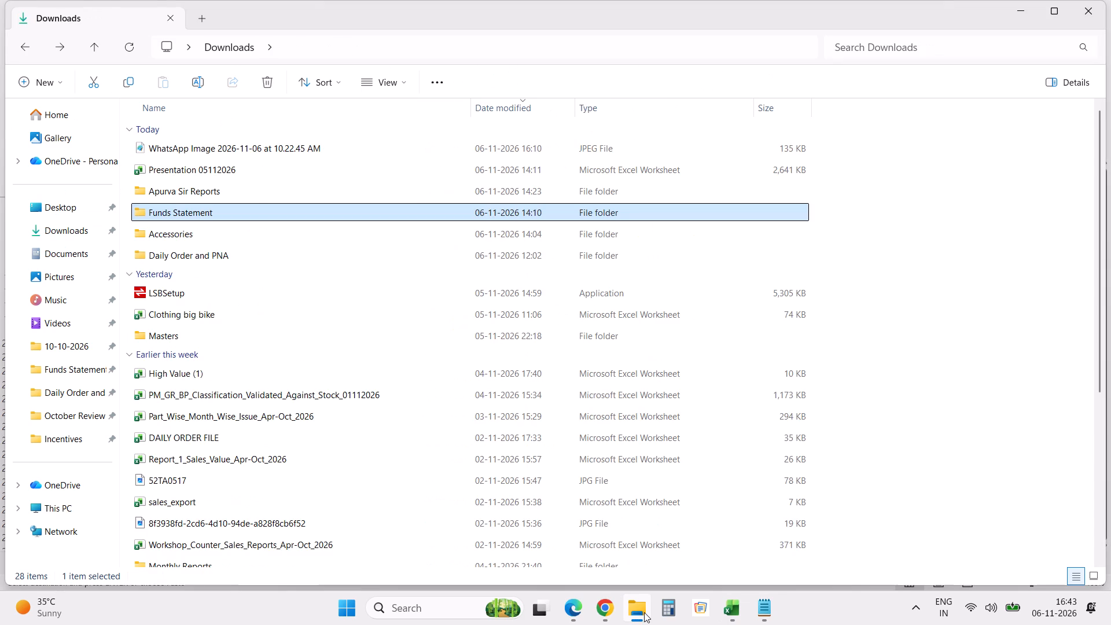
text(au)
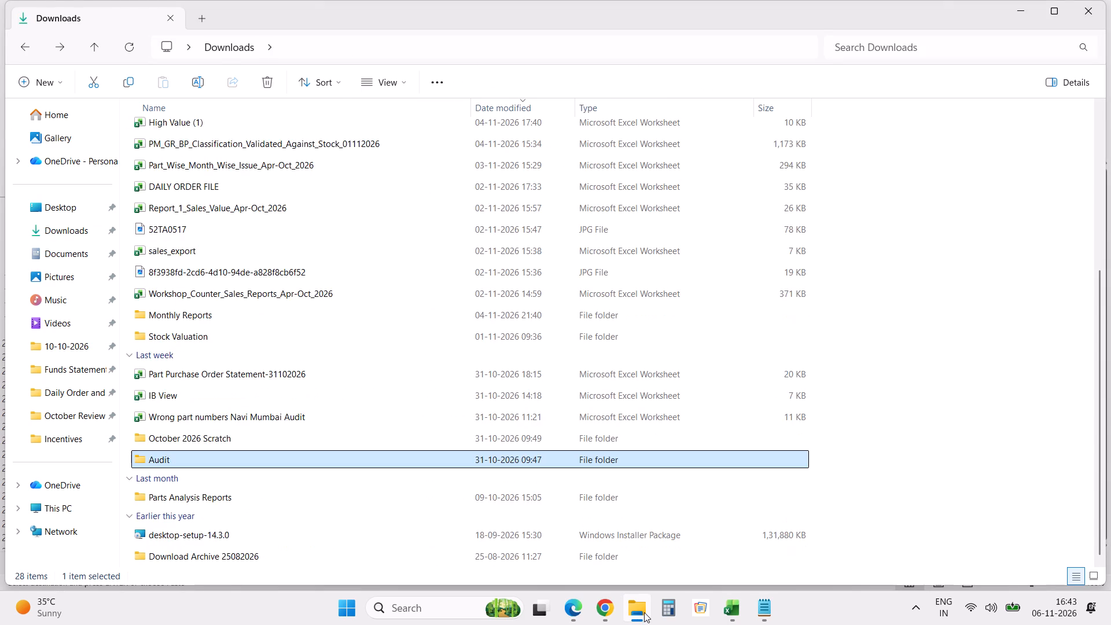
key(Return)
key(Down)
key(Up)
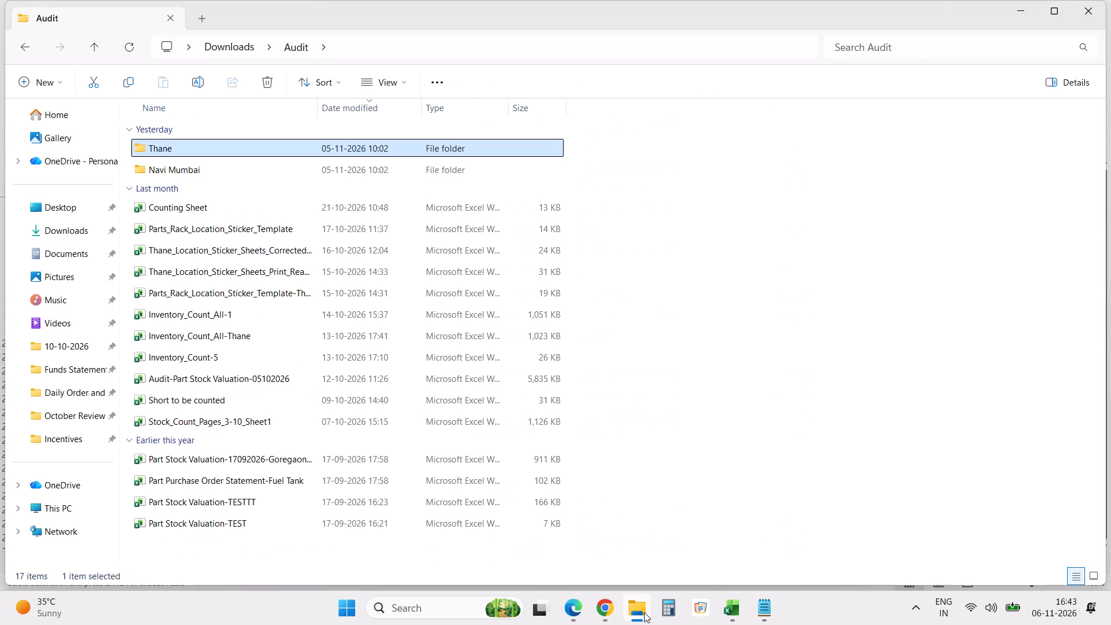
key(Return)
key(Down)
key(Up)
key(Return)
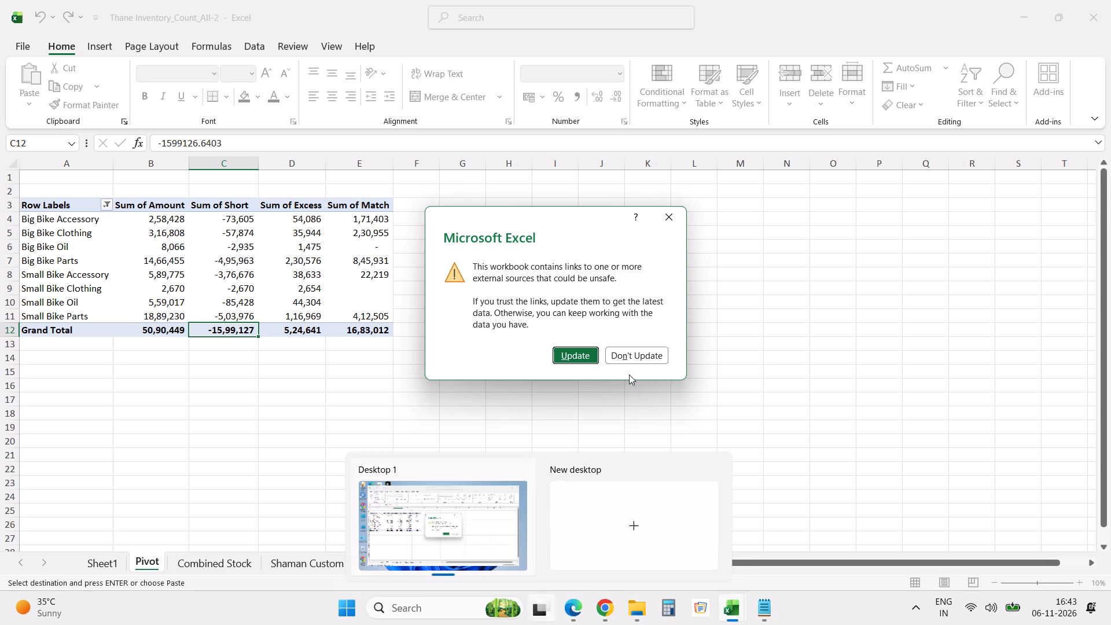
click(641, 353)
click(434, 341)
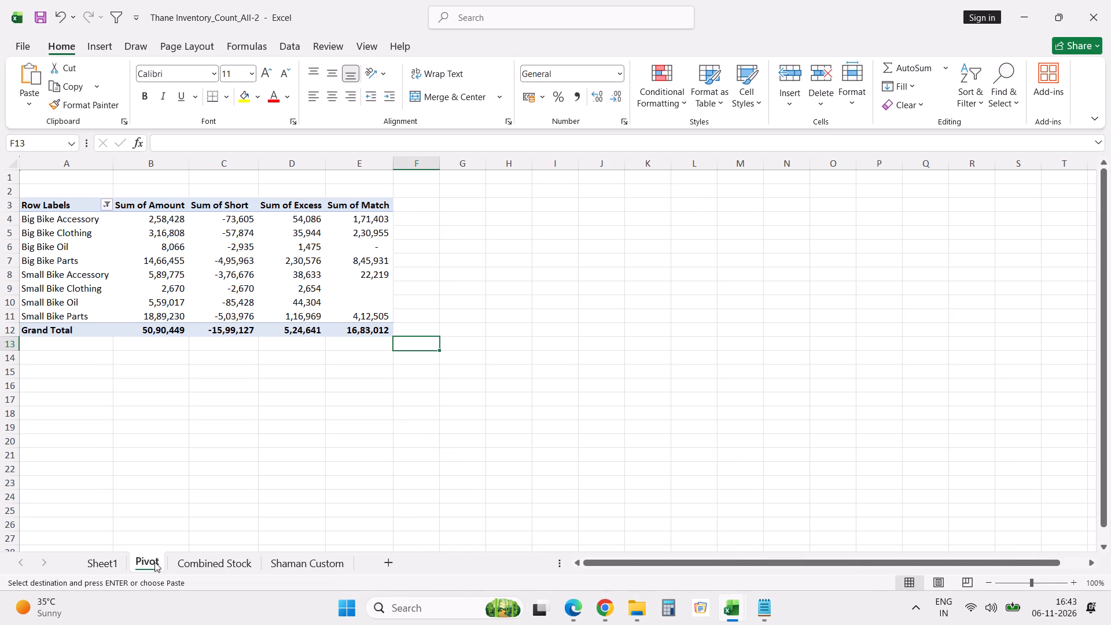
Find part 36TA0167 on the Combined Stock sheet and check its Thane stock and Phy count.
click(241, 567)
click(344, 417)
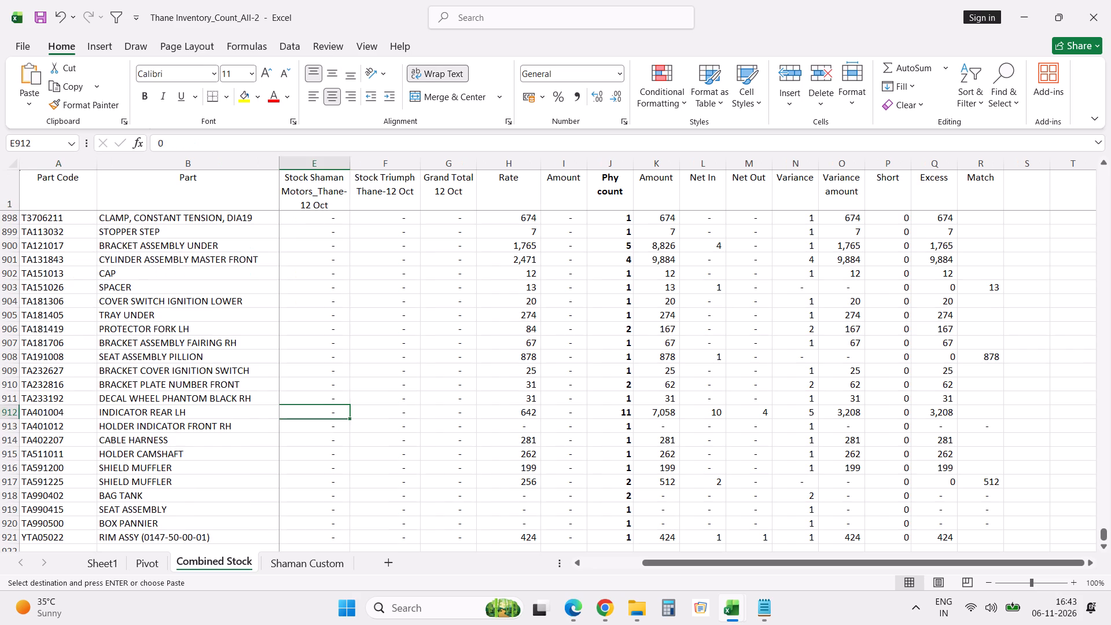
key(ctrl+f)
key(ctrl+v)
key(Return)
key(Escape)
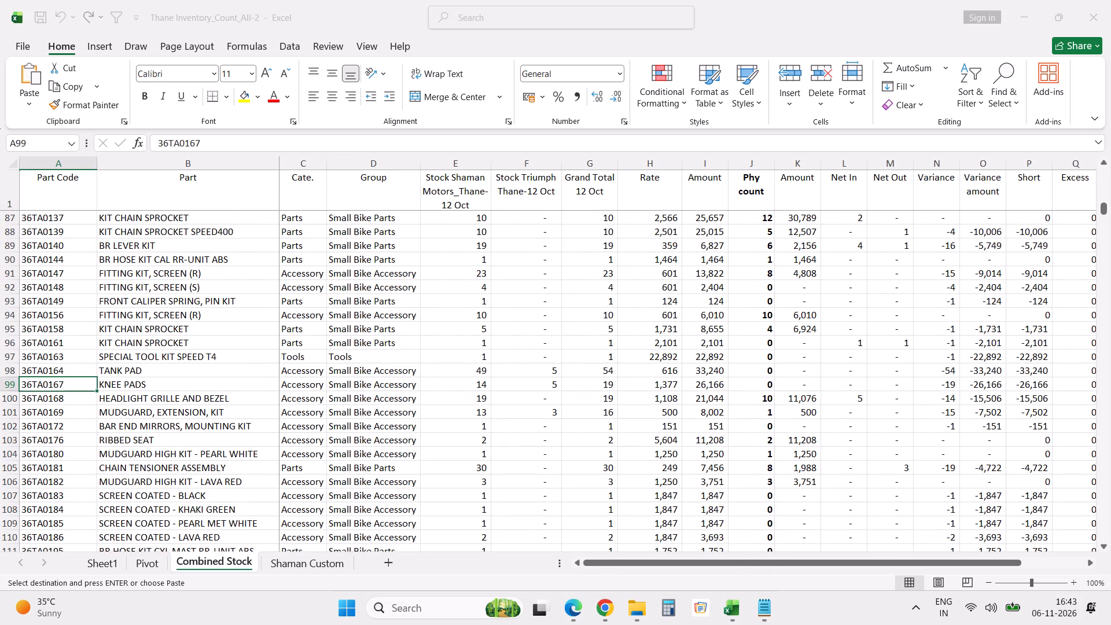
key(Tab)
key(Tab)
key(Tab)
key(Tab)
key(Tab)
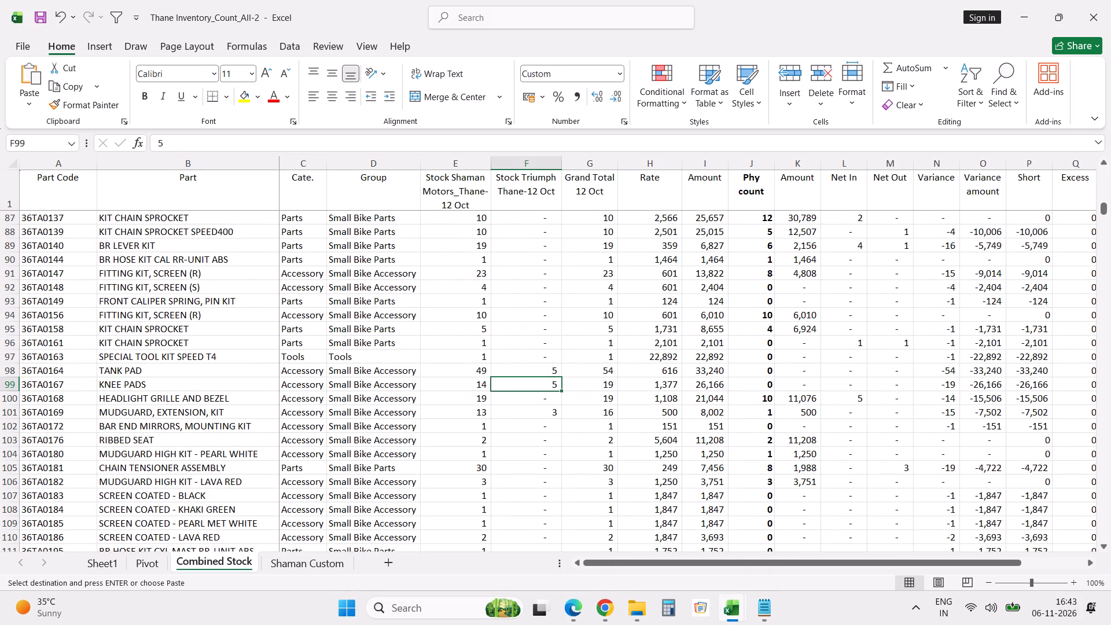
key(Tab)
key(Tab)
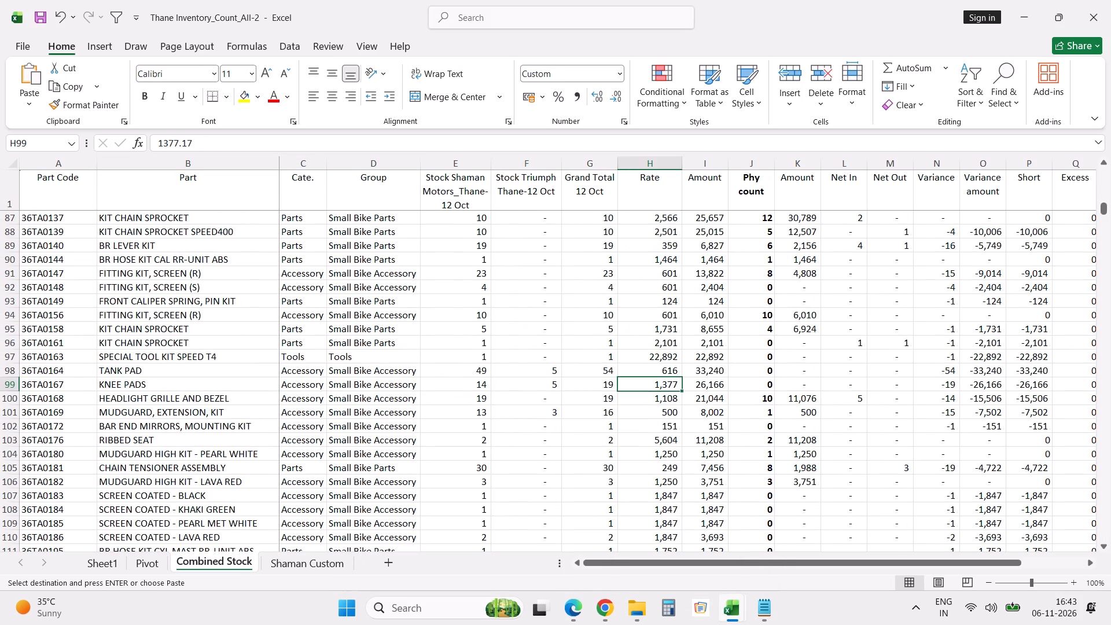
key(Tab)
key(Tab)
Check the Shaman Motors_Thane and Triumph Thane stock of part 36TA0167 in Part Stock Valuation-06112026.
key(alt+Tab)
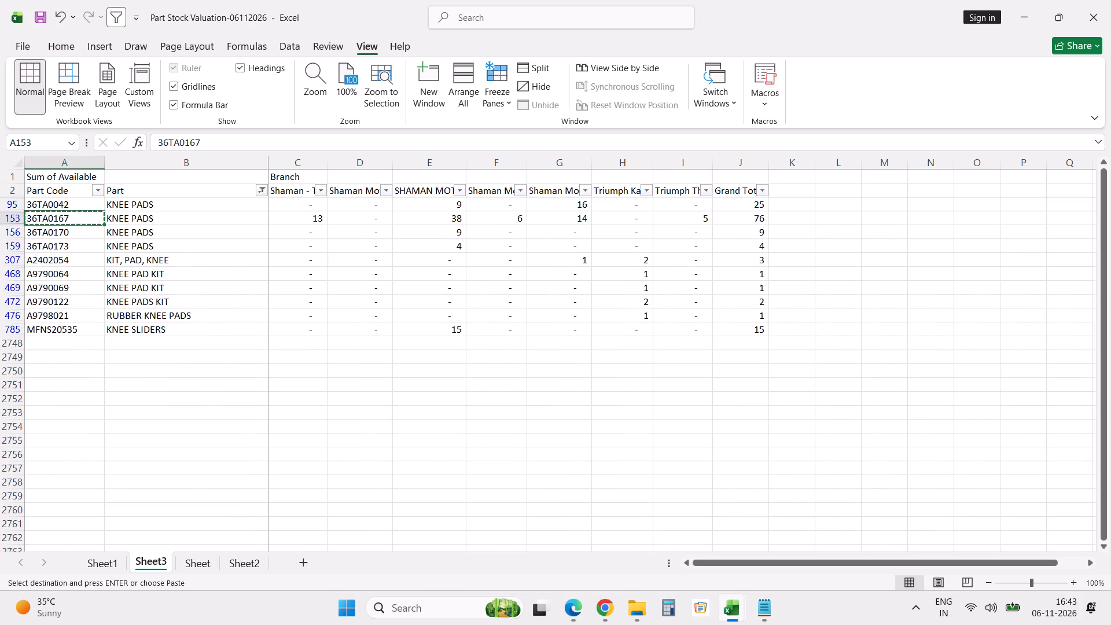
key(Tab)
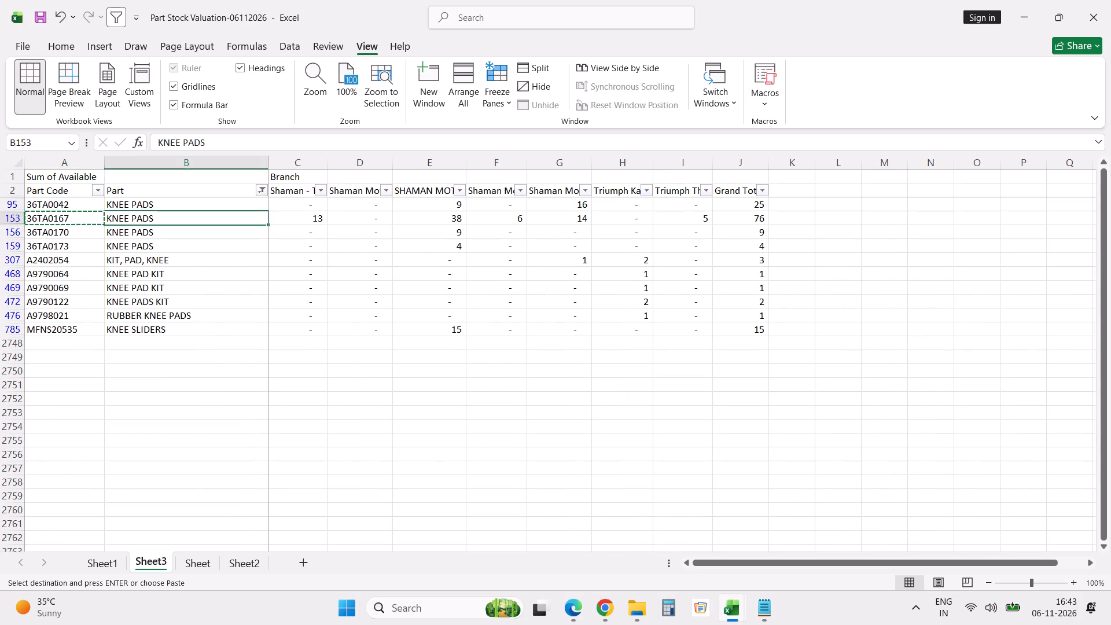
key(Tab)
key(Tab)
key(Tab)
key(Tab)
key(Tab)
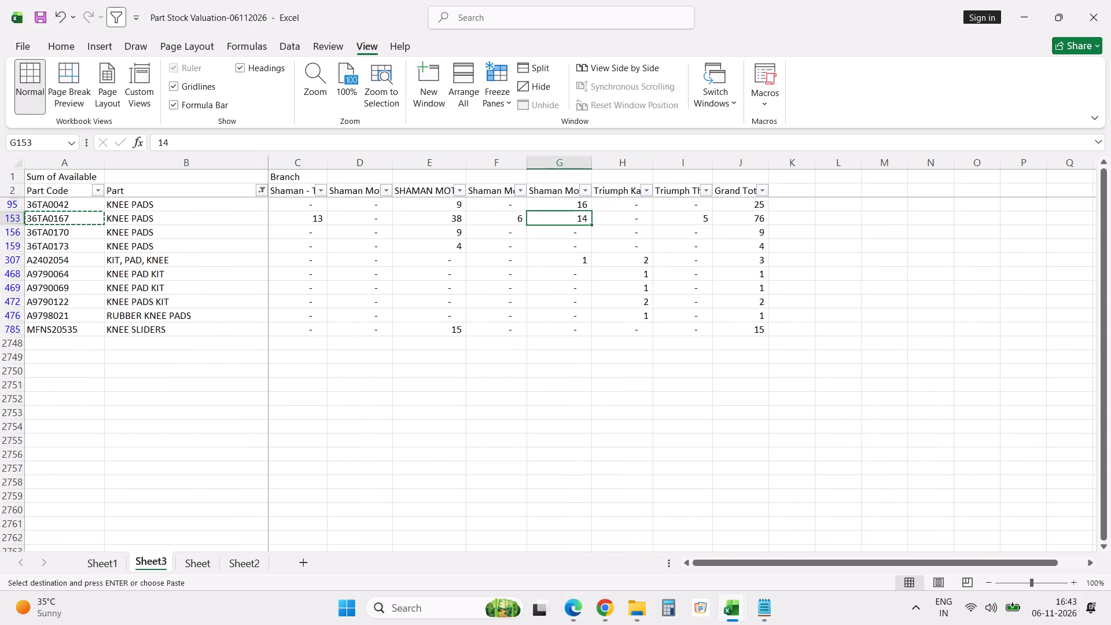
key(Up)
key(Up)
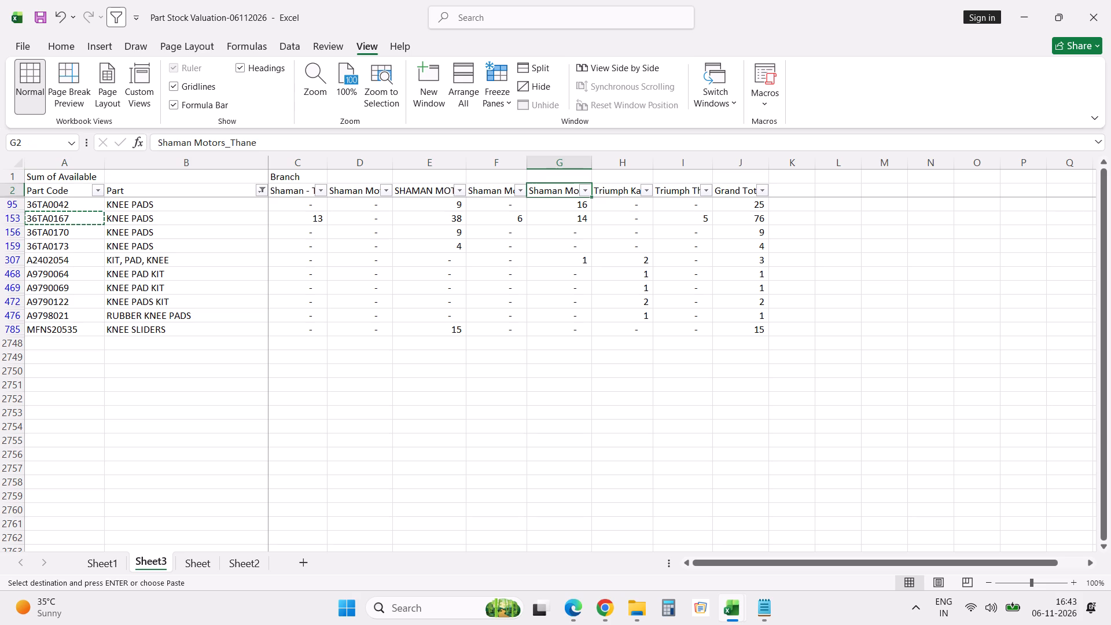
key(ctrl+f)
key(Return)
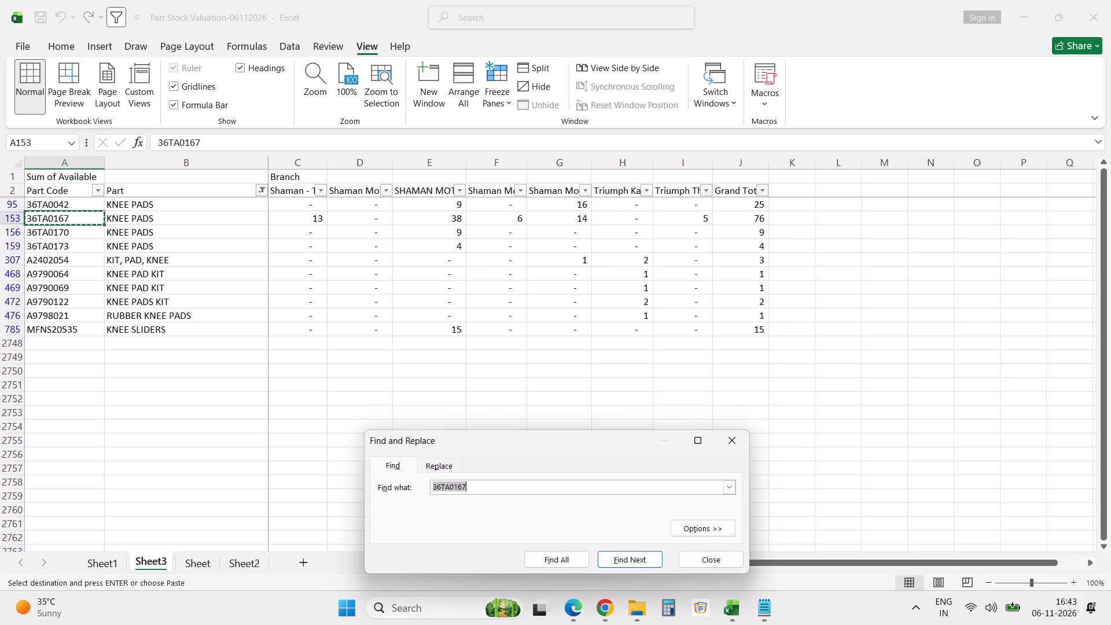
key(Escape)
key(Tab)
key(Tab)
key(Tab)
key(Tab)
key(Tab)
key(Tab)
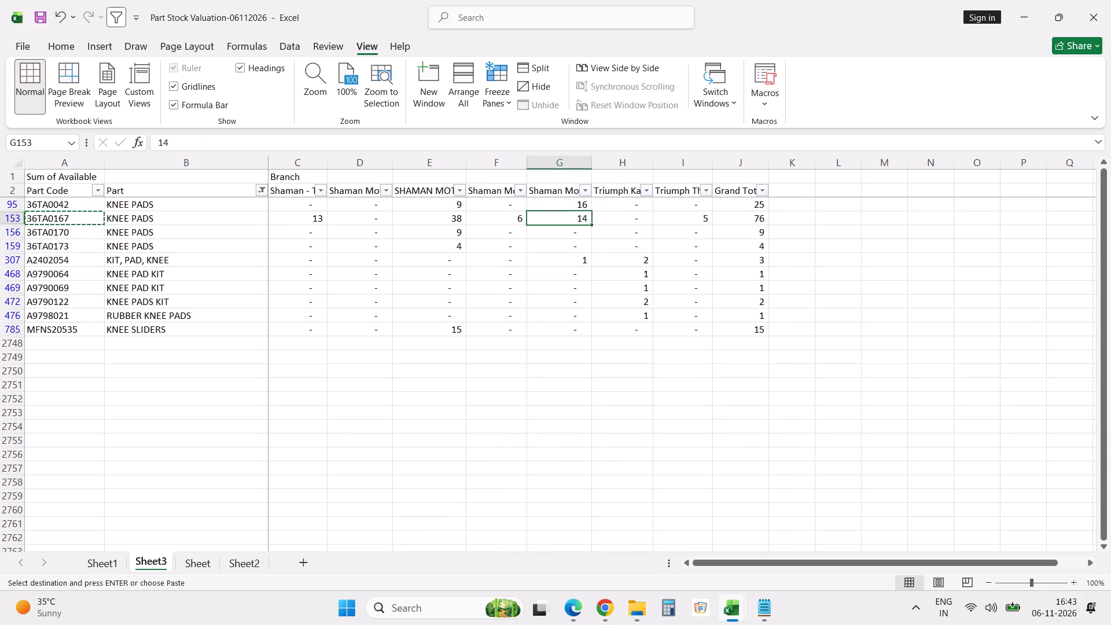
click(669, 188)
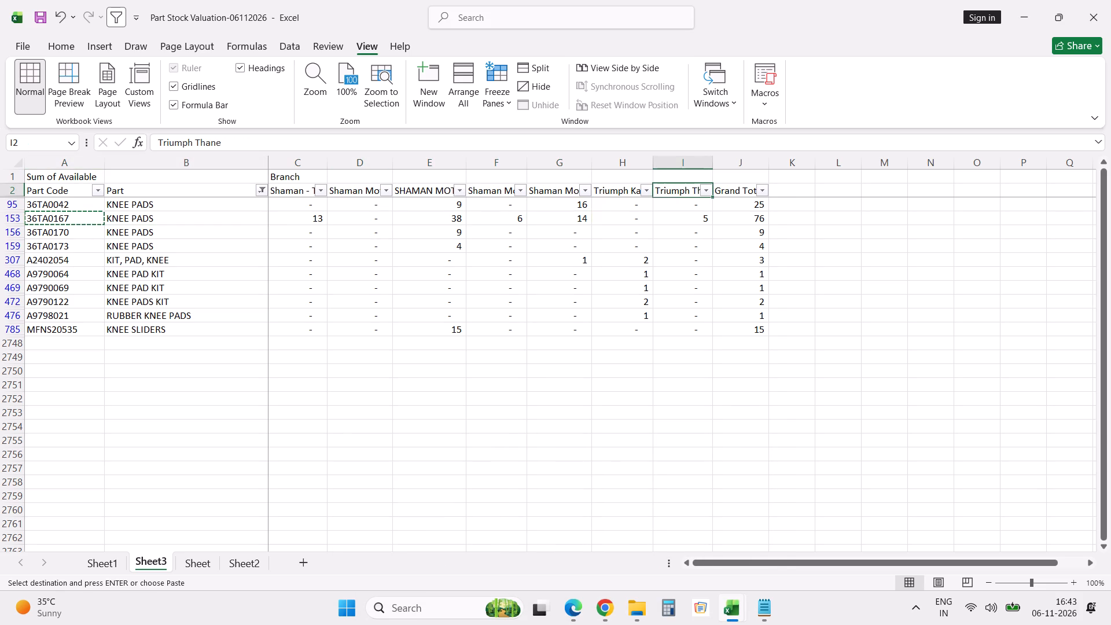
click(584, 216)
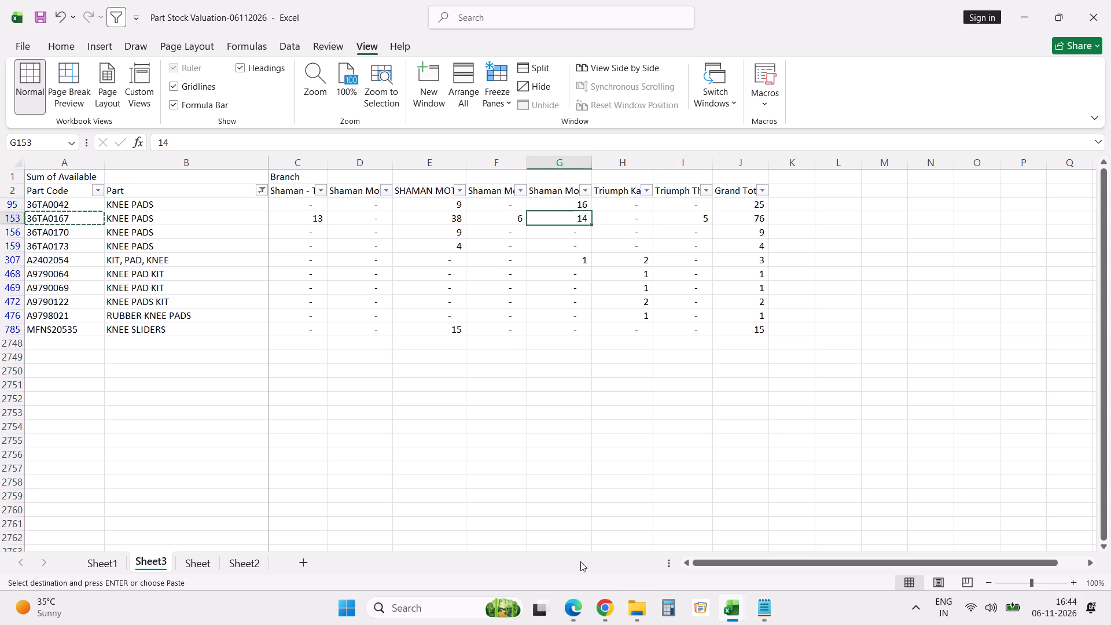
Open Part Purchase Order Statement-Accy Scheme from the Accessories folder in Downloads, review its ordered parts, and close it.
click(645, 608)
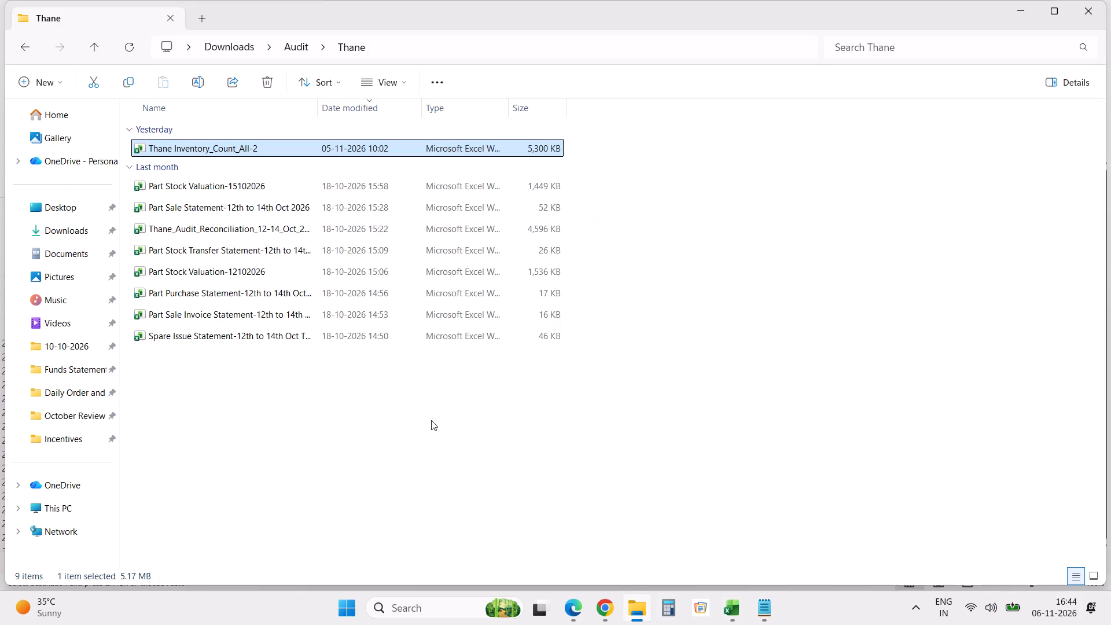
key(BackSpace)
key(BackSpace)
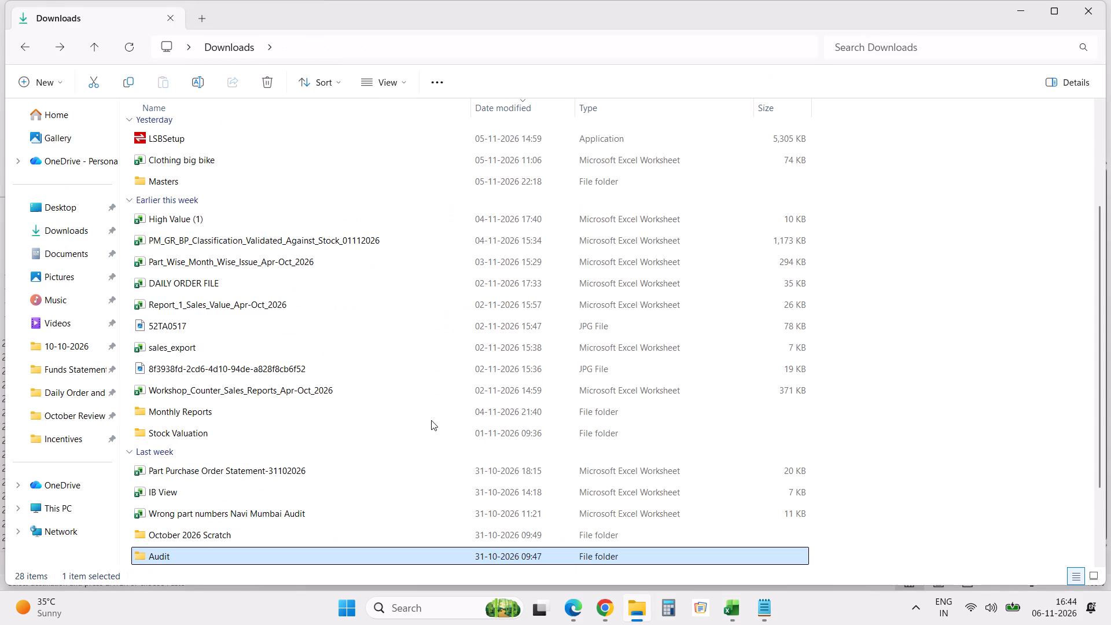
text(ac)
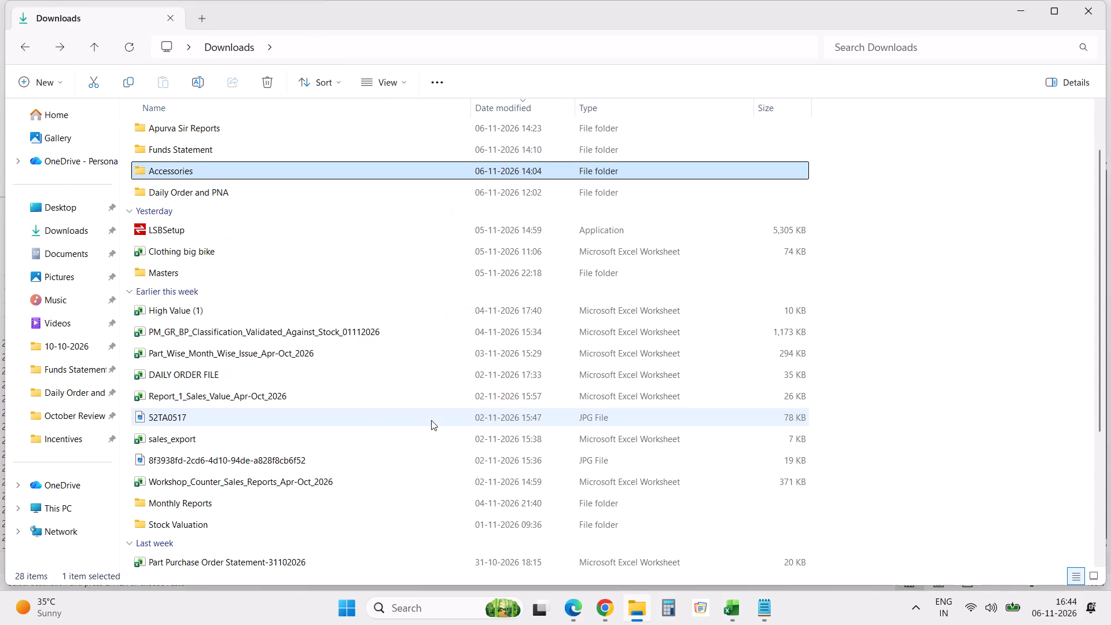
key(Return)
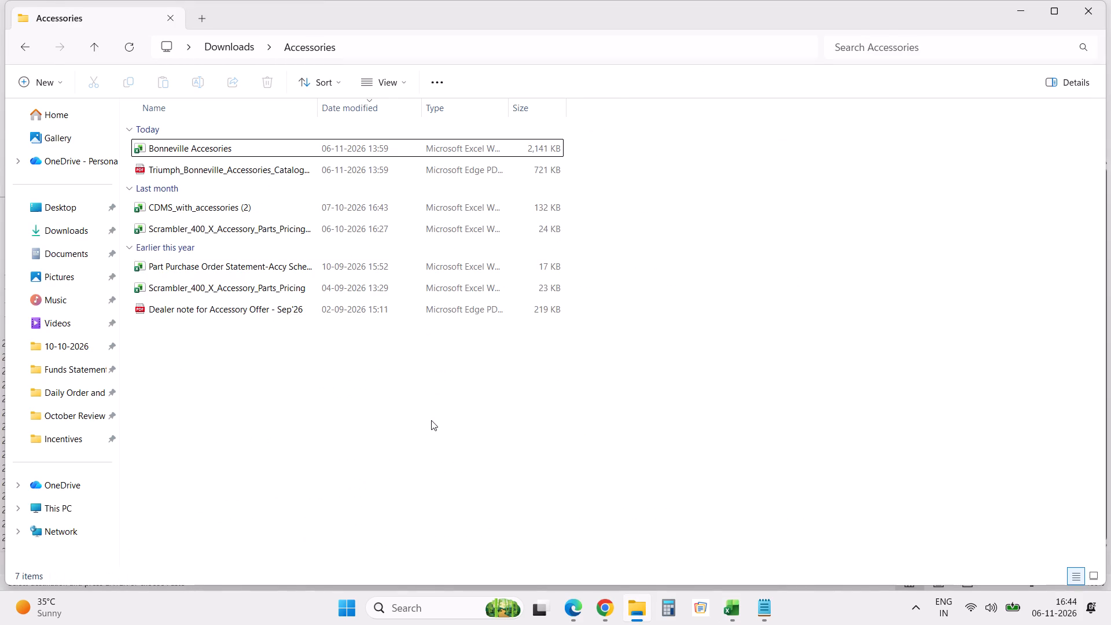
key(Down)
key(Down)
key(Down)
key(Down)
key(Down)
key(Down)
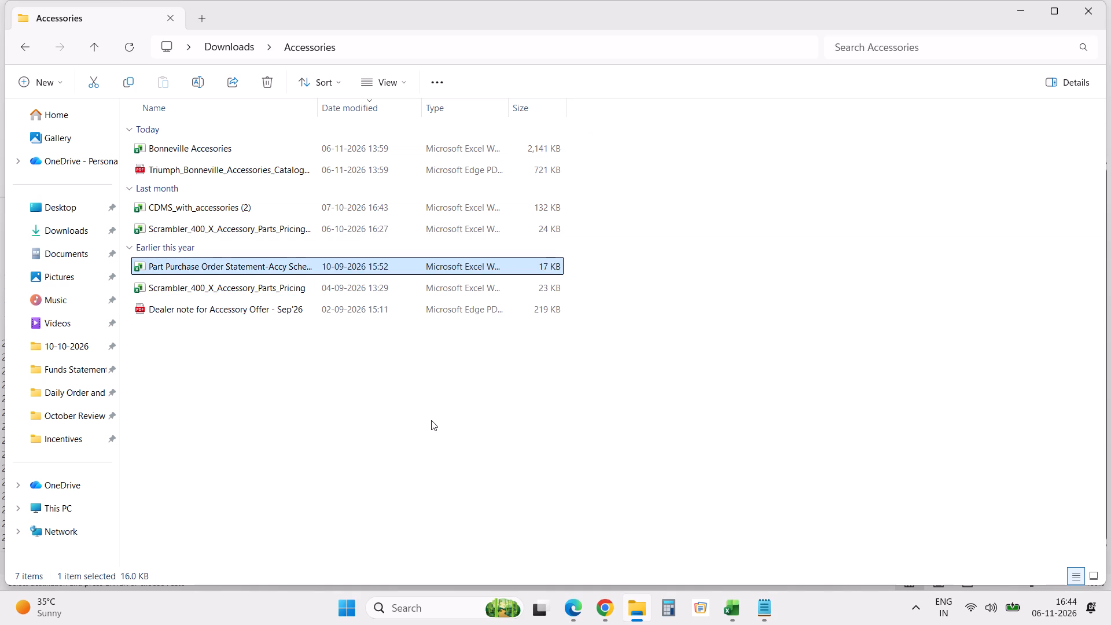
key(Return)
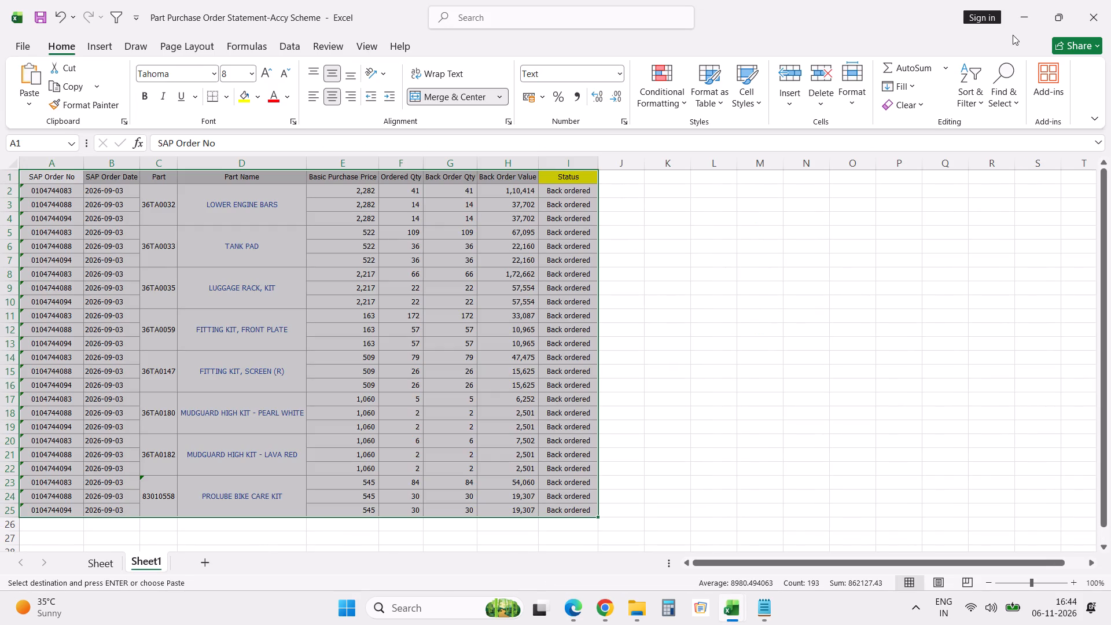
click(1102, 16)
Open Scrambler_400_X_Accessory_Parts_Pricing from the Accessories folder, review its part codes and order quantities, and close it.
key(alt+Tab)
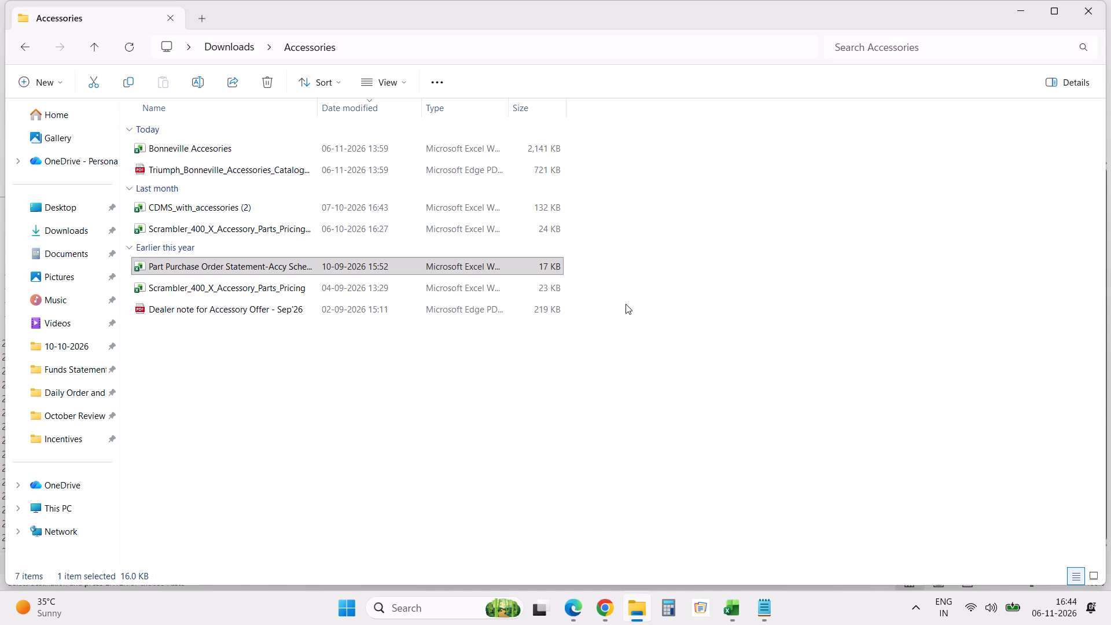
double_click(273, 291)
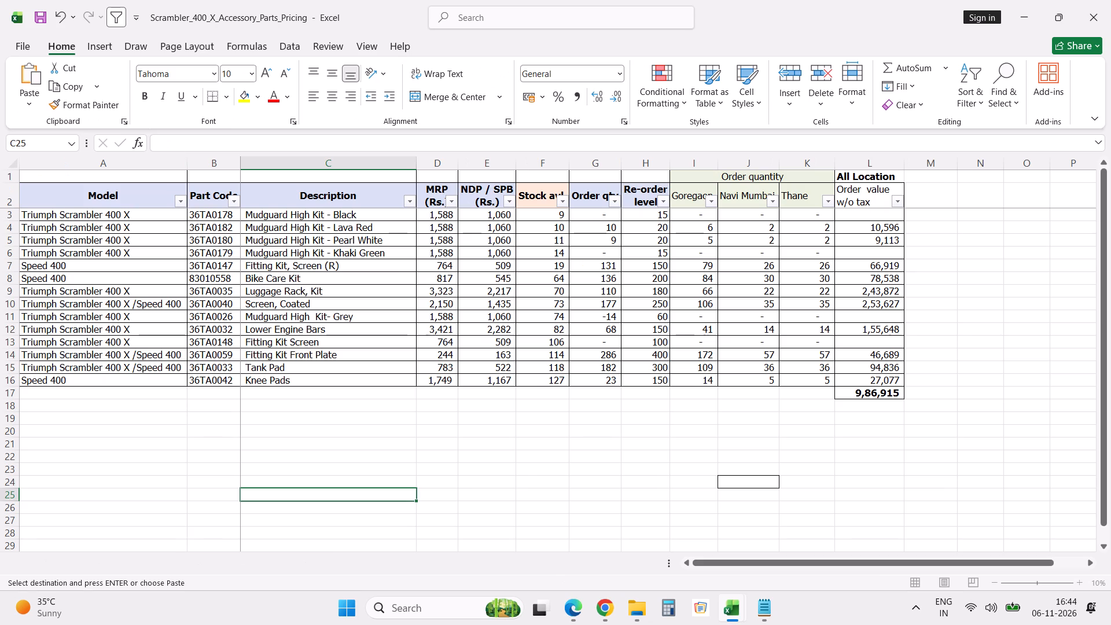
click(1098, 15)
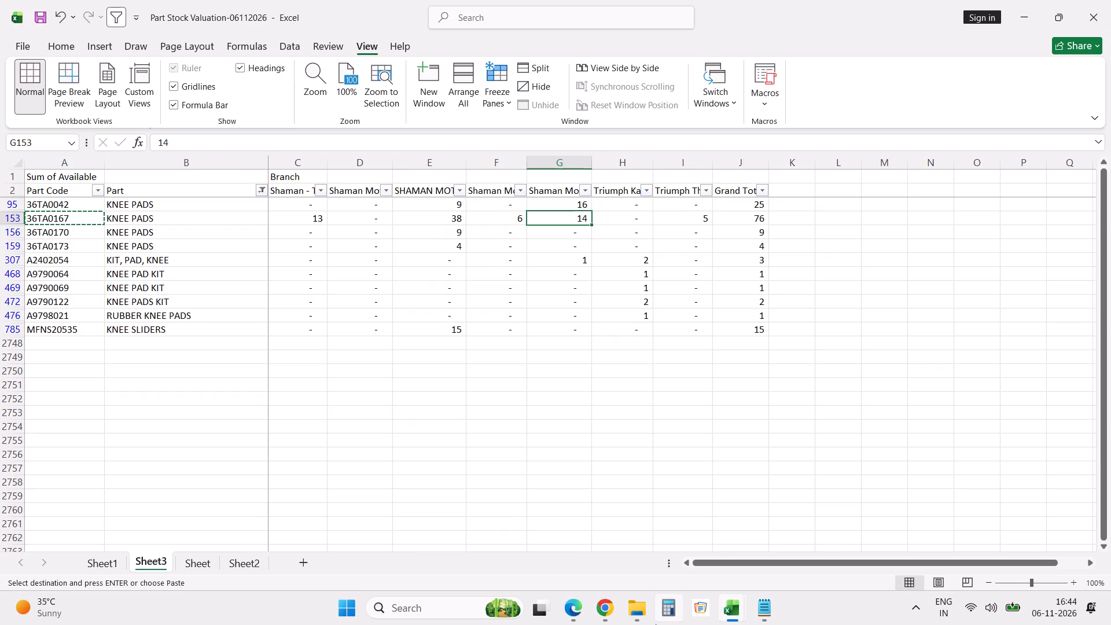
Open the Dealer note for Accessory Offer - Sep'26 PDF and check the Speed 400 accessory kit part codes.
click(632, 606)
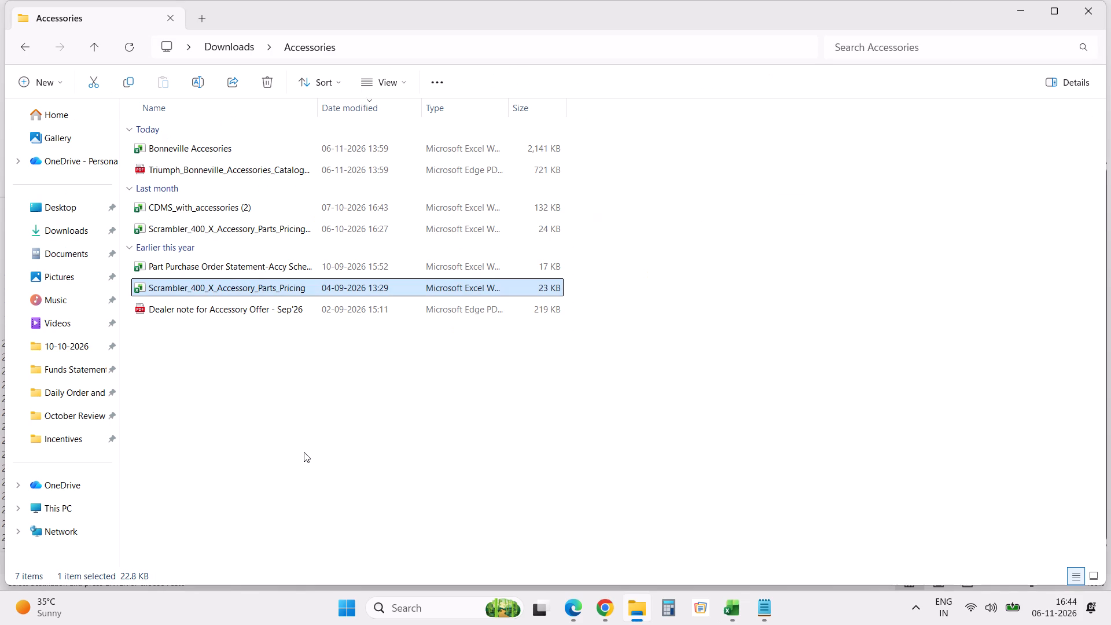
key(Down)
key(Return)
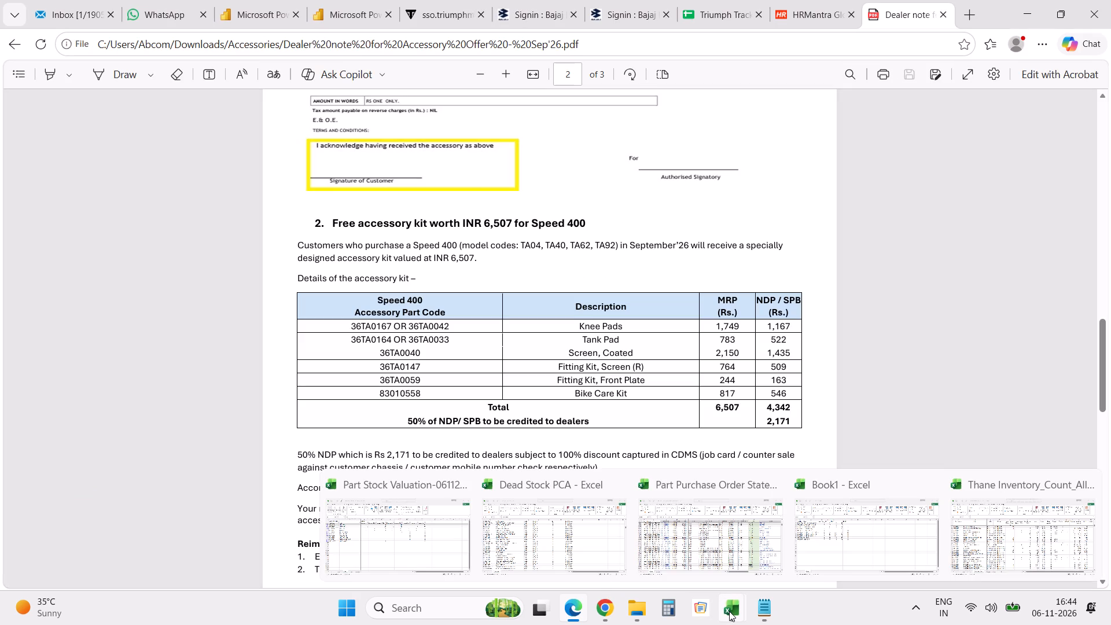
In Book1, enter the alternative part code 36TA0033 in cell H10 beside the TANK PAD row.
click(914, 492)
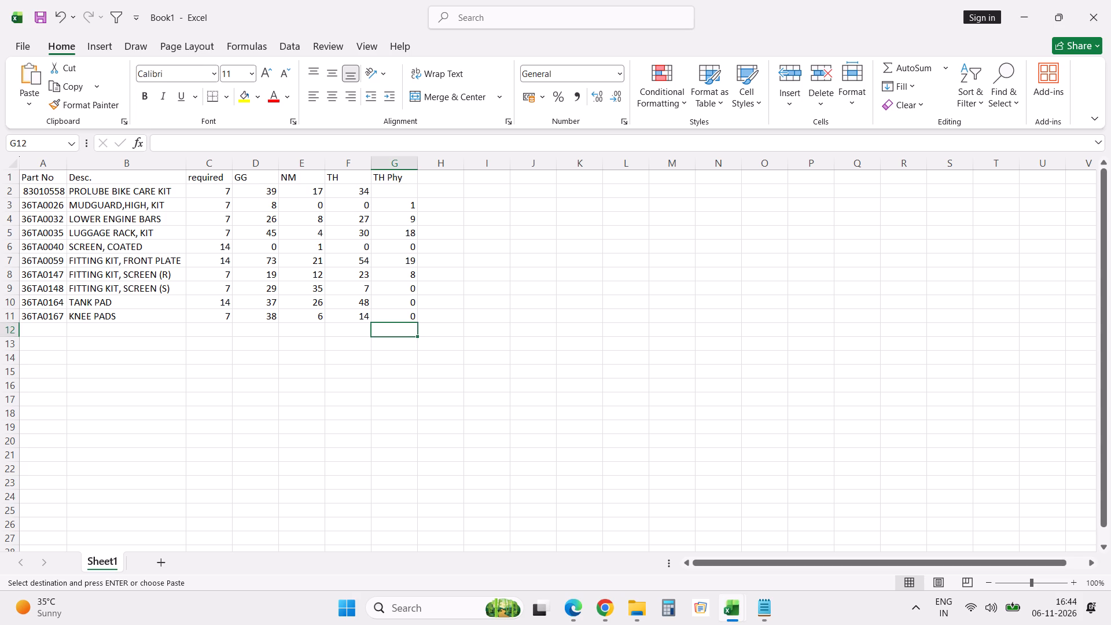
double_click(444, 308)
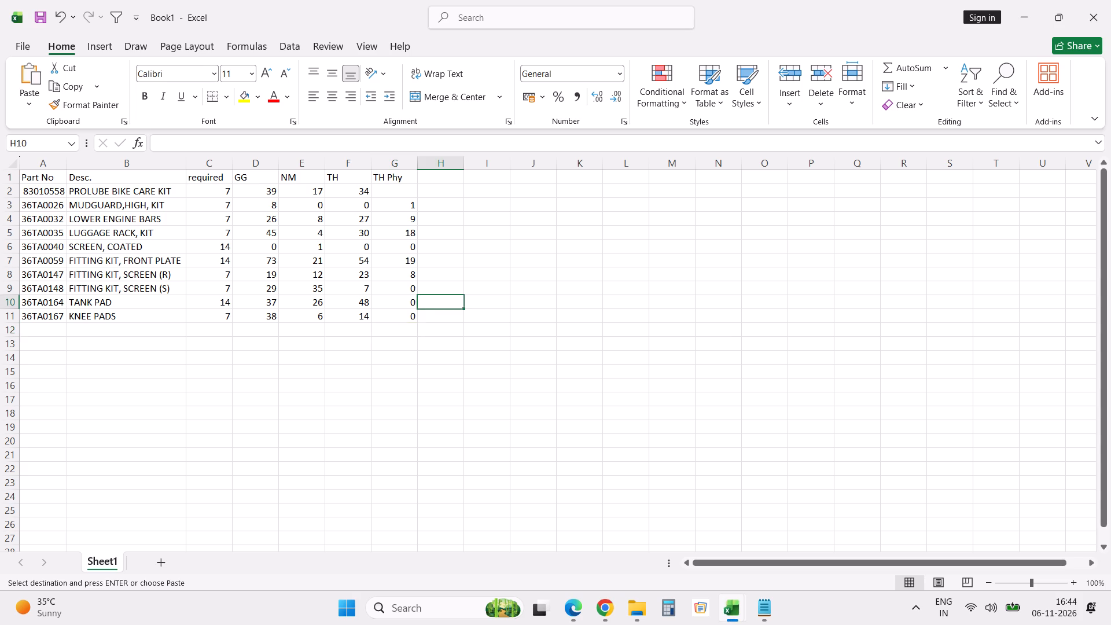
key(alt+Tab)
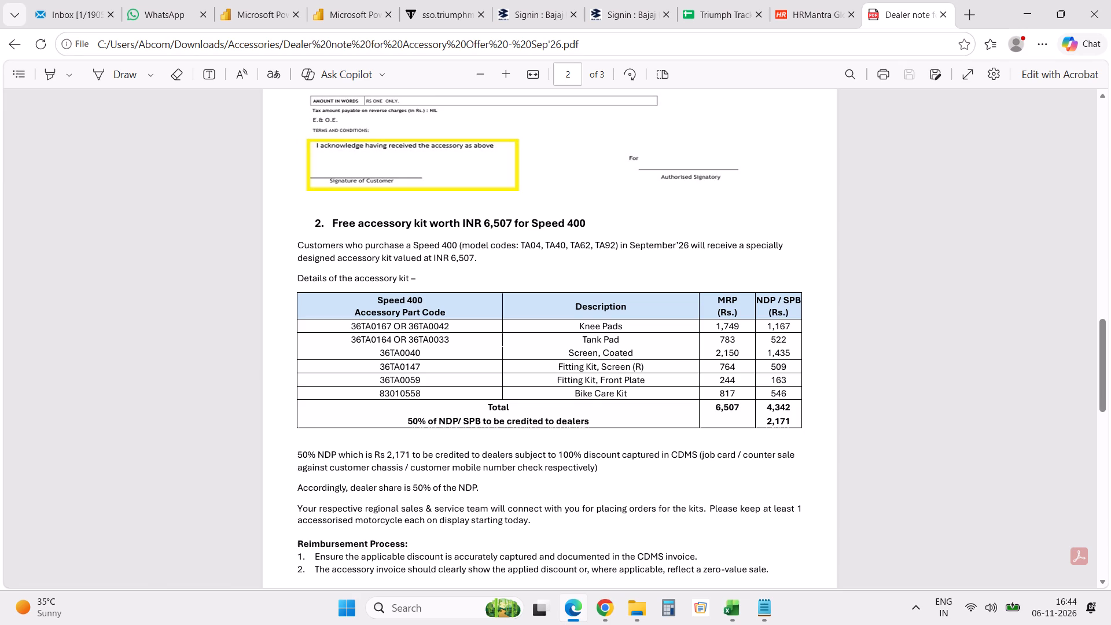
key(alt+Tab)
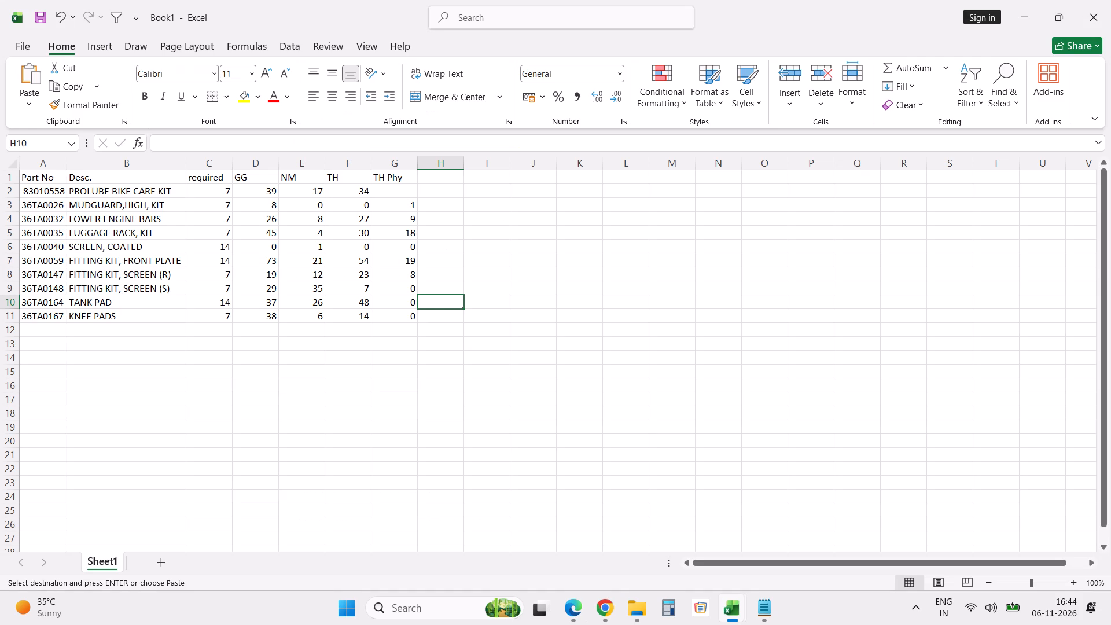
text(36TA)
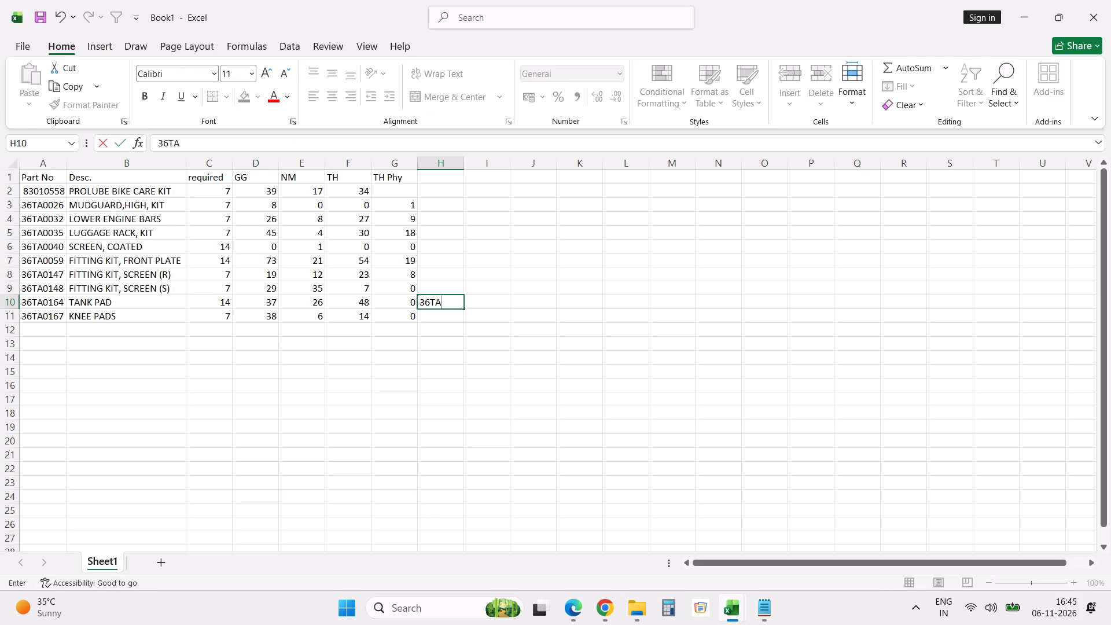
text(0033)
key(Return)
Enter the alternative part code 36TA0042 in cell H11 beside the KNEE PADS row.
key(alt+Tab)
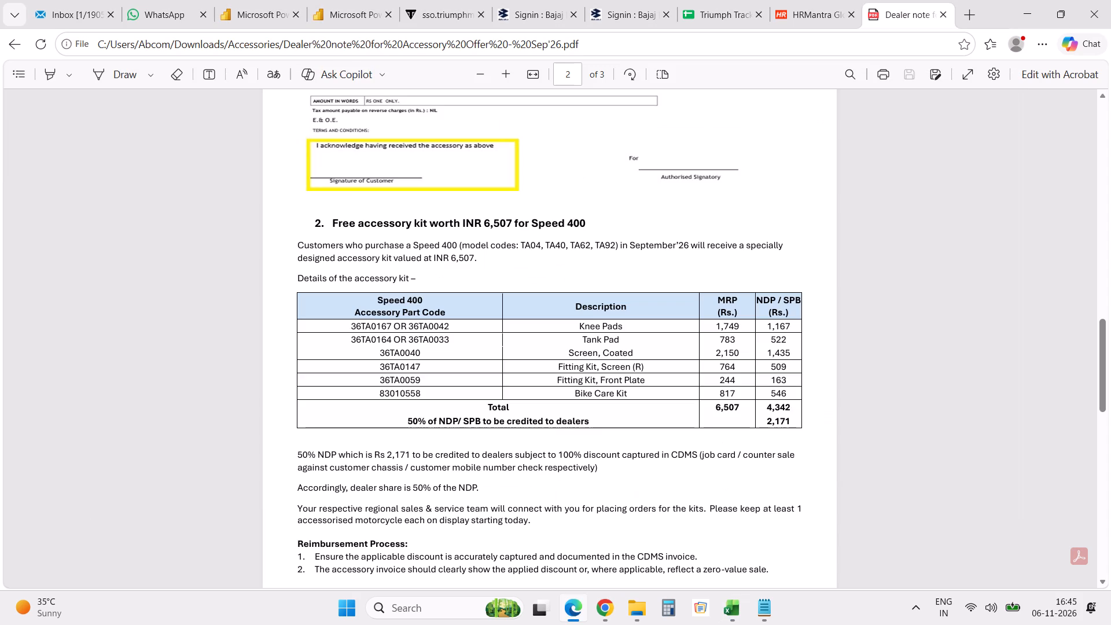
key(alt+Tab)
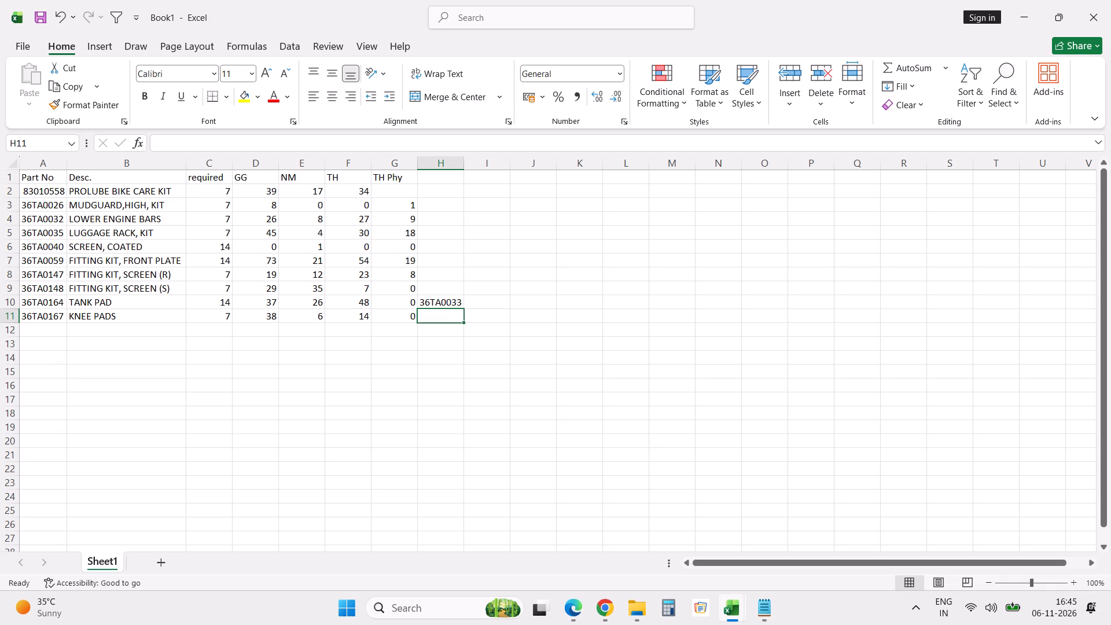
key(ctrl+d)
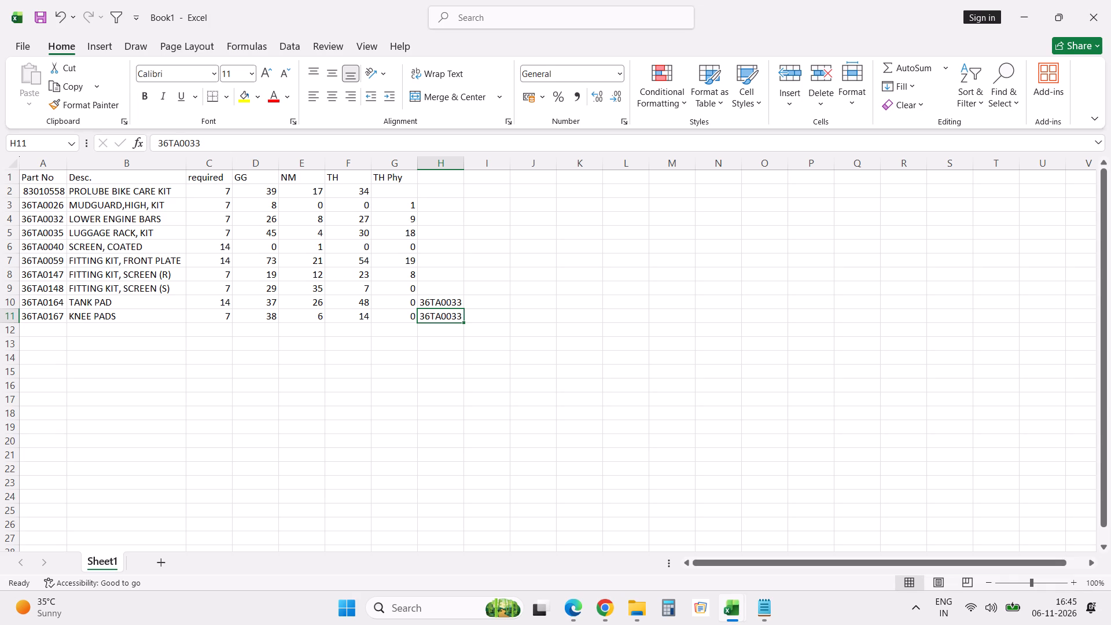
click(230, 145)
key(BackSpace)
key(BackSpace)
text(42)
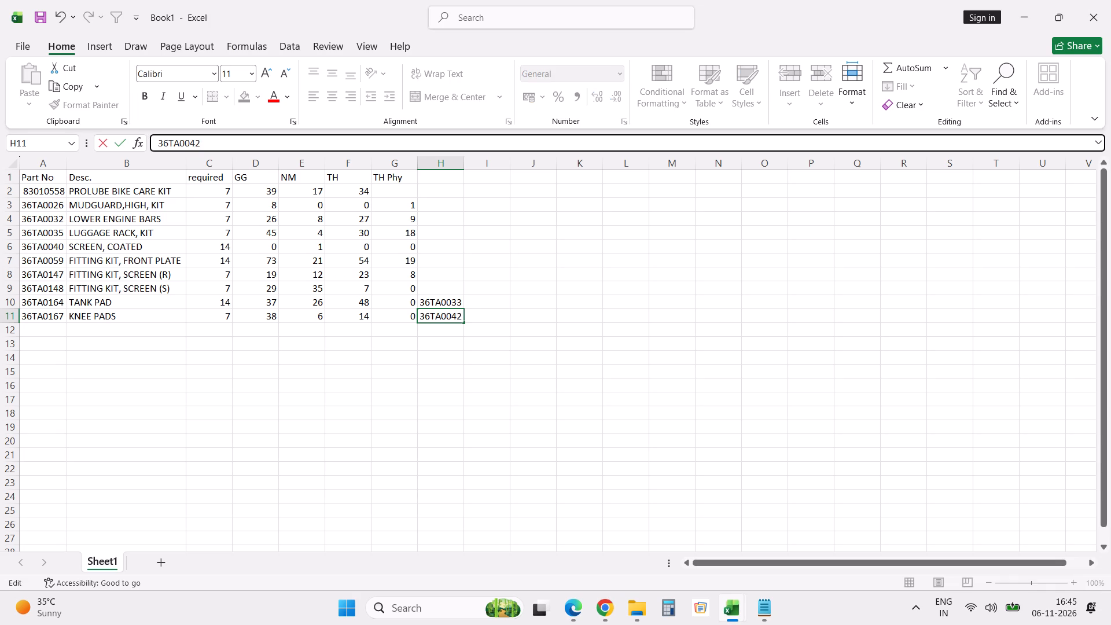
key(Return)
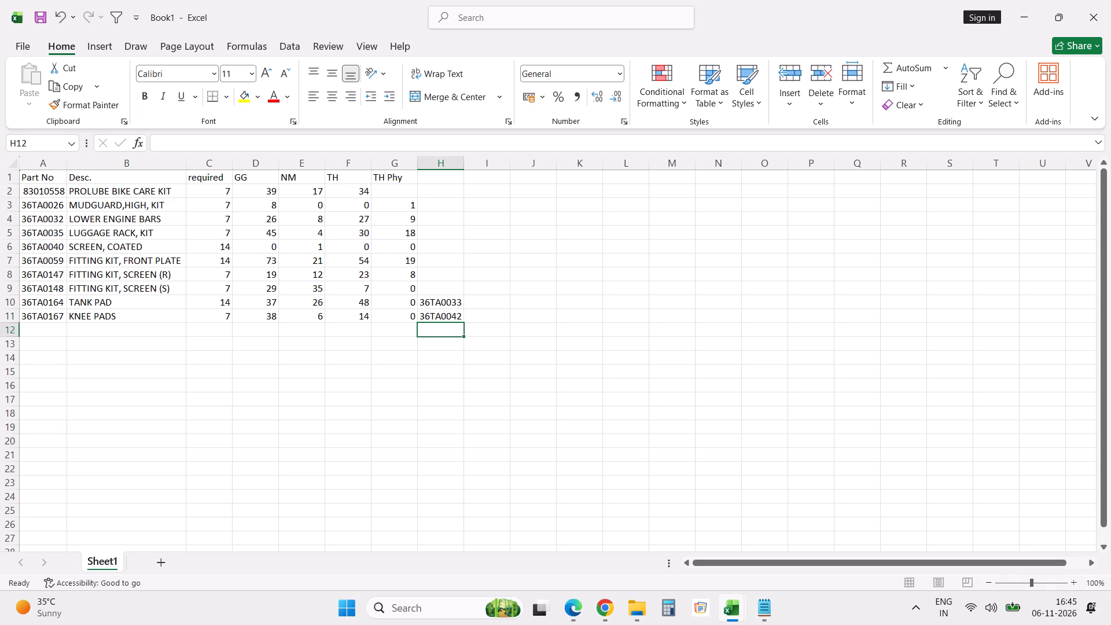
Copy 36TA0033 from Book1 and look up its Phy count on the Combined Stock sheet of Thane Inventory_Count_All-2.
click(439, 305)
key(ctrl+c)
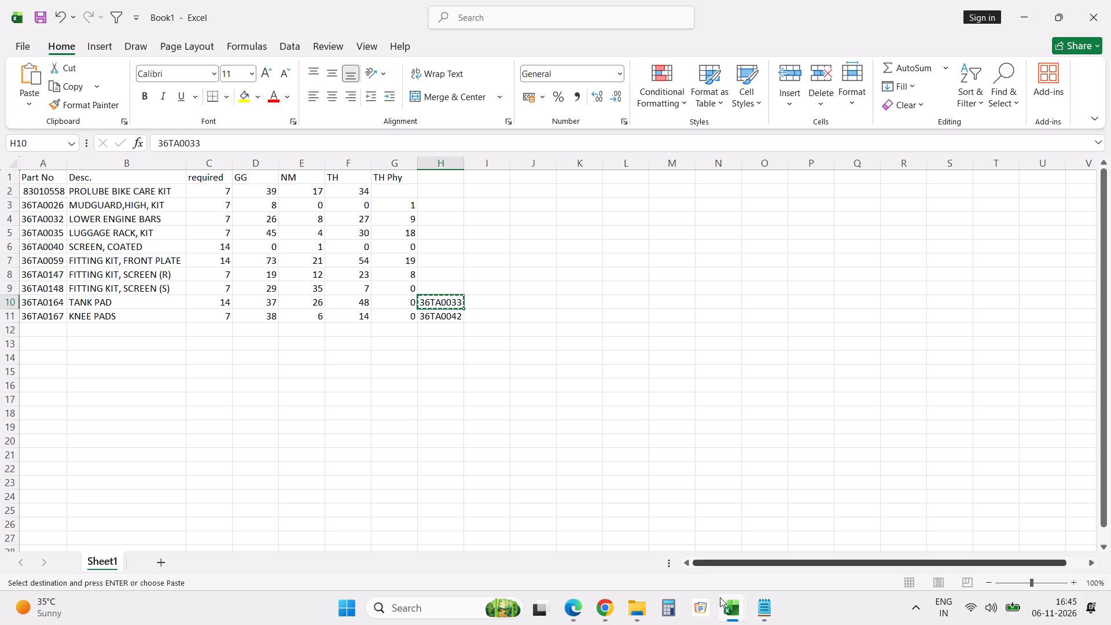
click(734, 604)
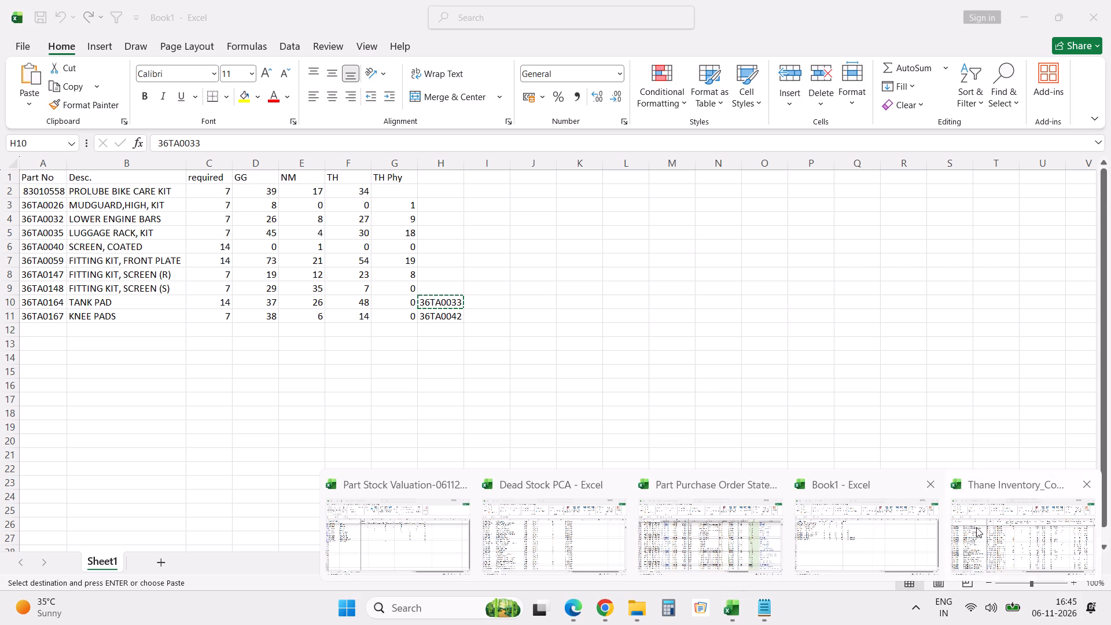
click(990, 527)
click(546, 399)
key(ctrl+f)
key(ctrl+v)
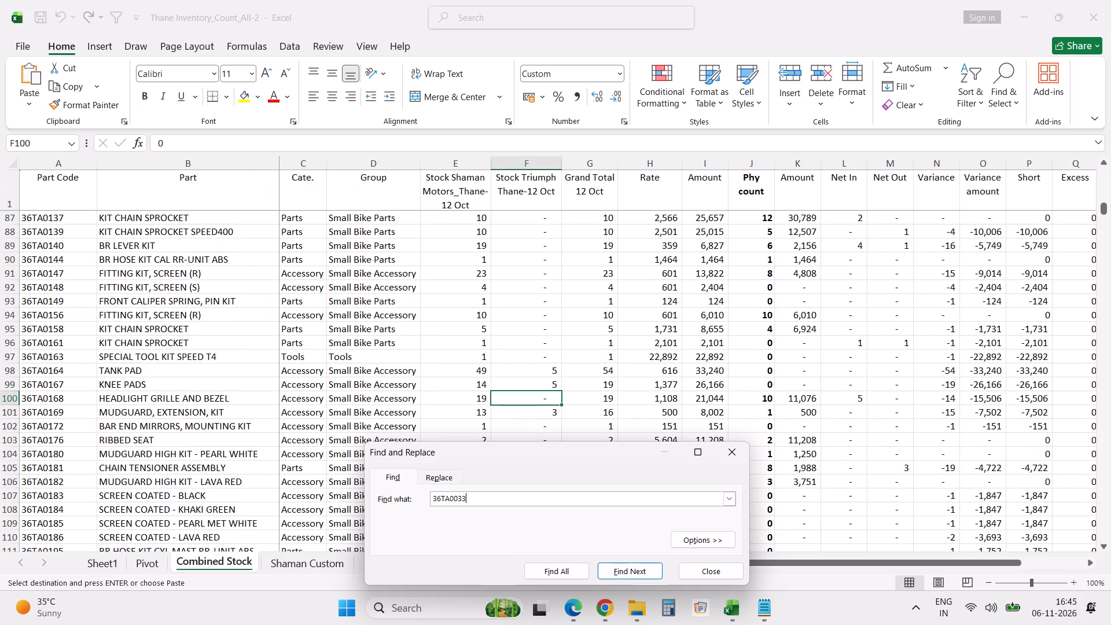
key(Return)
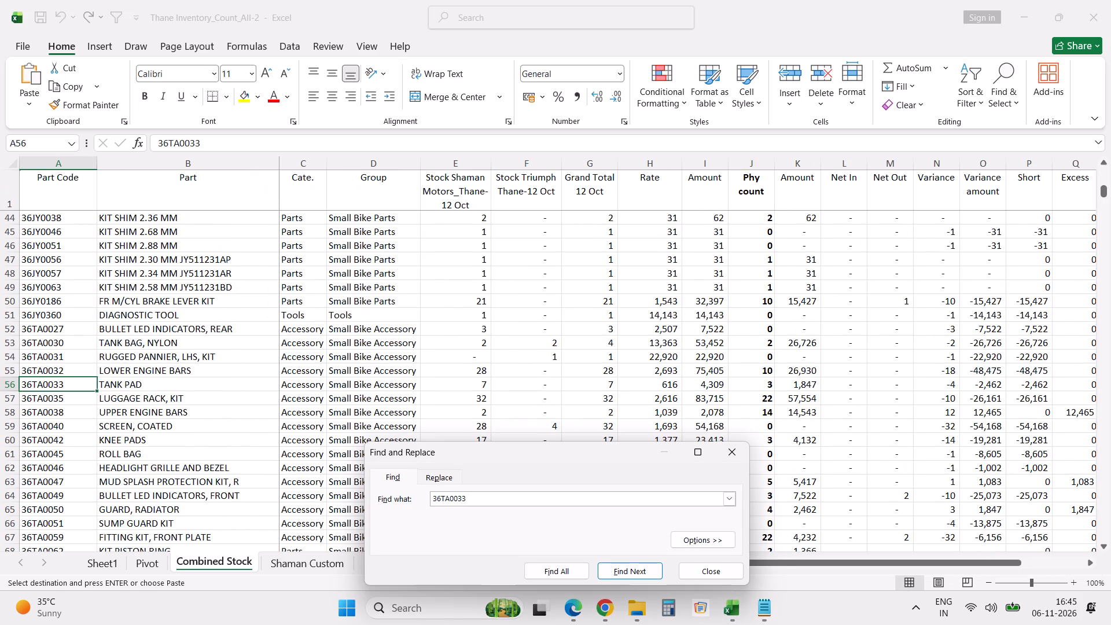
key(Escape)
key(Right)
key(Right)
key(Right)
key(Right)
key(Right)
key(Right)
key(Right)
key(Right)
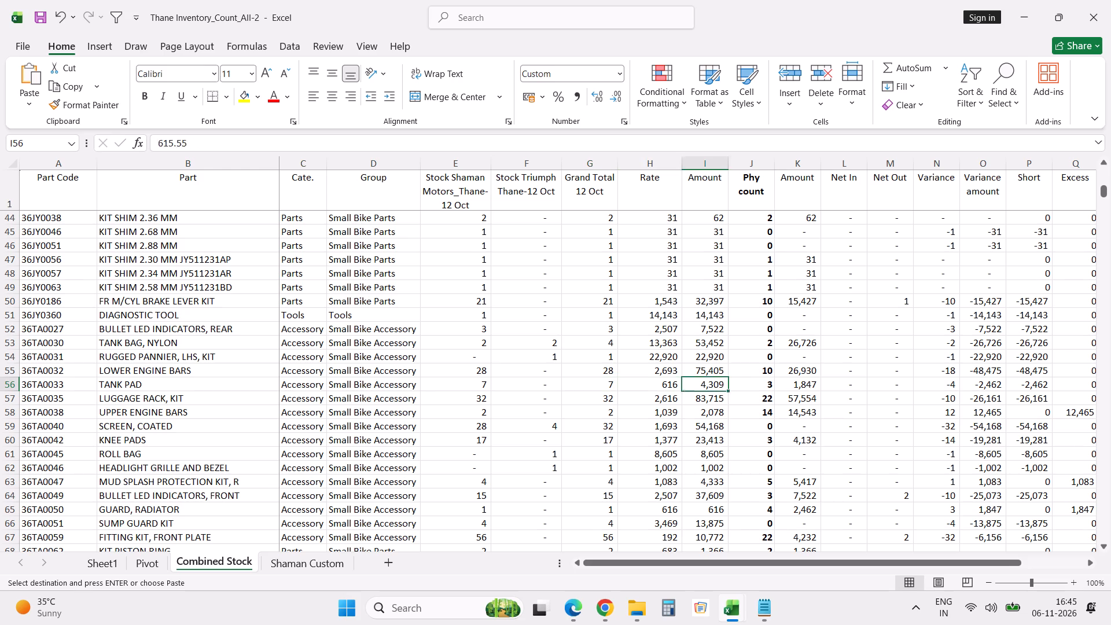
key(Right)
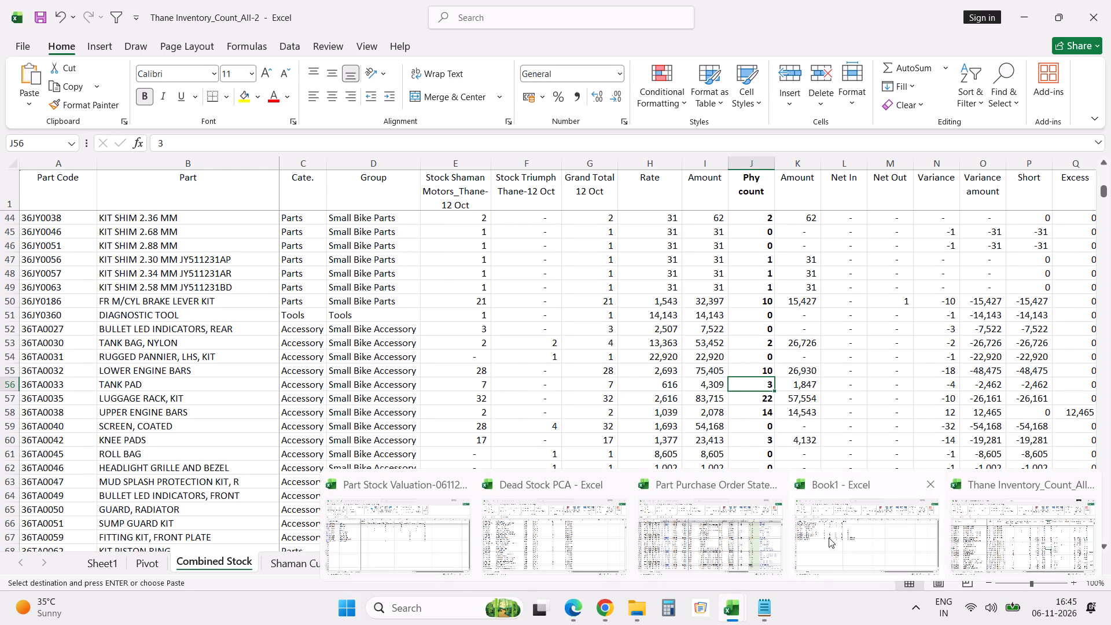
Search Sheet3 of Part Stock Valuation-06112026 for part code 36TA0033.
click(409, 512)
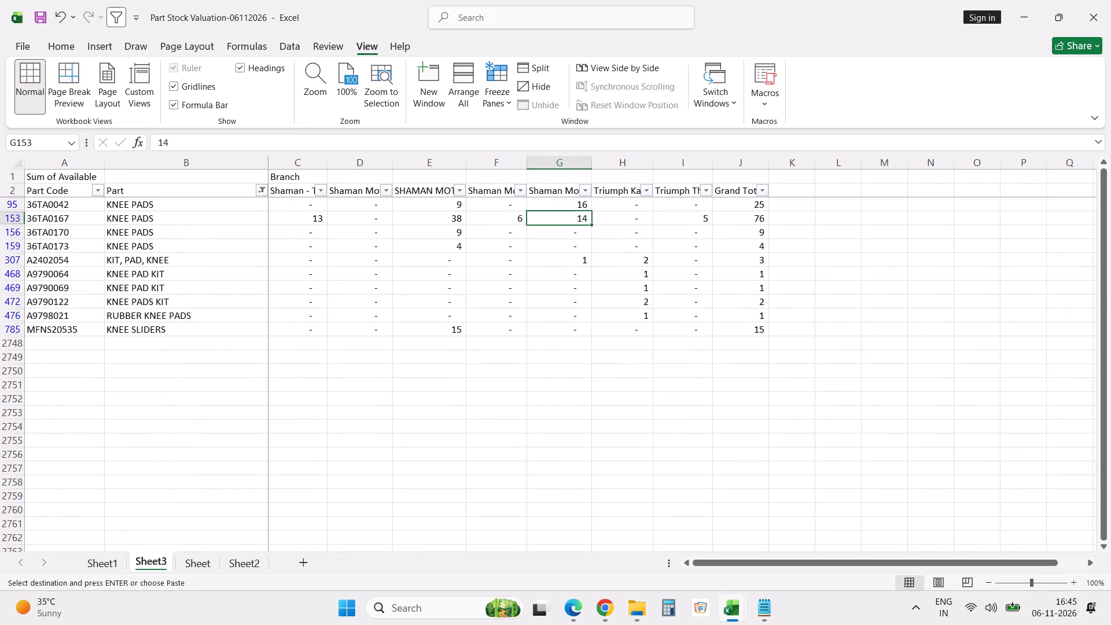
key(ctrl+f)
key(ctrl+v)
key(Return)
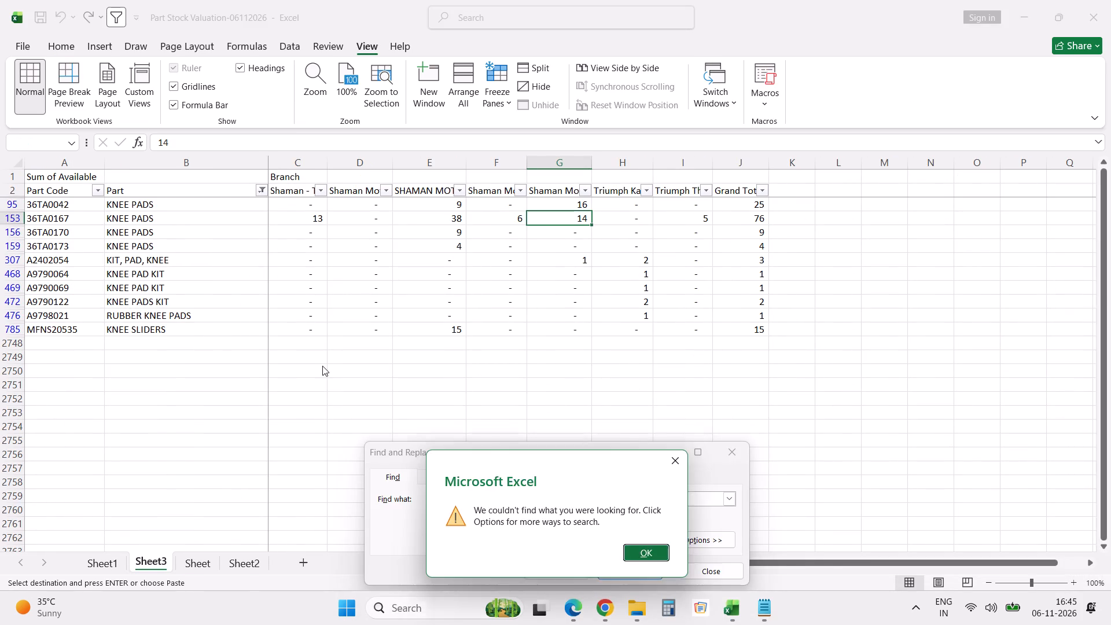
key(Escape)
key(Escape)
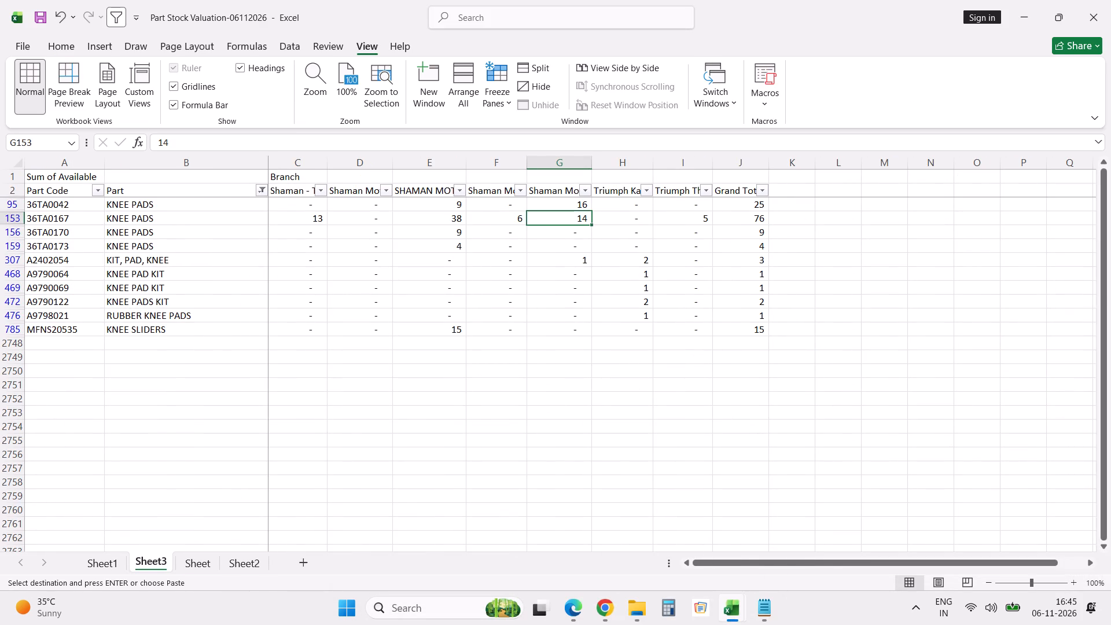
Copy knee pads code 36TA0042 from Part Stock Valuation and look up its Phy count in Thane Inventory_Count_All-2.
click(75, 204)
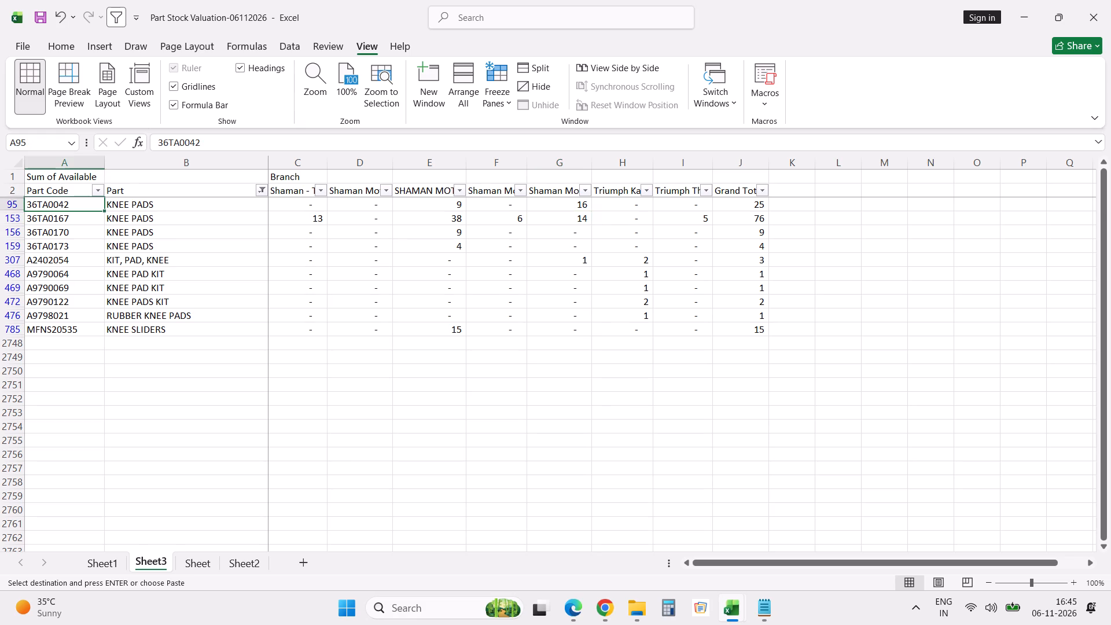
key(ctrl+c)
key(alt+Tab)
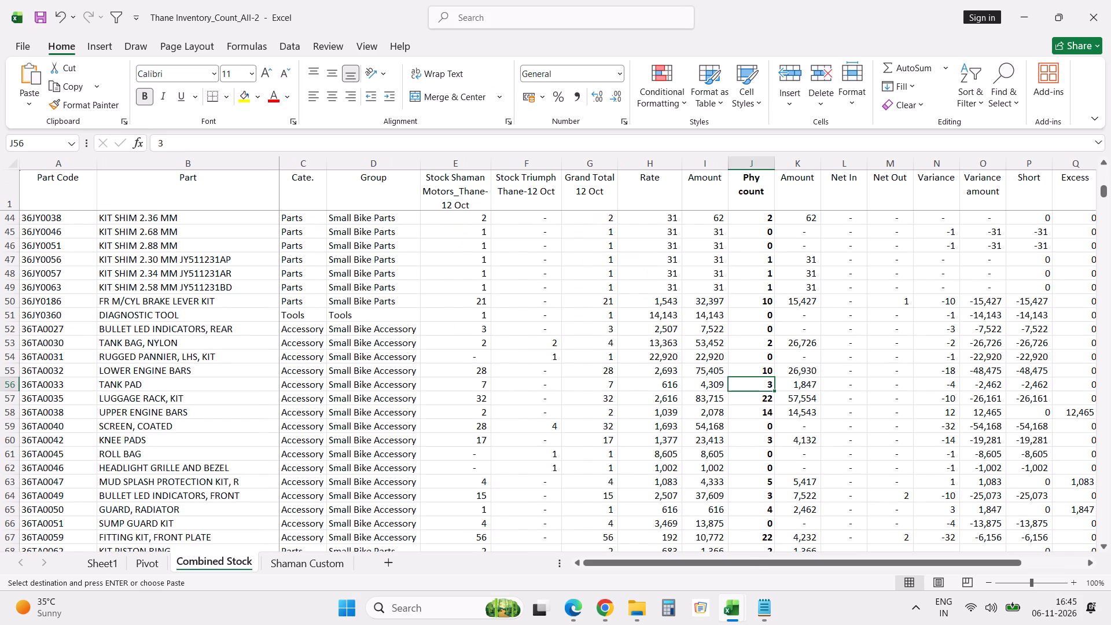
key(ctrl+f)
key(ctrl+v)
key(Return)
key(Escape)
key(Tab)
key(Tab)
key(Tab)
key(Tab)
key(Tab)
key(Tab)
key(Tab)
key(Tab)
key(Tab)
key(Tab)
key(Tab)
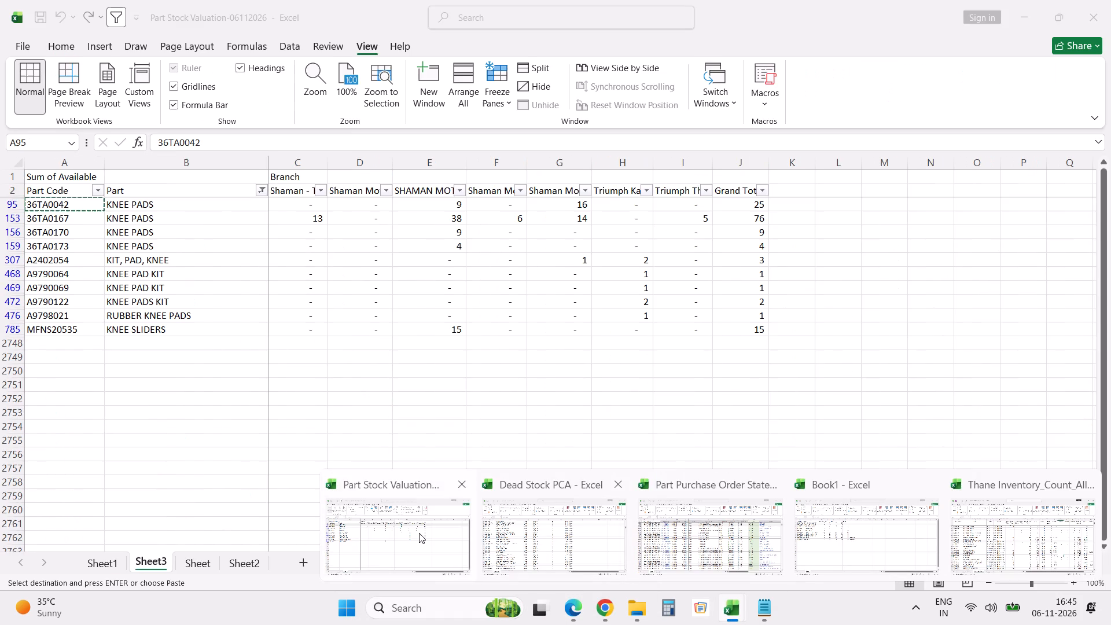
Check the Shaman Motors_Thane stock column for 36TA0042 in Part Stock Valuation-06112026.
click(419, 533)
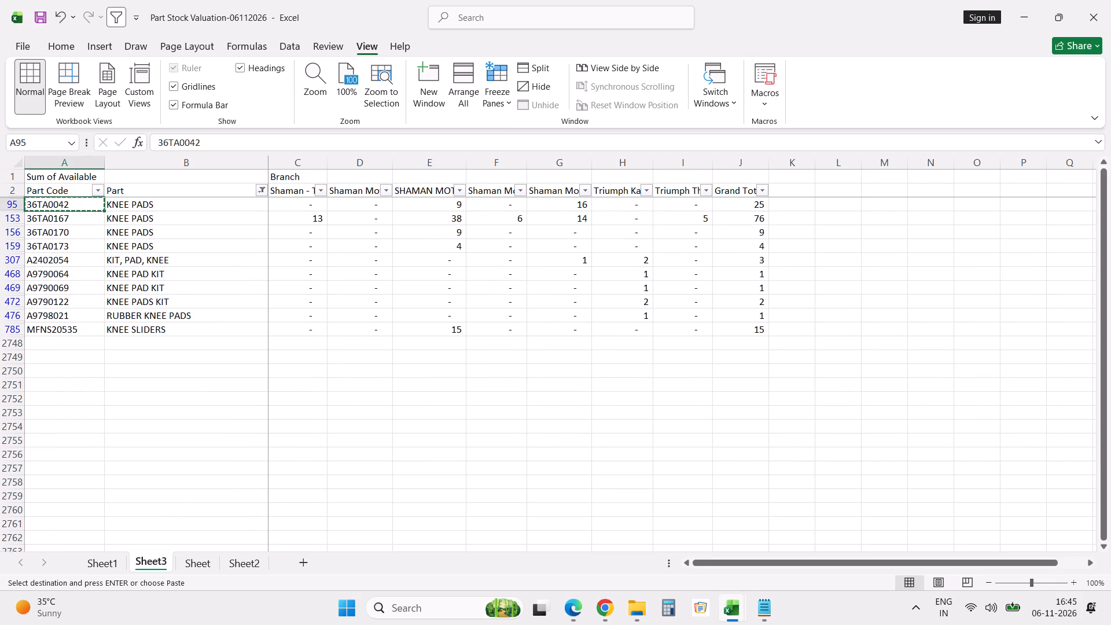
click(545, 189)
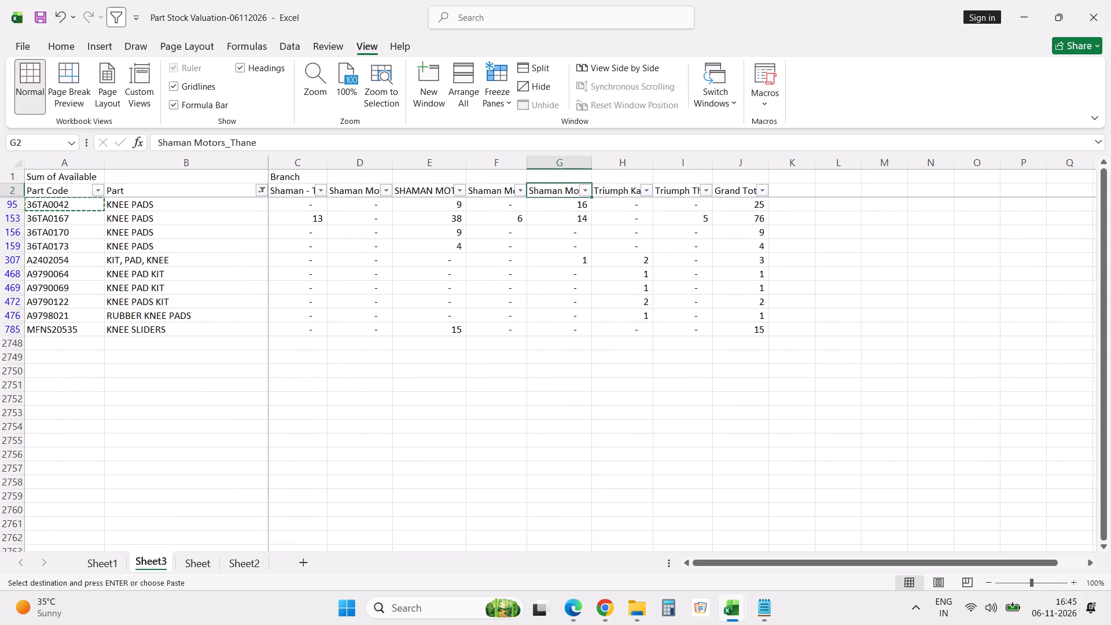
Compare the two alternative part codes in Book1 with the Speed 400 accessory kit table in the Dealer note PDF.
click(731, 608)
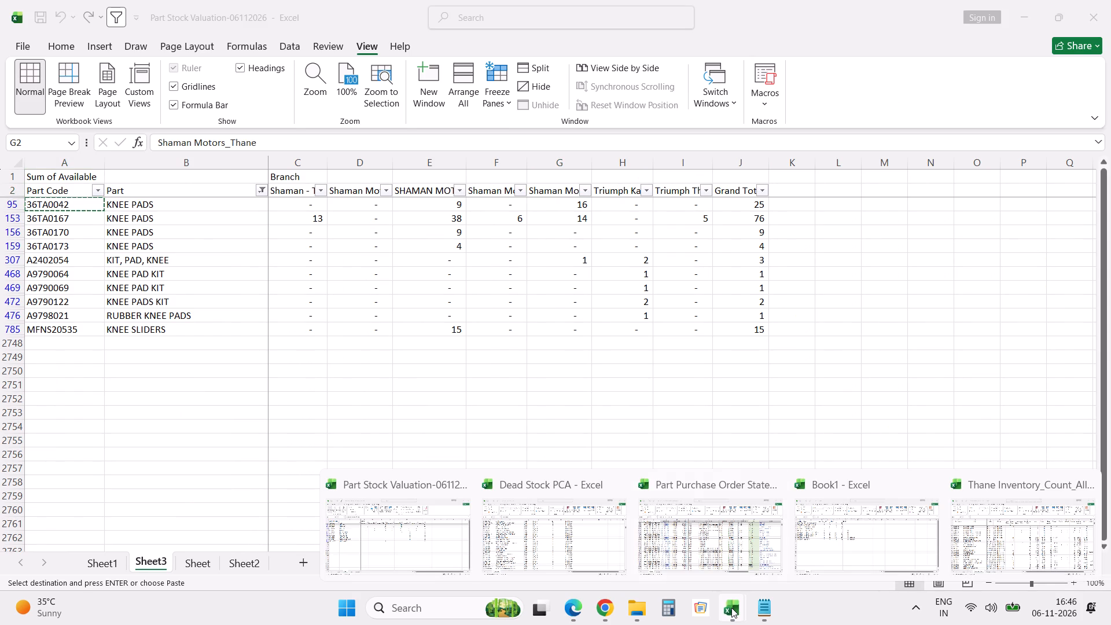
click(851, 524)
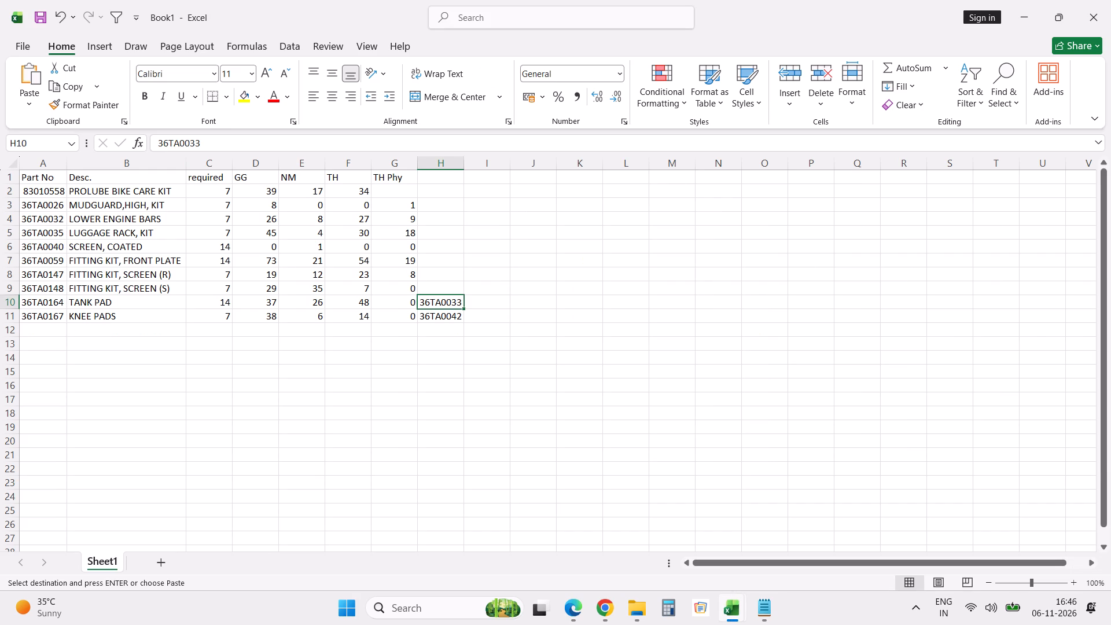
key(shift+Down)
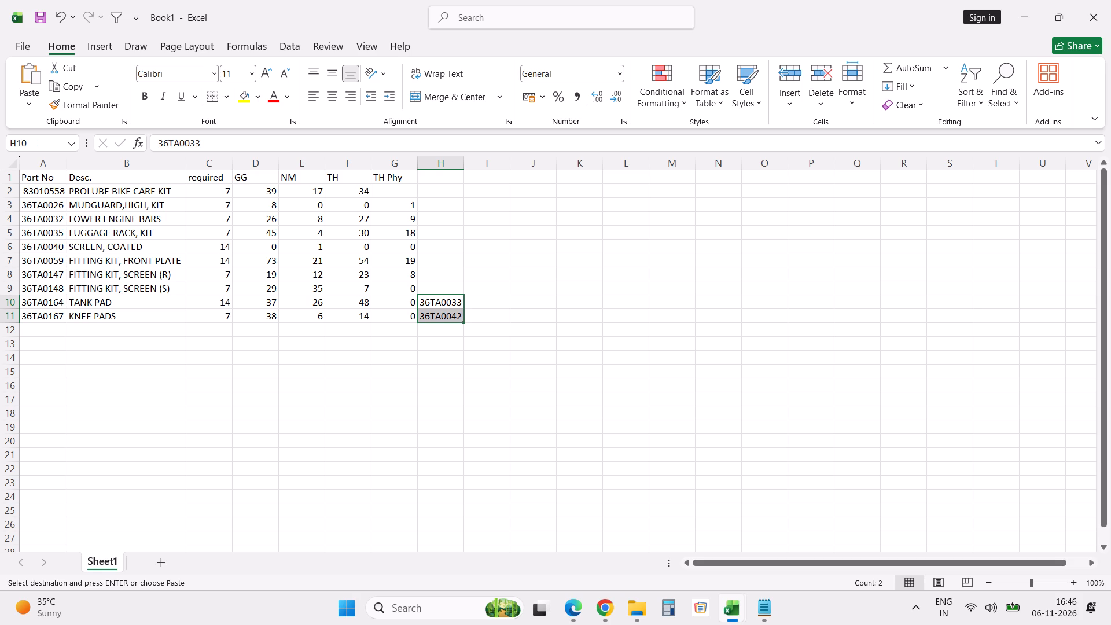
click(575, 601)
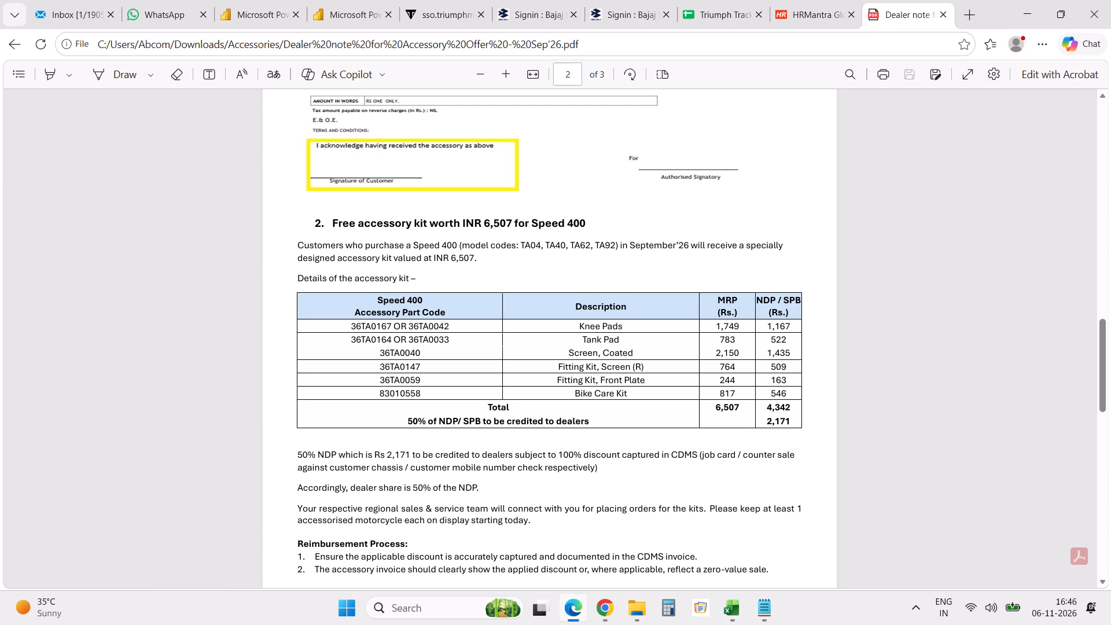
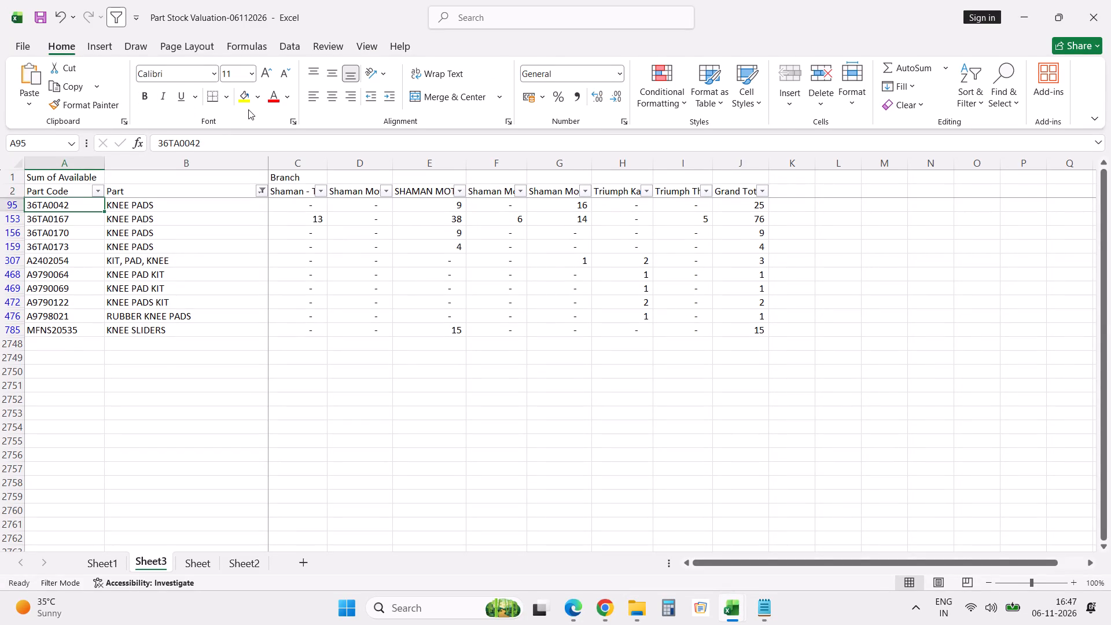
Fill the knee pads part code 36TA0042 yellow on Sheet3 of Part Stock Valuation.
click(249, 105)
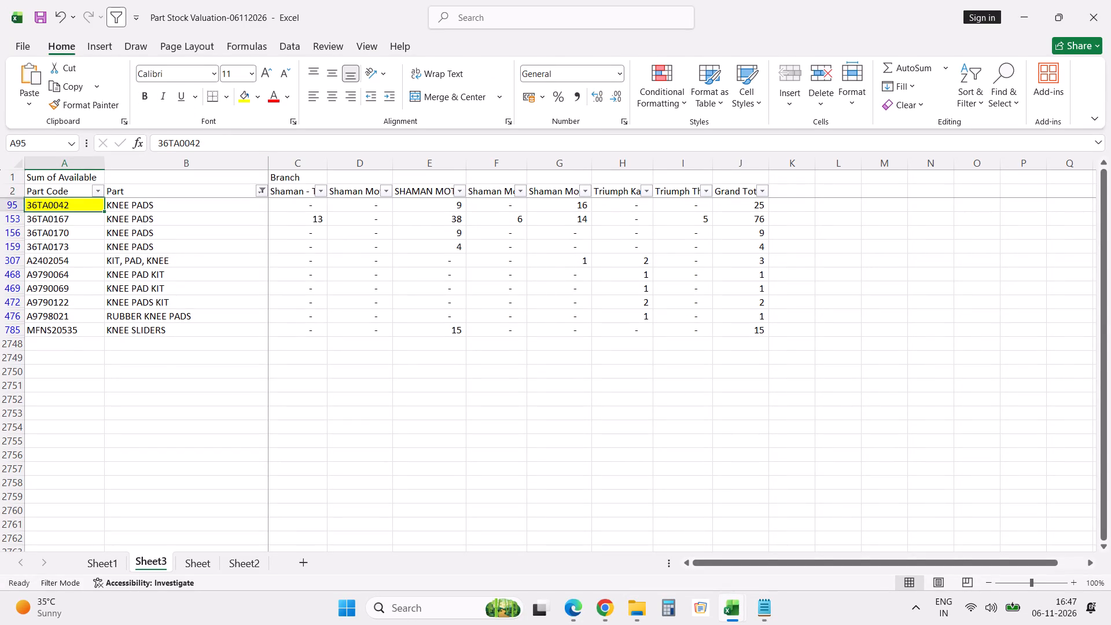
Reset the Part column filter on Sheet3 to include all parts.
scroll(521, 228, up, 6)
click(264, 189)
click(141, 373)
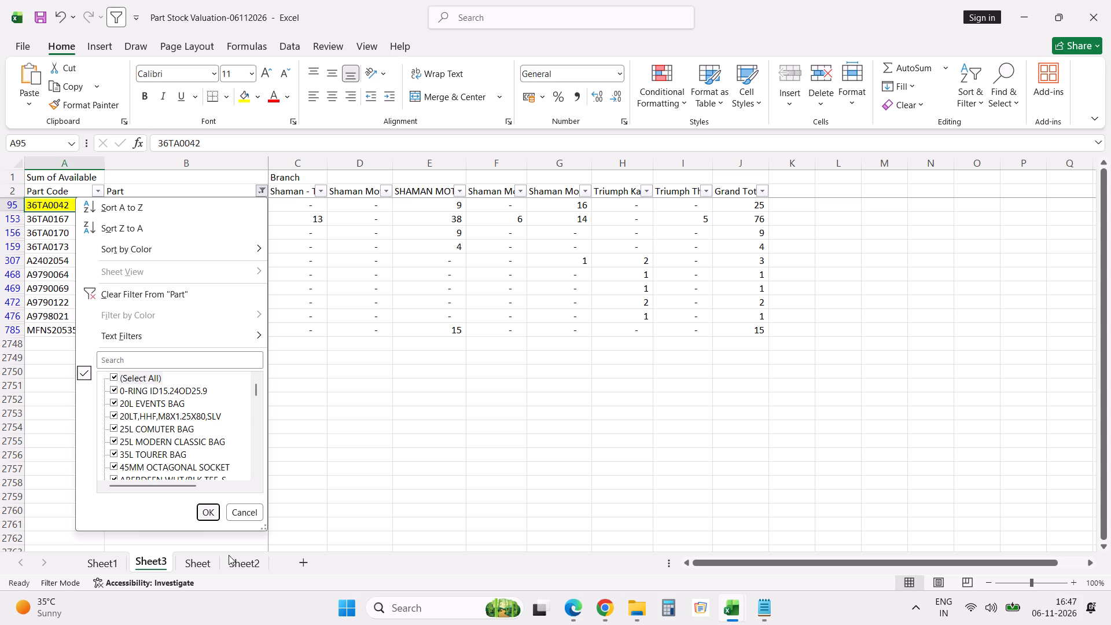
click(210, 514)
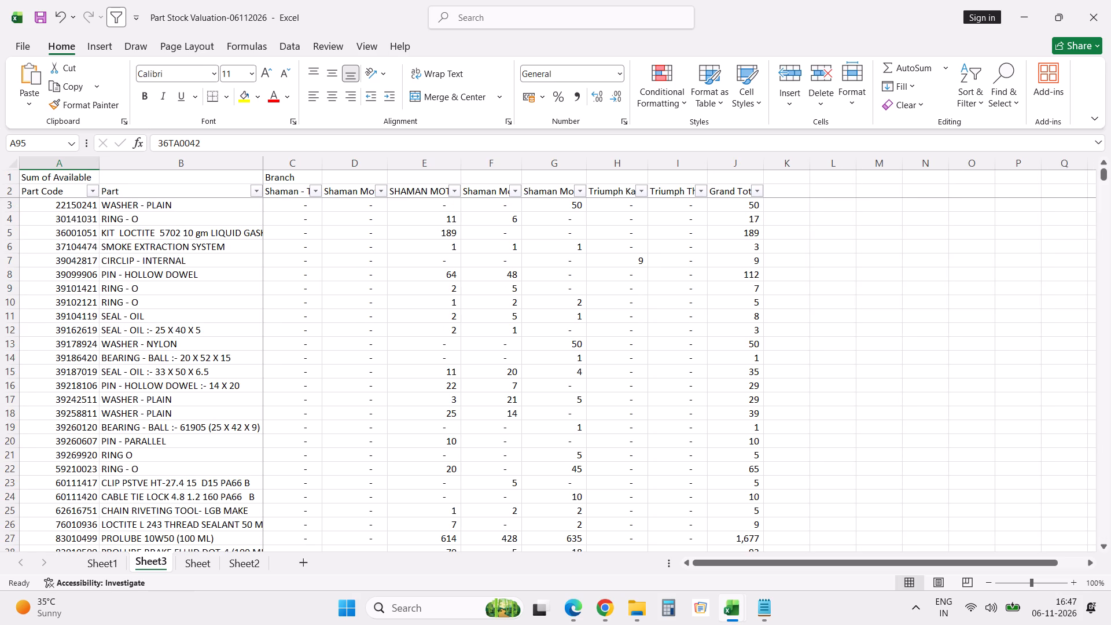
Filter the Part Code column for 36TA0033 and fill the tank pad's part code yellow.
click(95, 190)
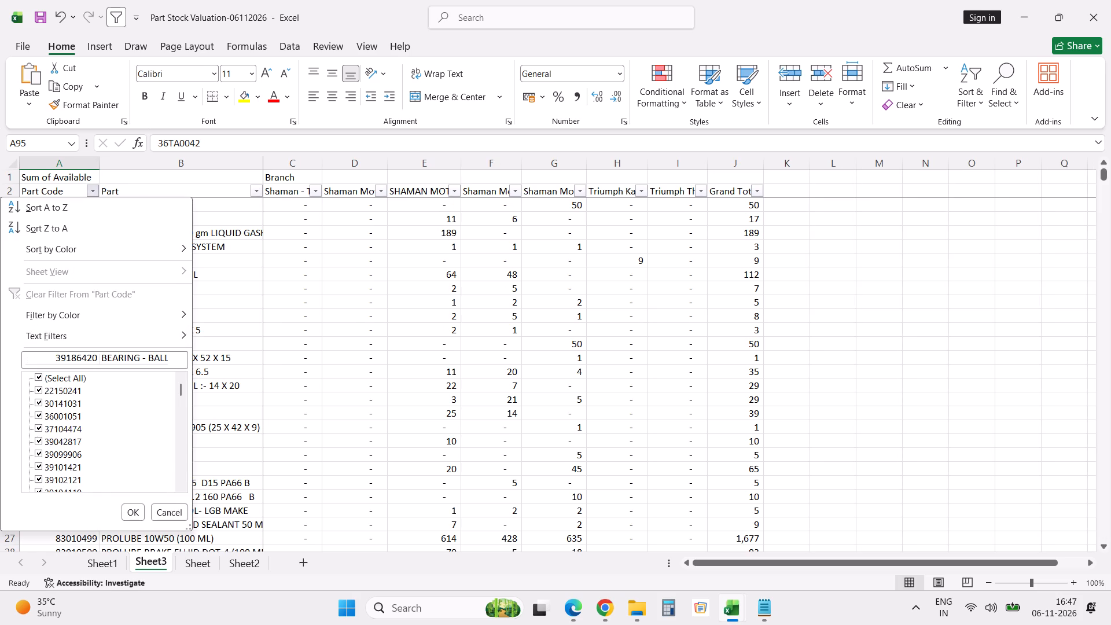
click(85, 358)
key(ctrl+v)
key(Return)
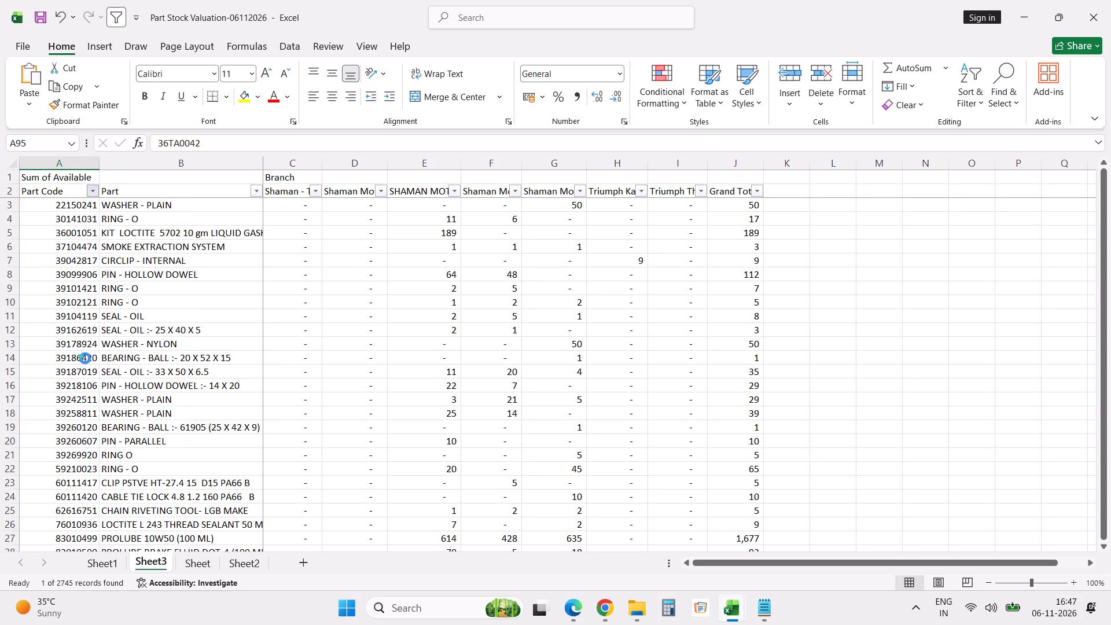
key(Up)
key(Down)
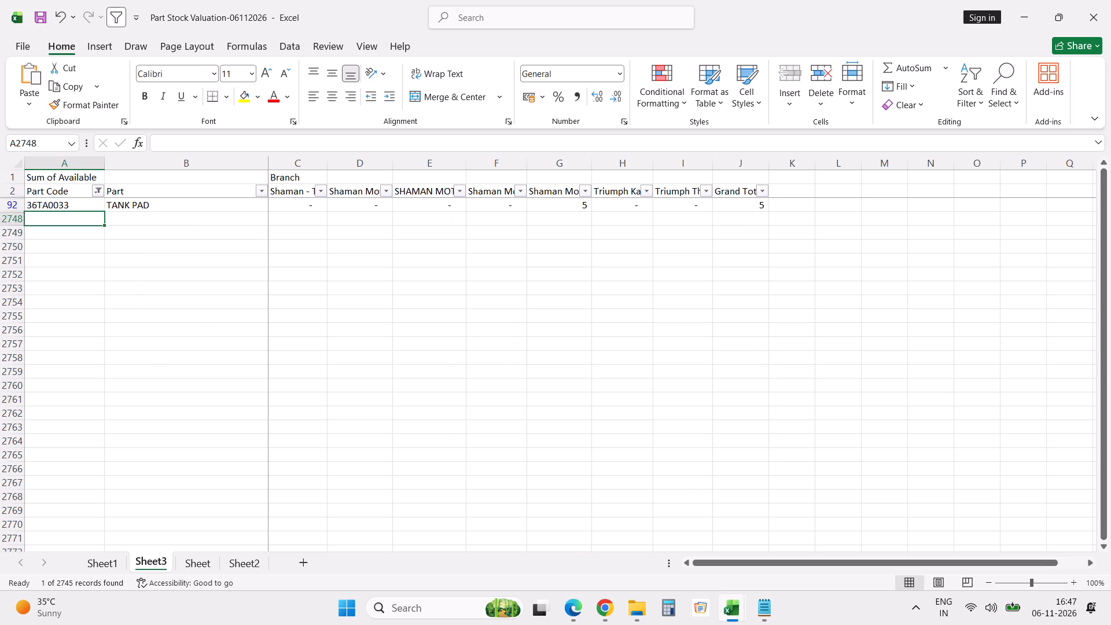
key(Up)
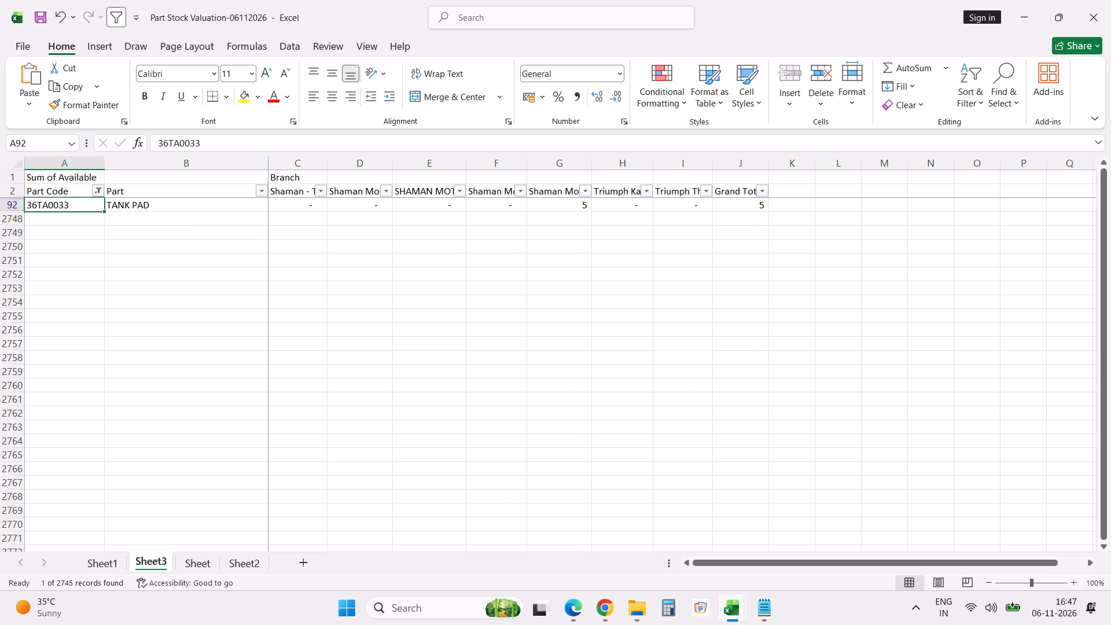
key(F4)
click(211, 140)
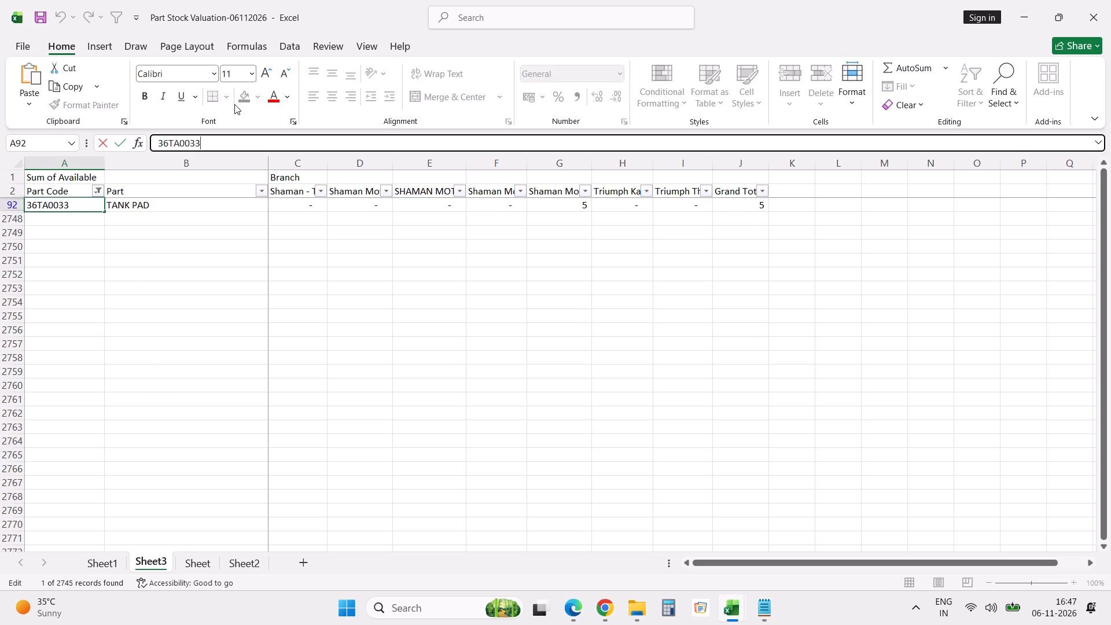
key(Escape)
click(240, 100)
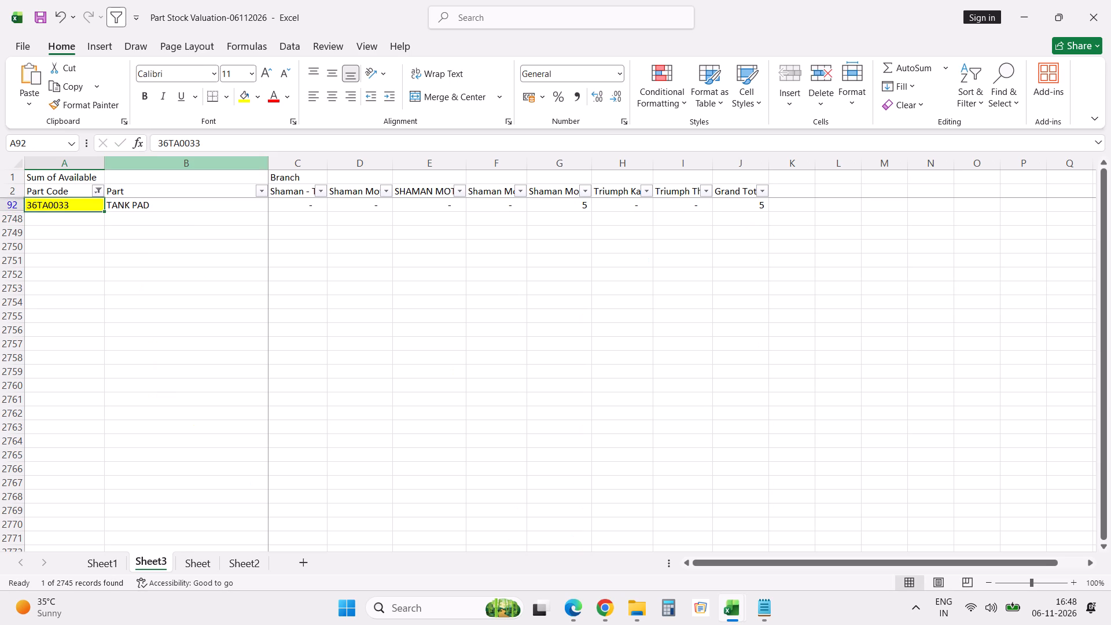
Filter the Part Code column by yellow fill colour and check the Shaman Motors_Thane column for the highlighted parts.
click(102, 187)
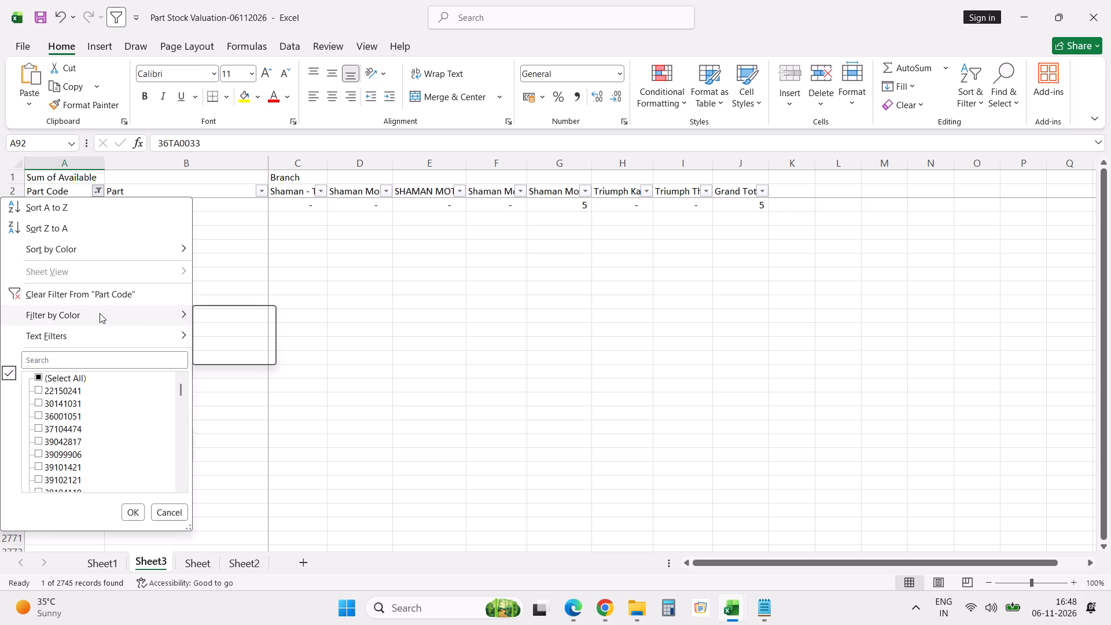
click(219, 332)
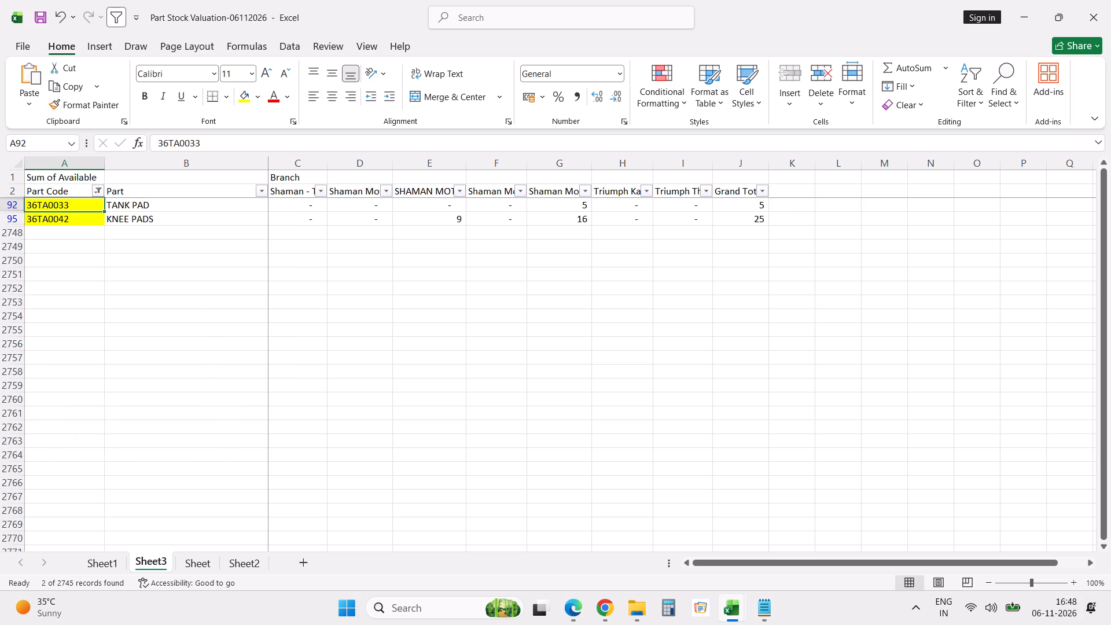
click(561, 193)
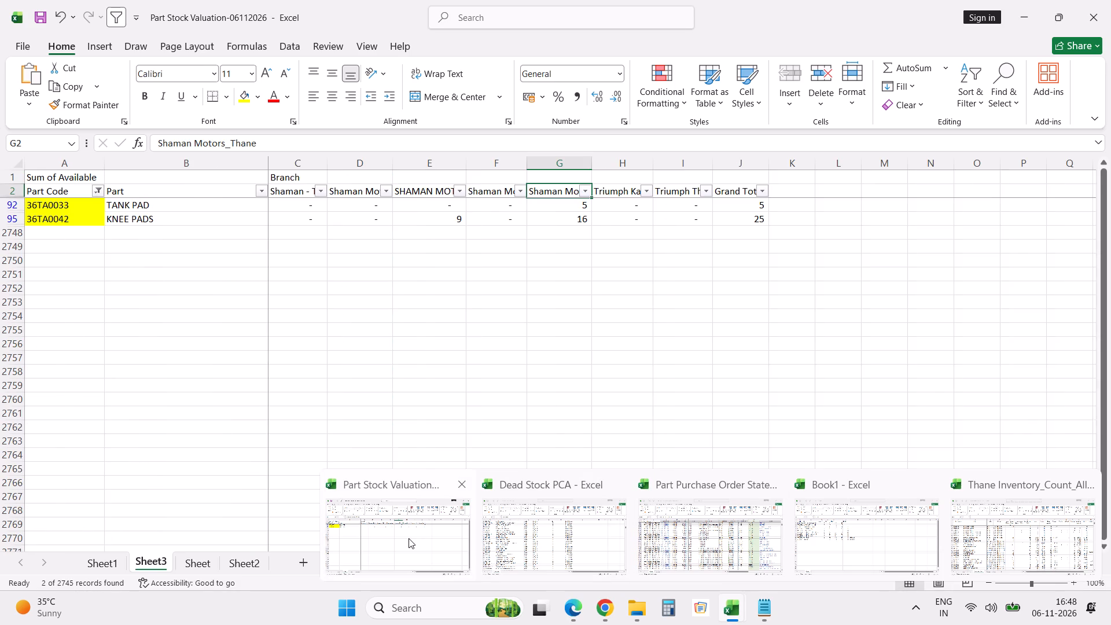
Compare the knee pads 36TA0042 row in Thane Inventory_Count_All-2's Combined Stock sheet with its Thane stock in Part Stock Valuation.
click(994, 532)
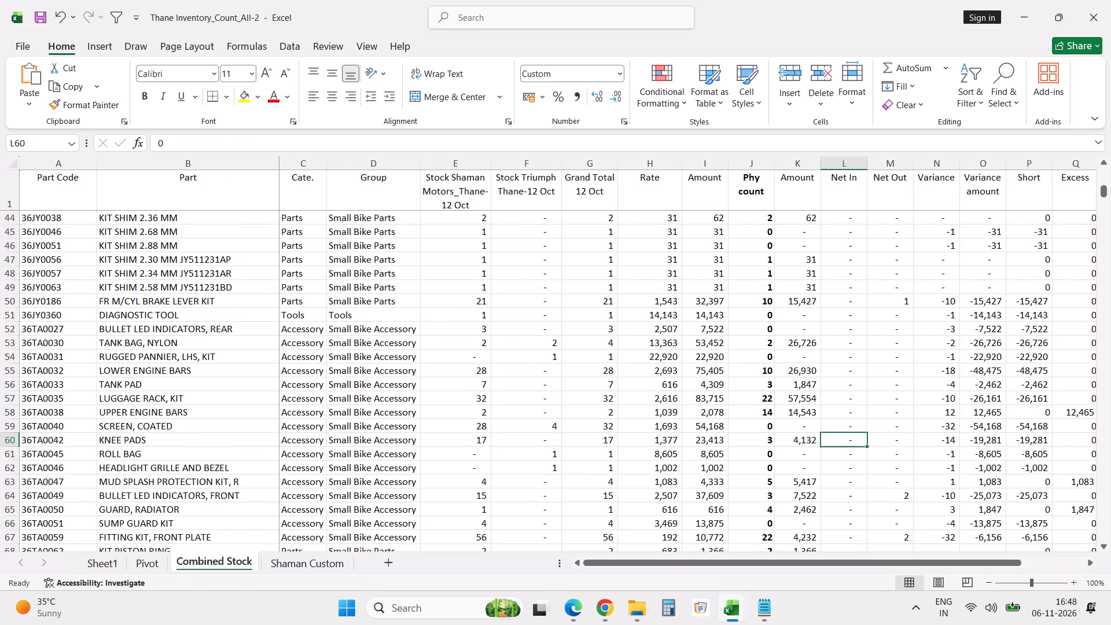
key(Left)
key(Left)
key(Left)
key(Left)
key(Left)
key(Left)
key(Left)
key(Left)
key(Left)
key(Left)
key(Left)
key(Left)
key(Left)
key(Left)
key(Left)
key(Left)
key(Left)
key(Left)
key(Left)
key(Left)
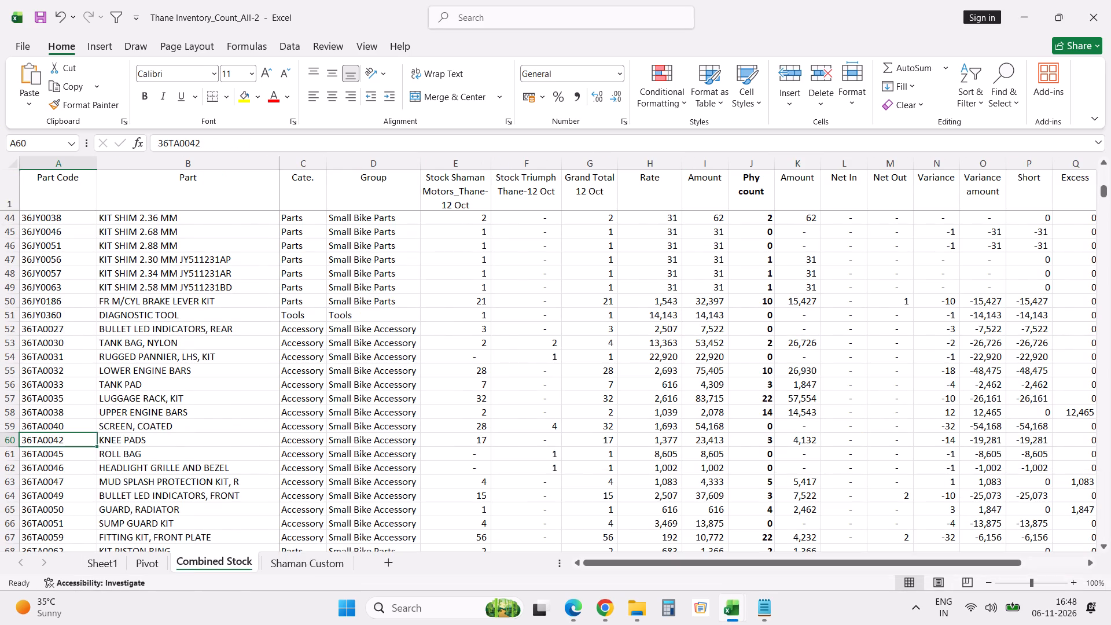
key(shift+space)
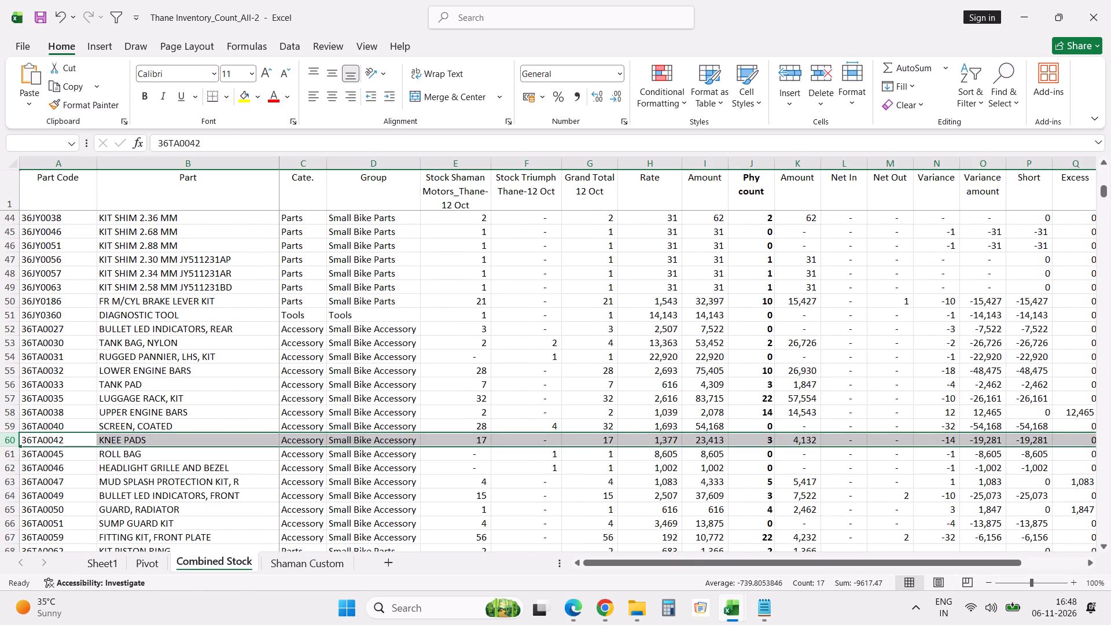
key(alt+Tab)
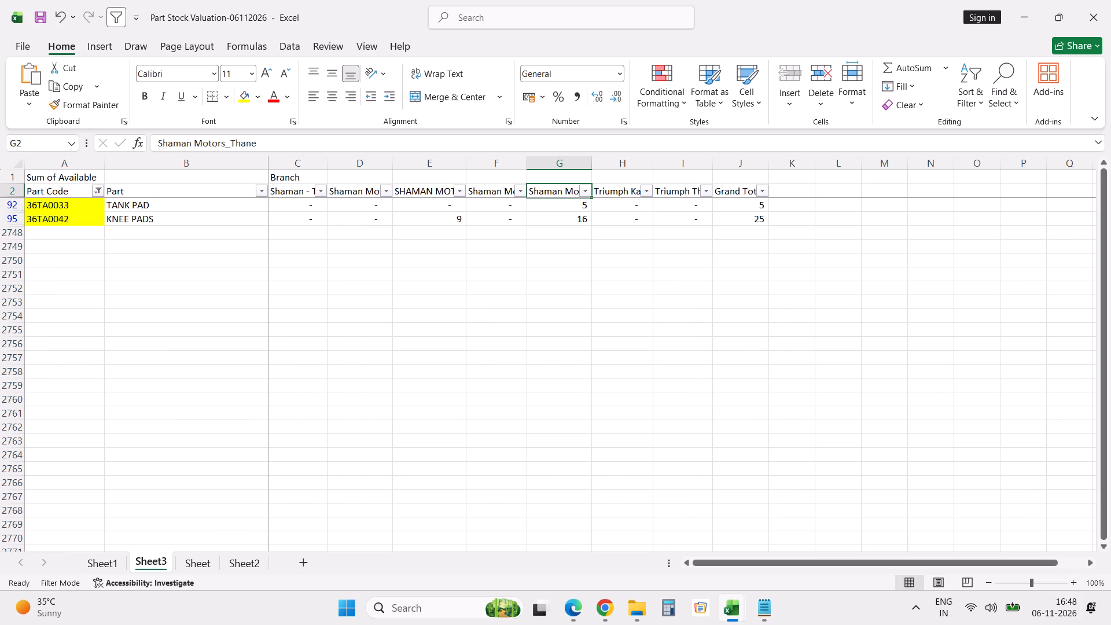
key(Tab)
Compare the tank pad 36TA0033 row in Combined Stock with its Thane stock in Part Stock Valuation.
key(alt+Tab)
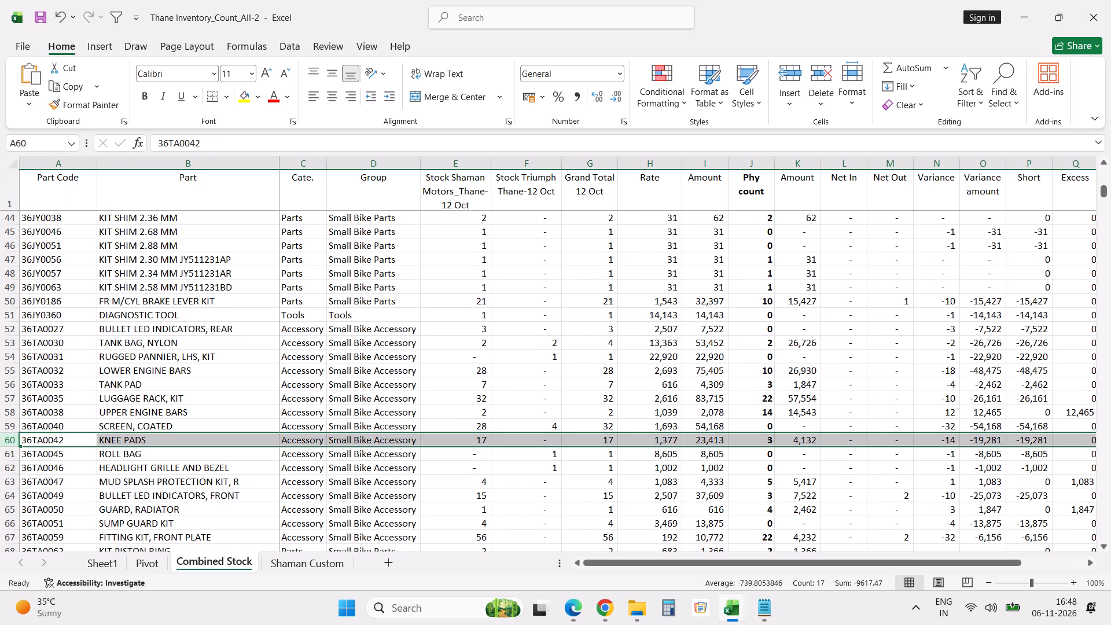
click(12, 383)
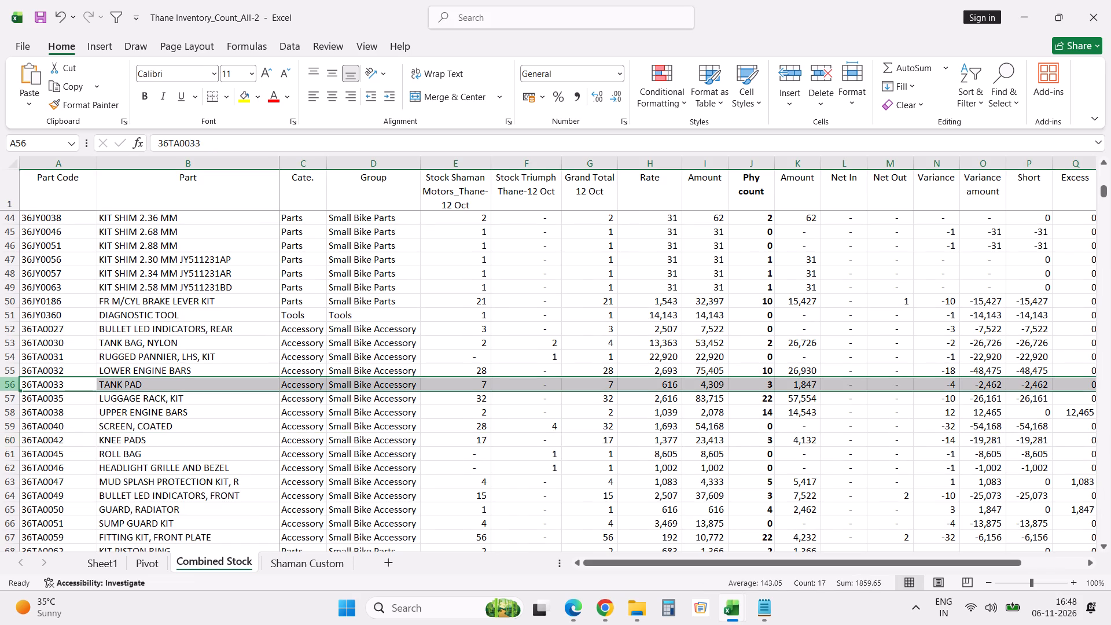
key(alt+Tab)
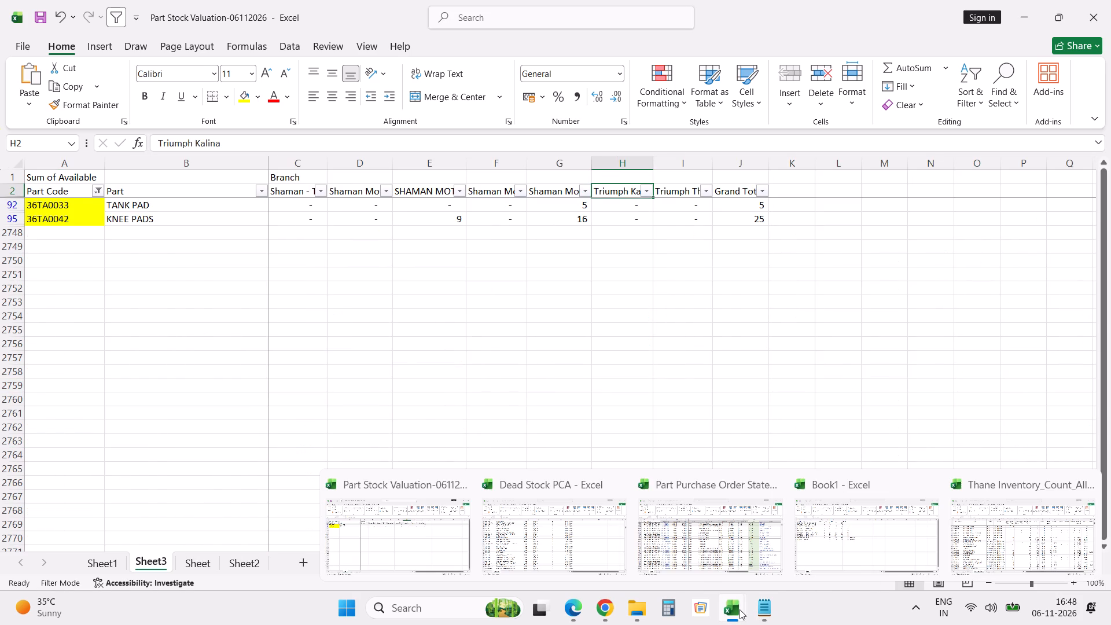
Switch to the Book1 workbook.
click(878, 506)
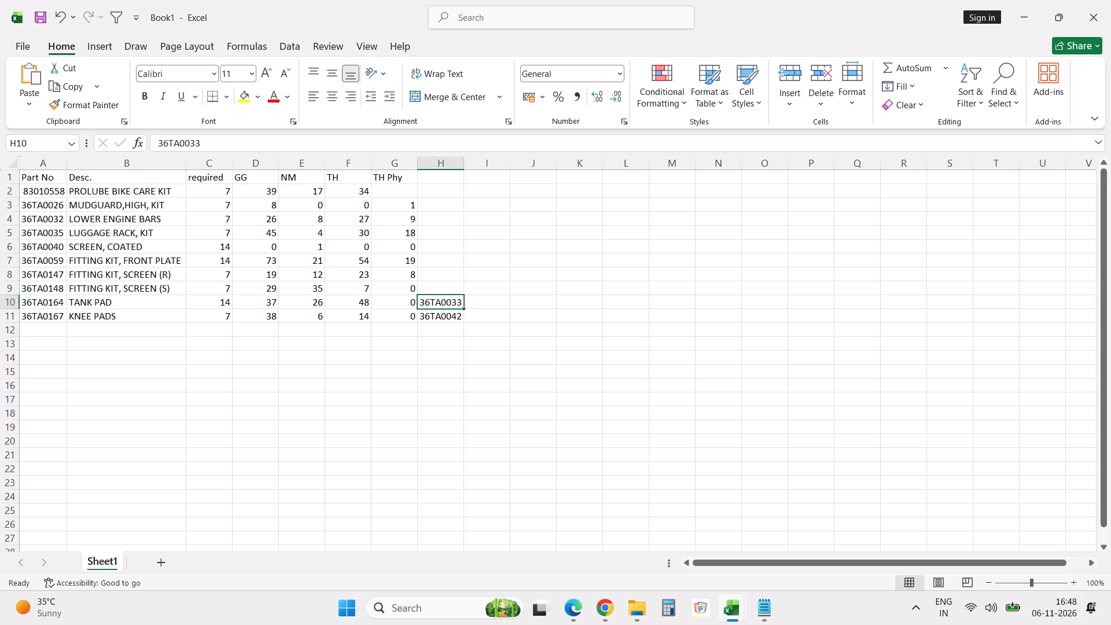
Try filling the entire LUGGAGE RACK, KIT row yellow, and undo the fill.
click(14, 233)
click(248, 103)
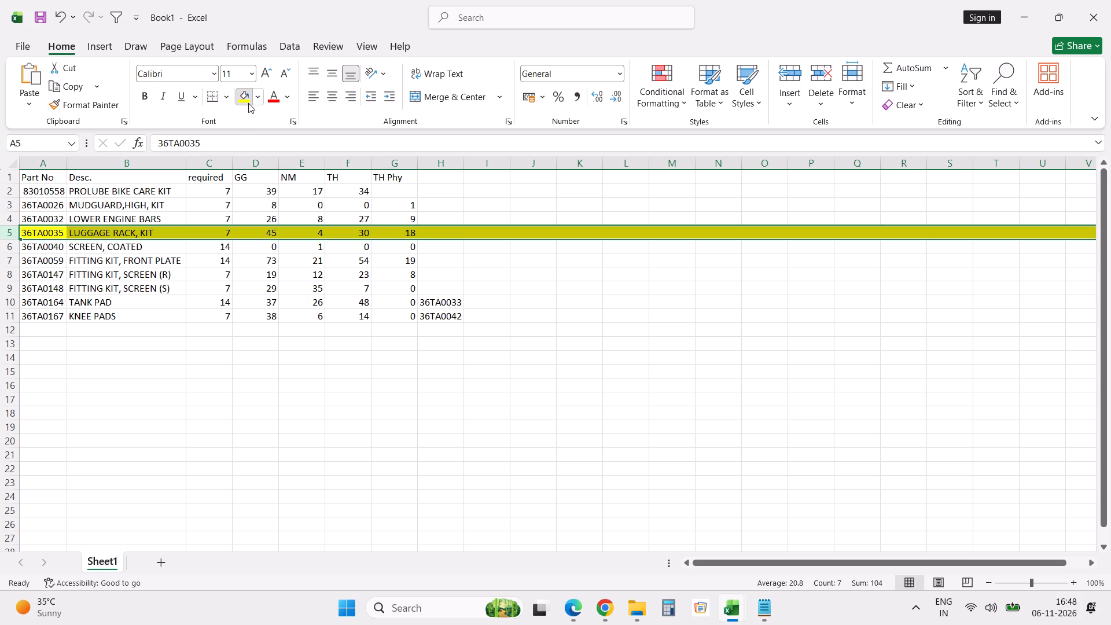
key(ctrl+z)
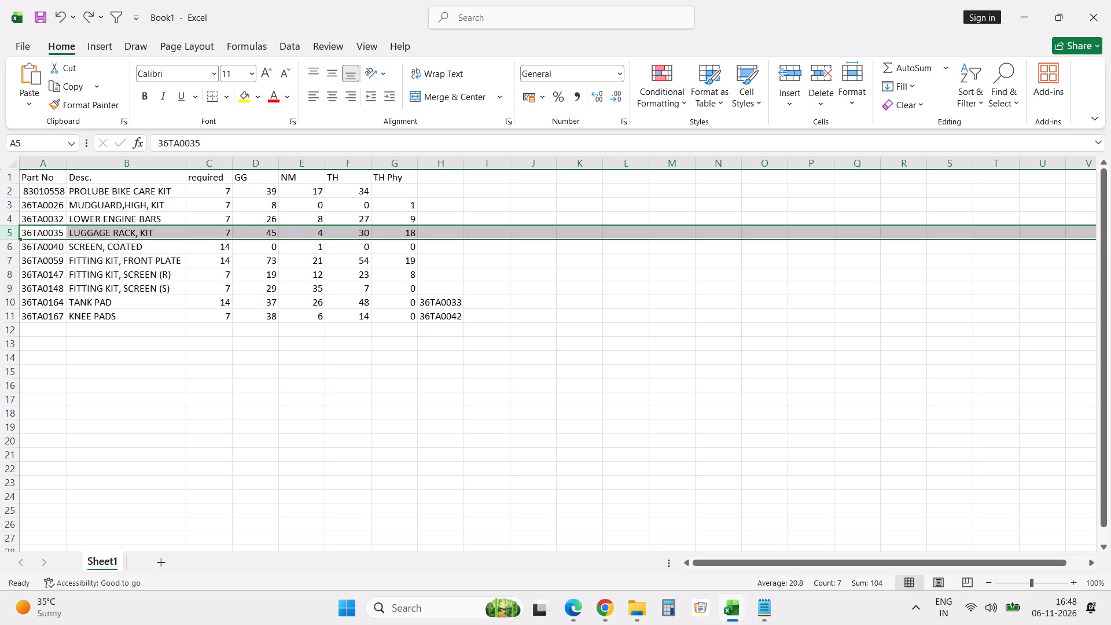
Fill the part numbers 36TA0035, 36TA0059, 36TA0147 and 36TA0032 yellow in Book1's Part No column.
click(55, 230)
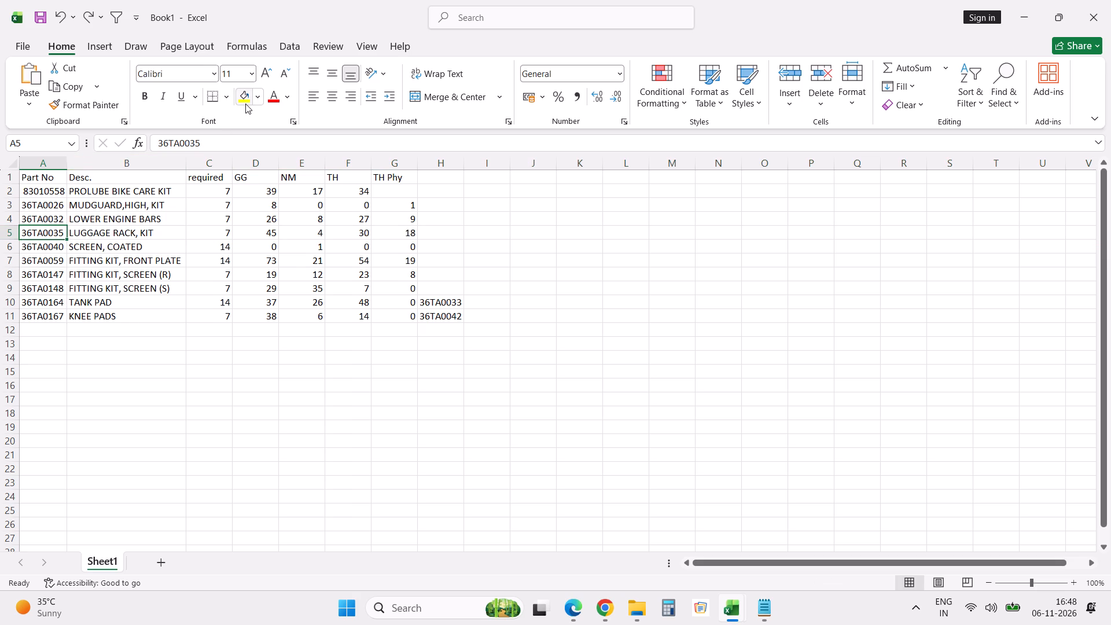
click(245, 104)
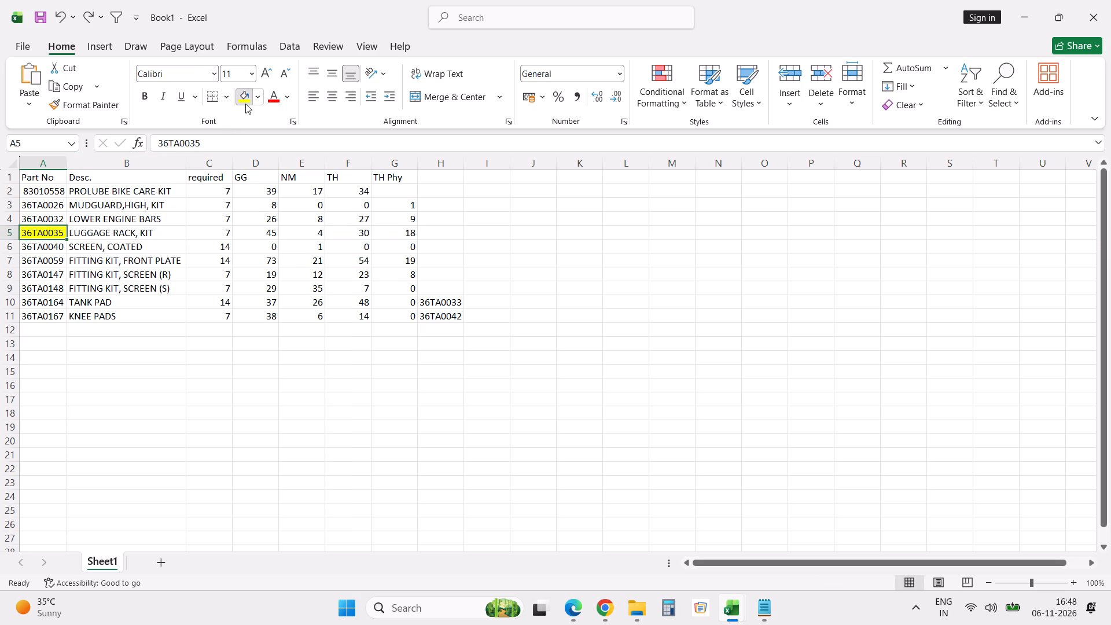
key(Down)
key(Down)
key(F4)
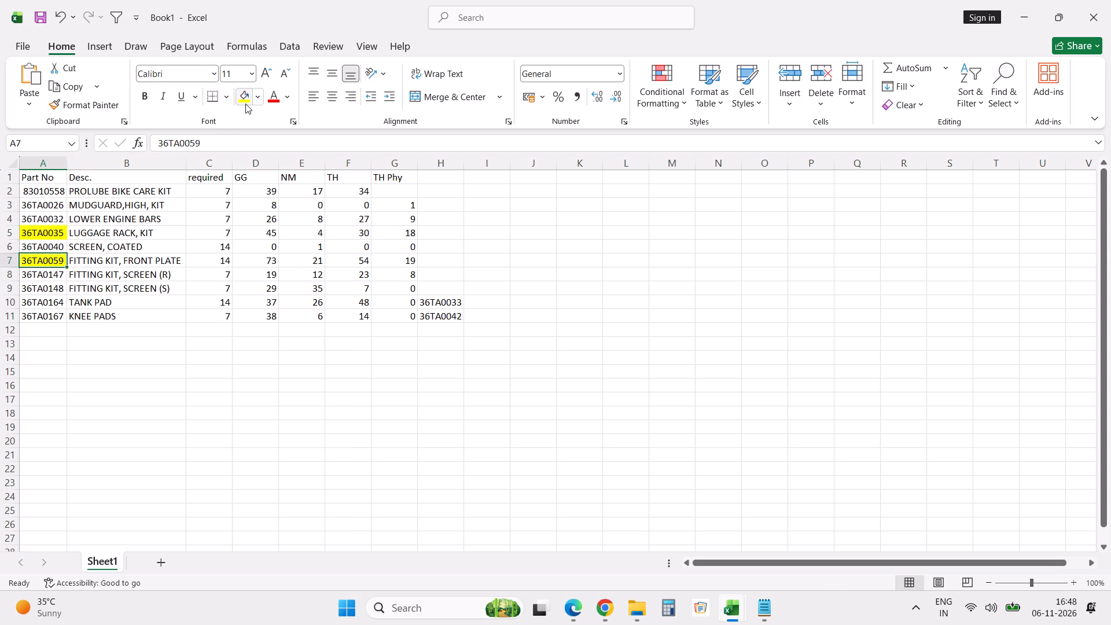
key(Down)
key(F4)
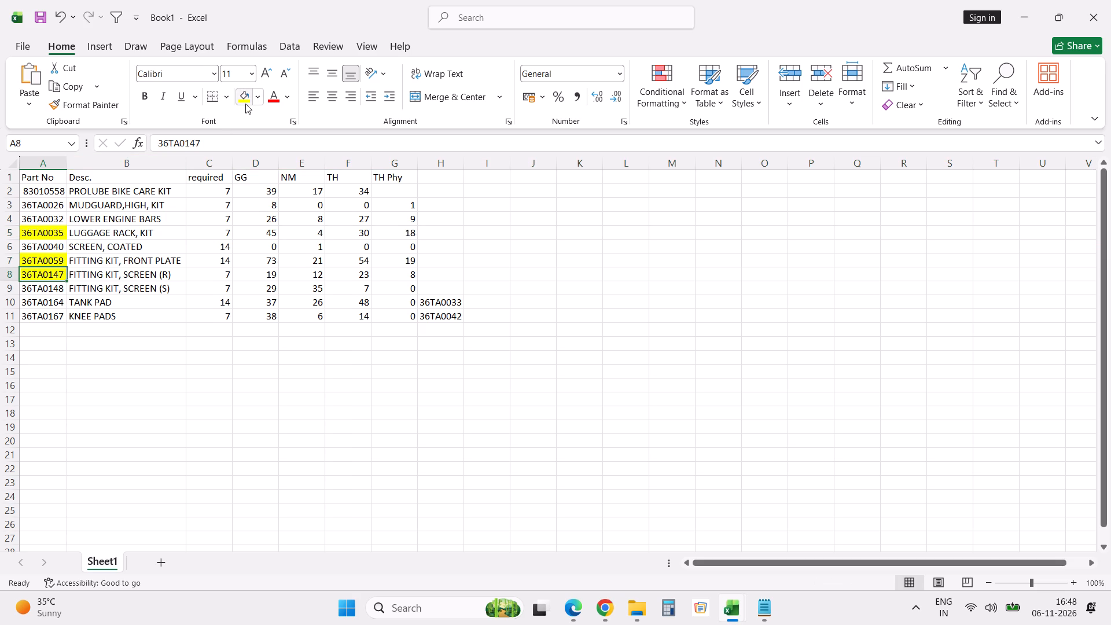
key(Up)
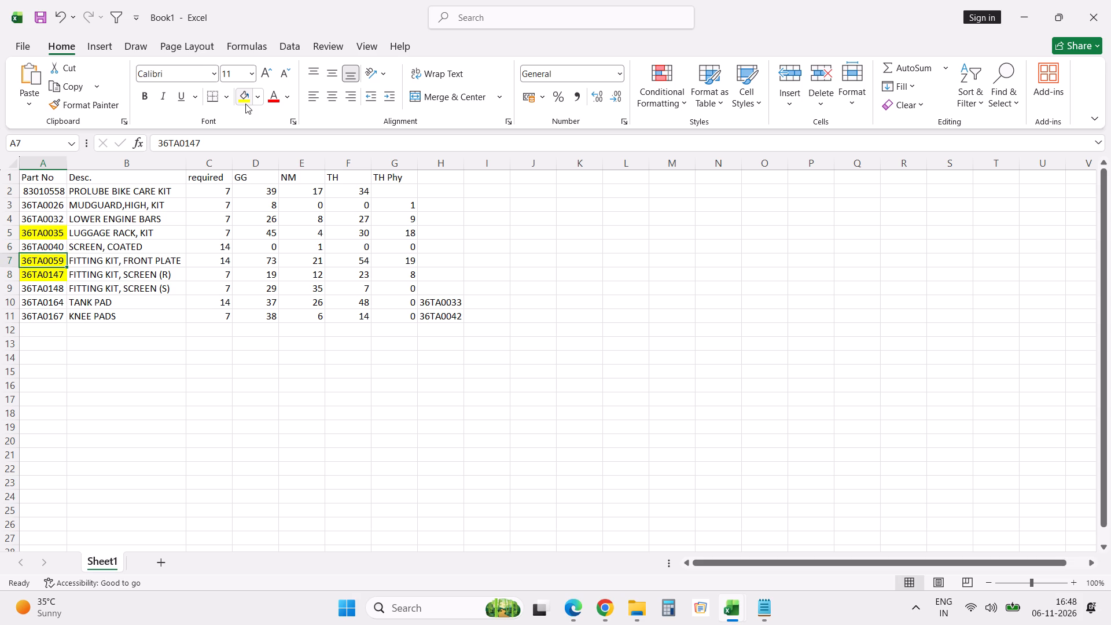
key(Up)
key(Up)
key(Up)
key(F4)
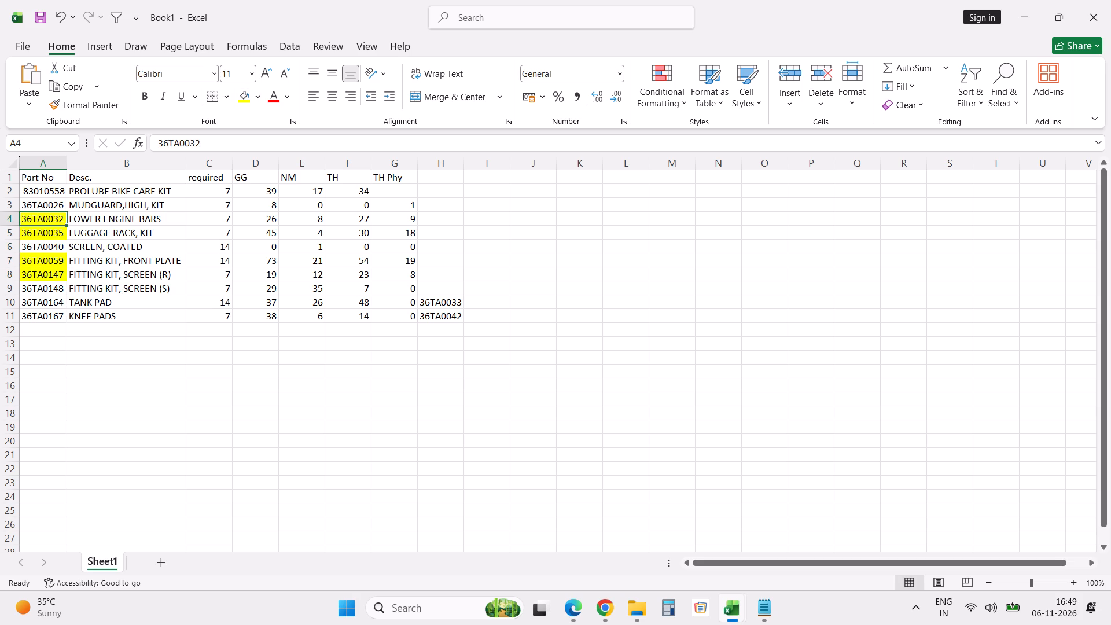
Copy PROLUBE BIKE CARE KIT code 83010558 from Book1 and filter Part Stock Valuation's Part Code column for it to check Thane stock.
click(407, 194)
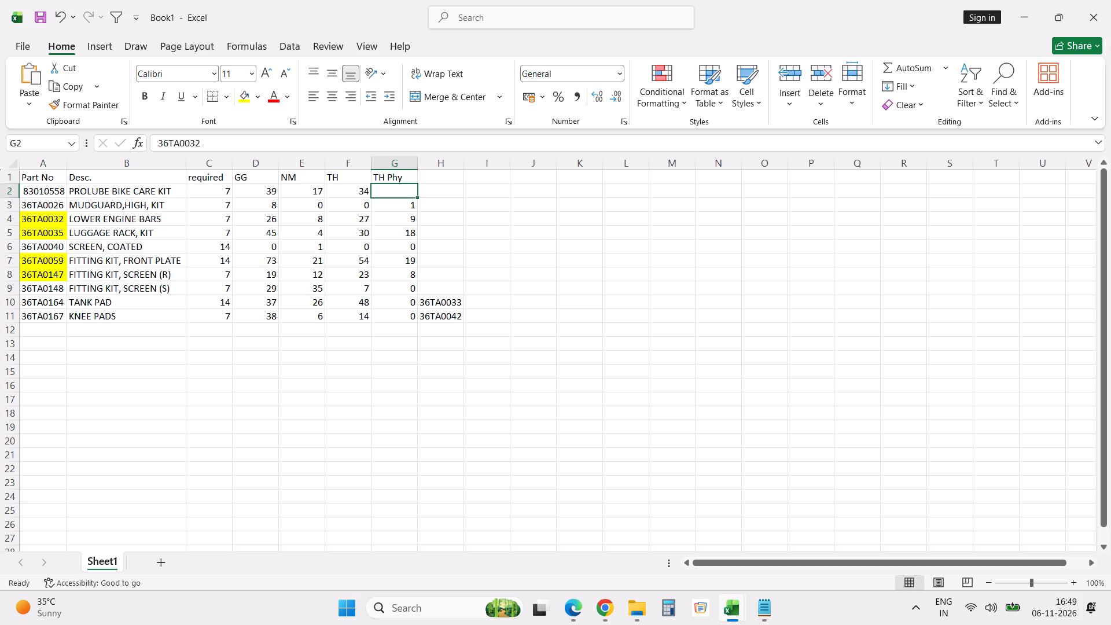
click(61, 192)
key(ctrl+c)
key(alt+Tab)
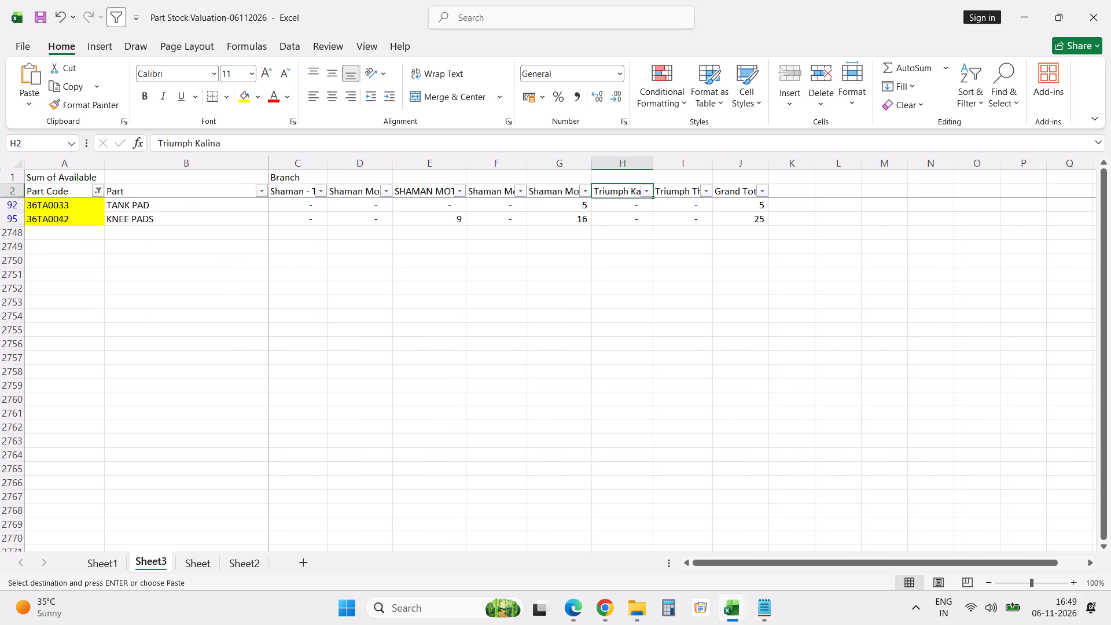
click(95, 189)
click(92, 363)
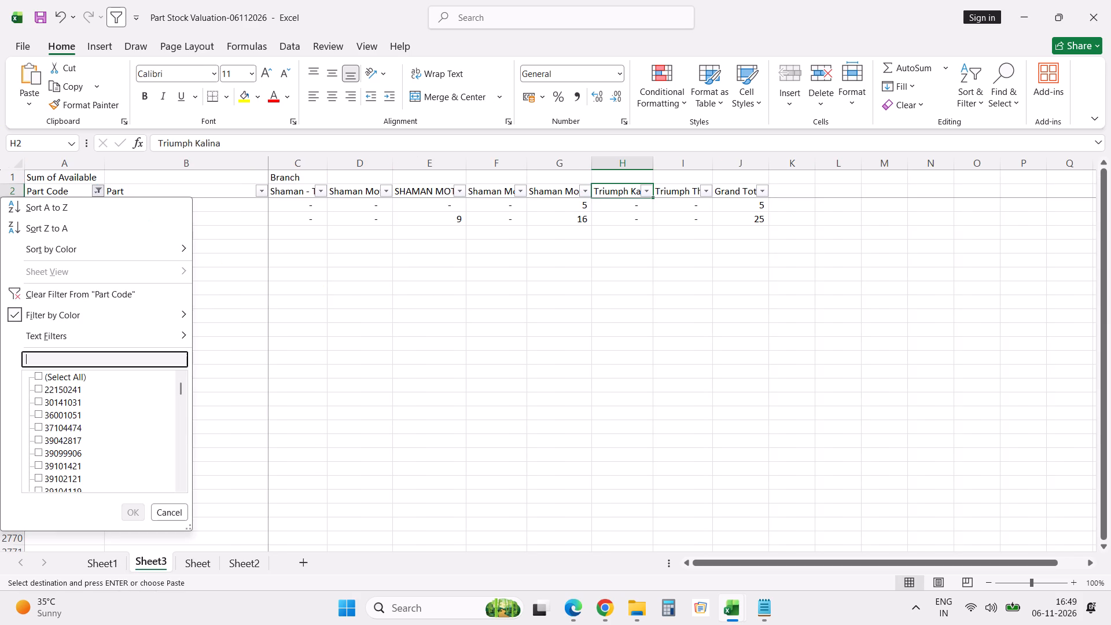
key(ctrl+v)
key(Return)
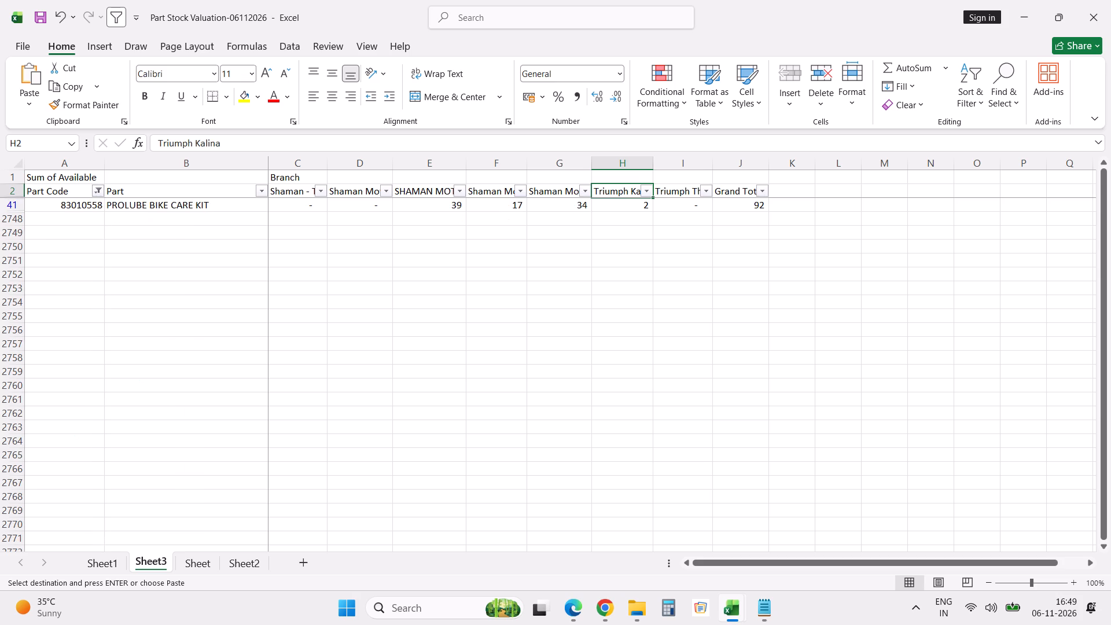
key(Down)
key(Up)
key(Left)
key(Down)
key(Up)
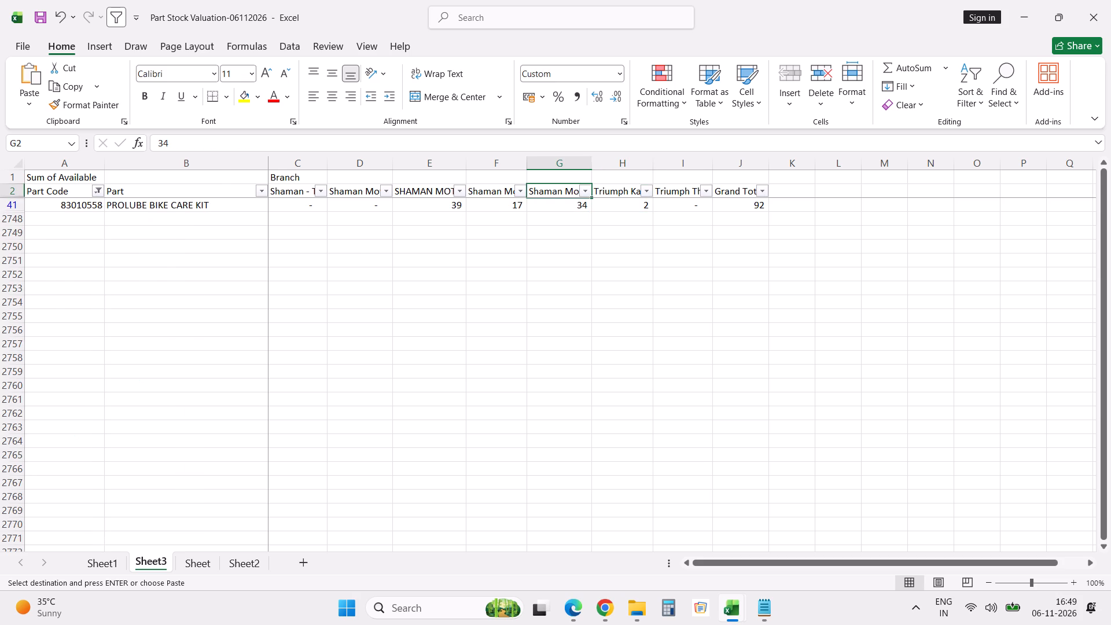
Switch to Book1 and fill the PROLUBE BIKE CARE KIT part number 83010558 yellow.
key(alt+Tab)
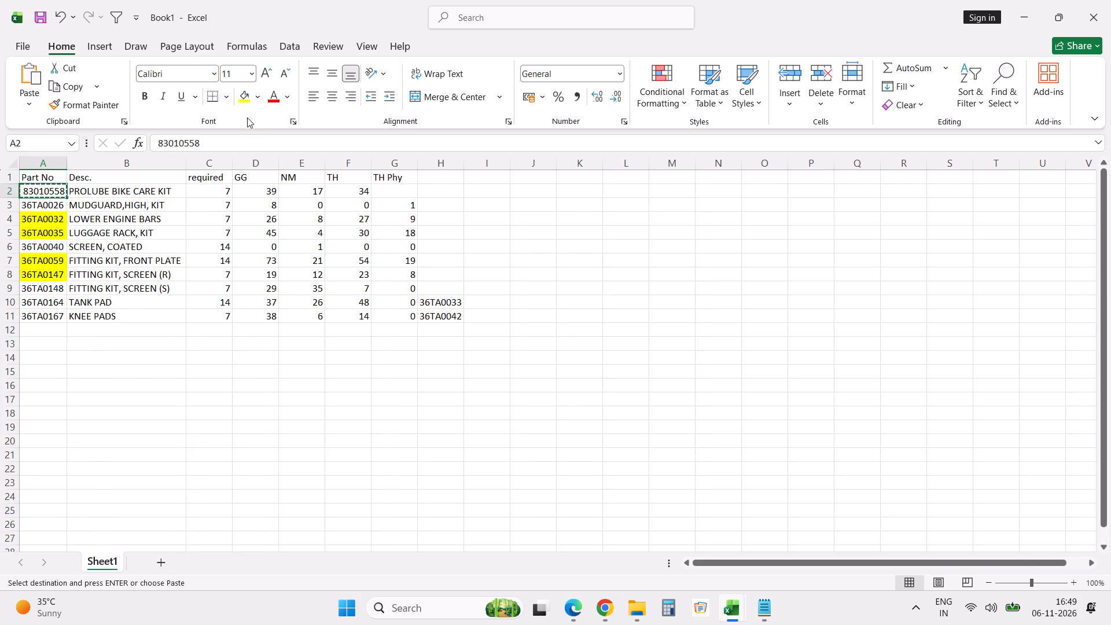
click(248, 101)
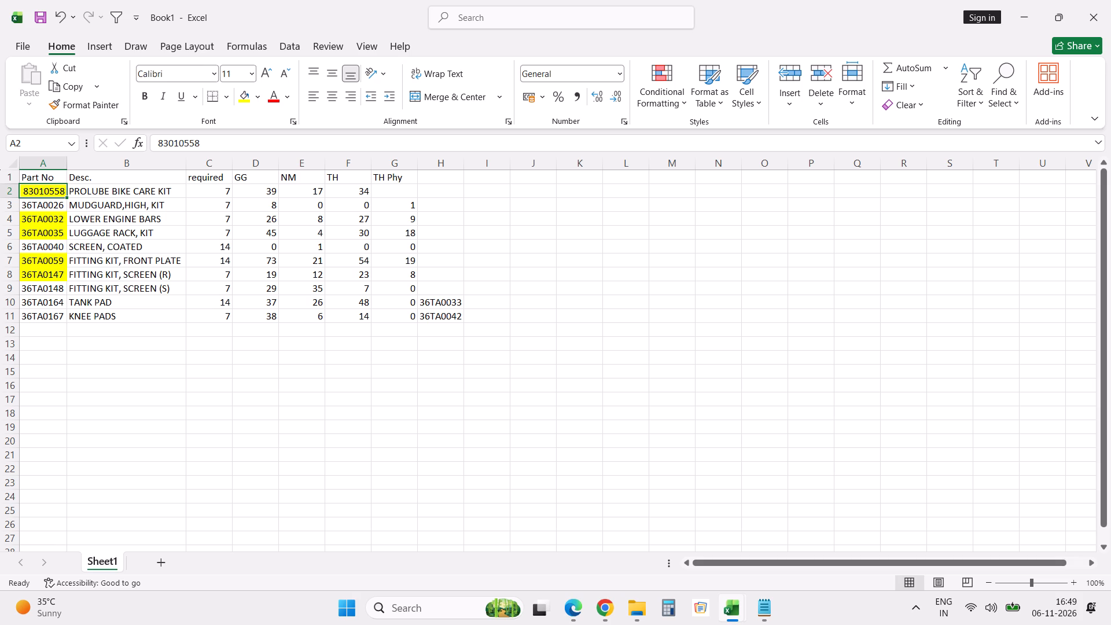
Copy tank pad code 36TA0164 from Book1 and find it in Thane Inventory Count's Combined Stock sheet to check its physical count.
click(54, 303)
key(ctrl+c)
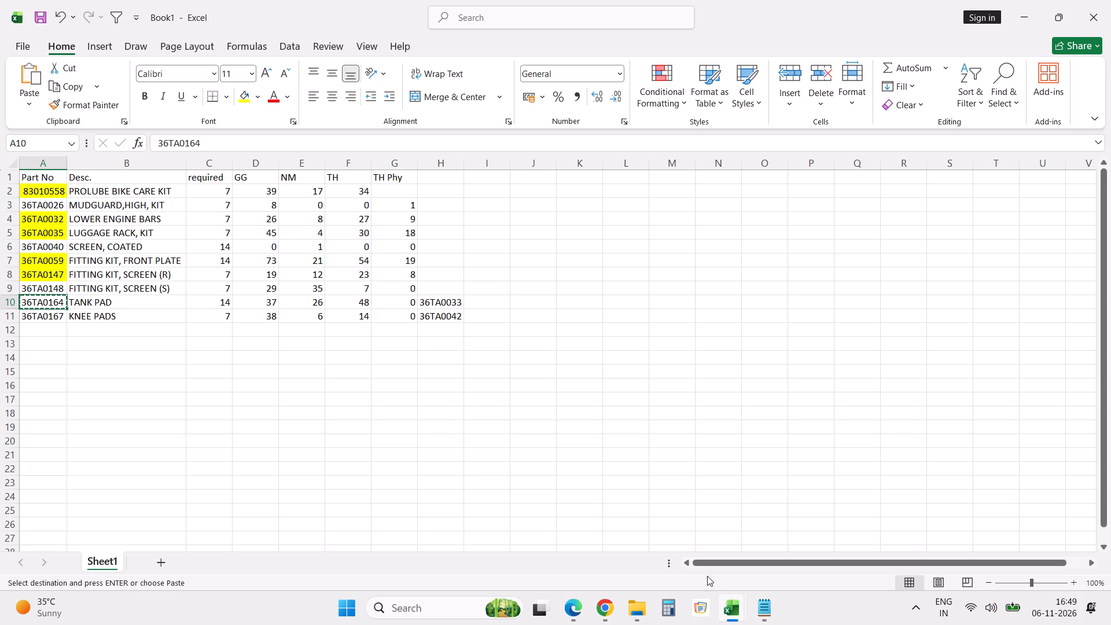
click(985, 502)
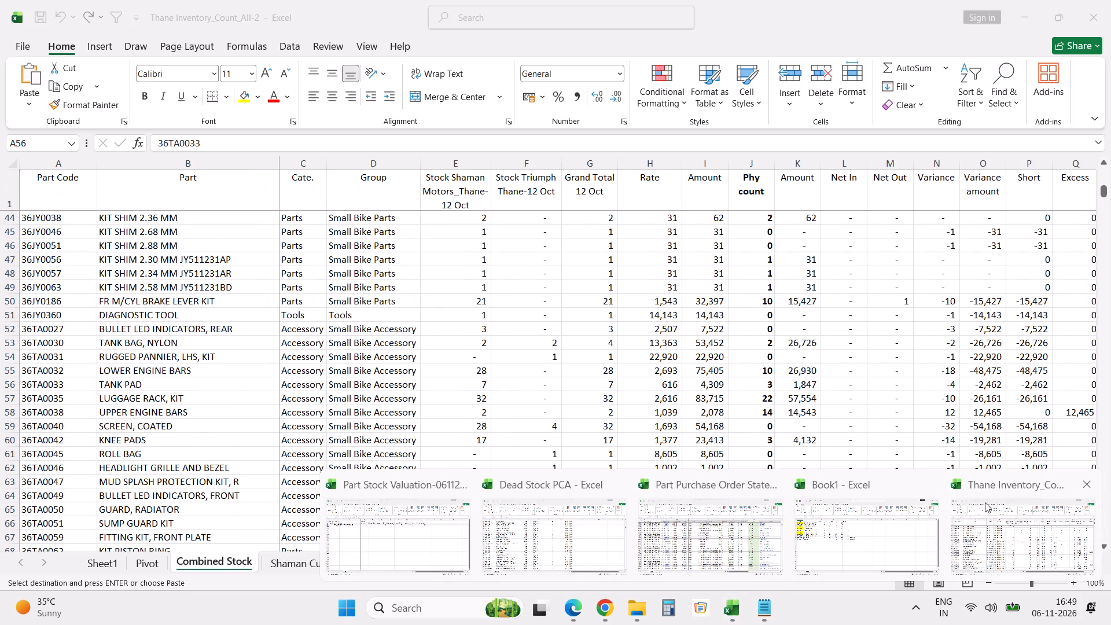
click(577, 411)
key(ctrl+f)
key(ctrl+v)
key(Return)
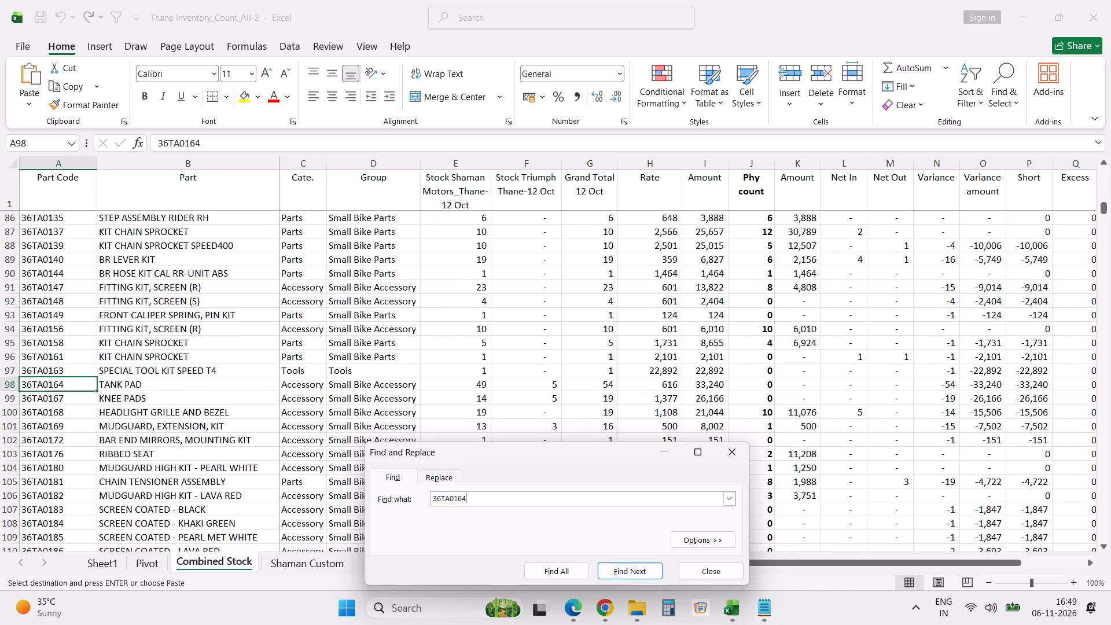
key(Escape)
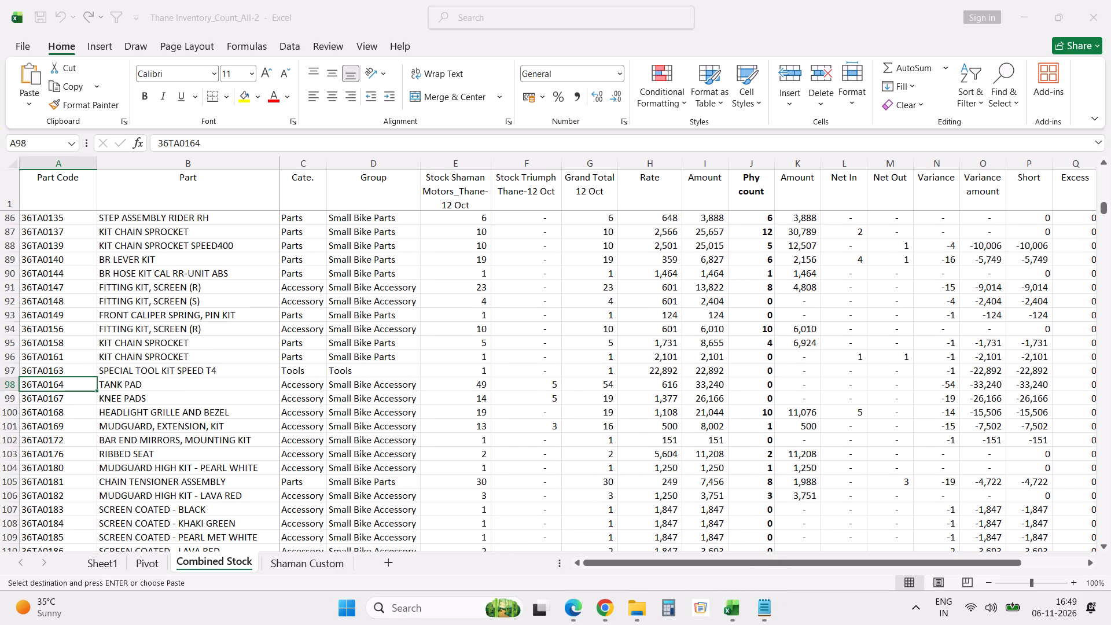
Copy knee pads code 36TA0167 from Book1 and find it in the Combined Stock sheet to check its physical count, returning to Book1.
key(alt+Tab)
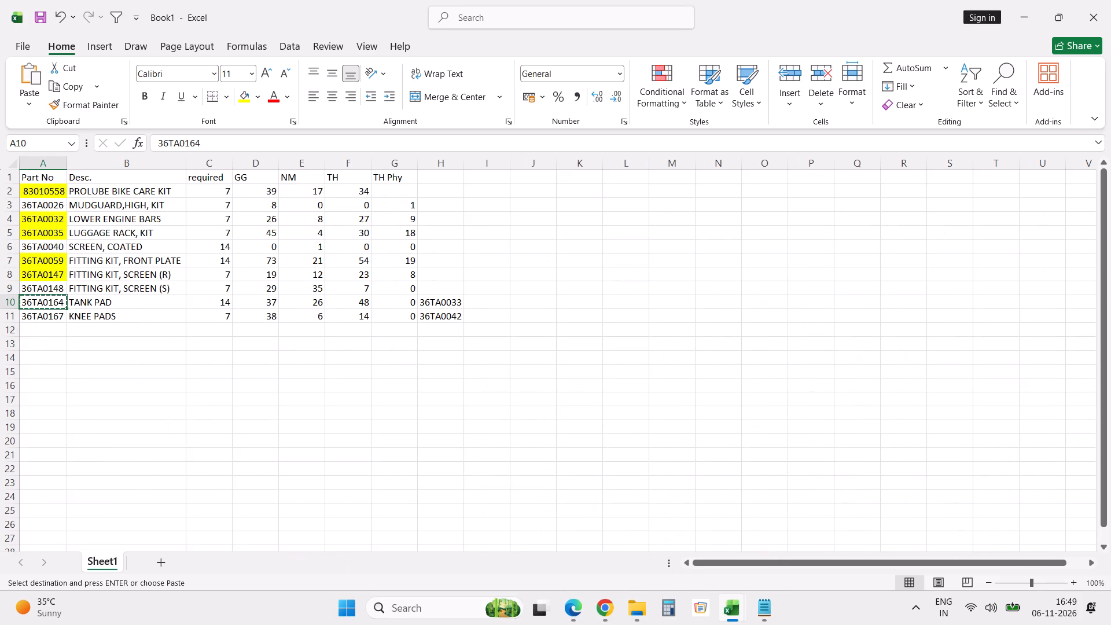
click(53, 318)
key(ctrl+c)
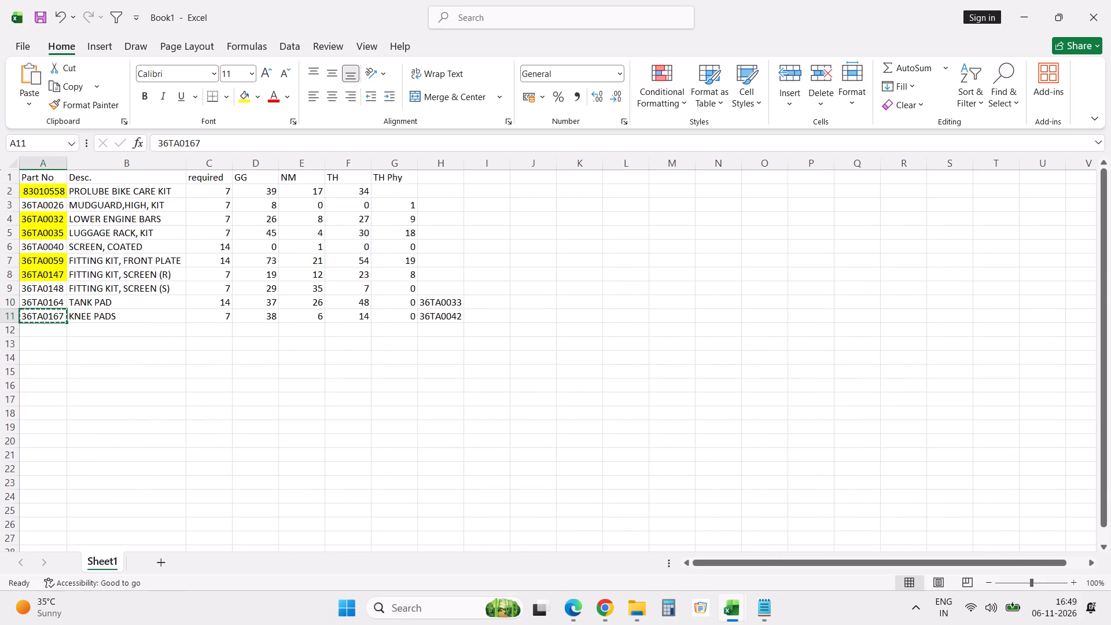
key(alt+Tab)
key(ctrl+f)
key(ctrl+v)
key(Return)
key(Escape)
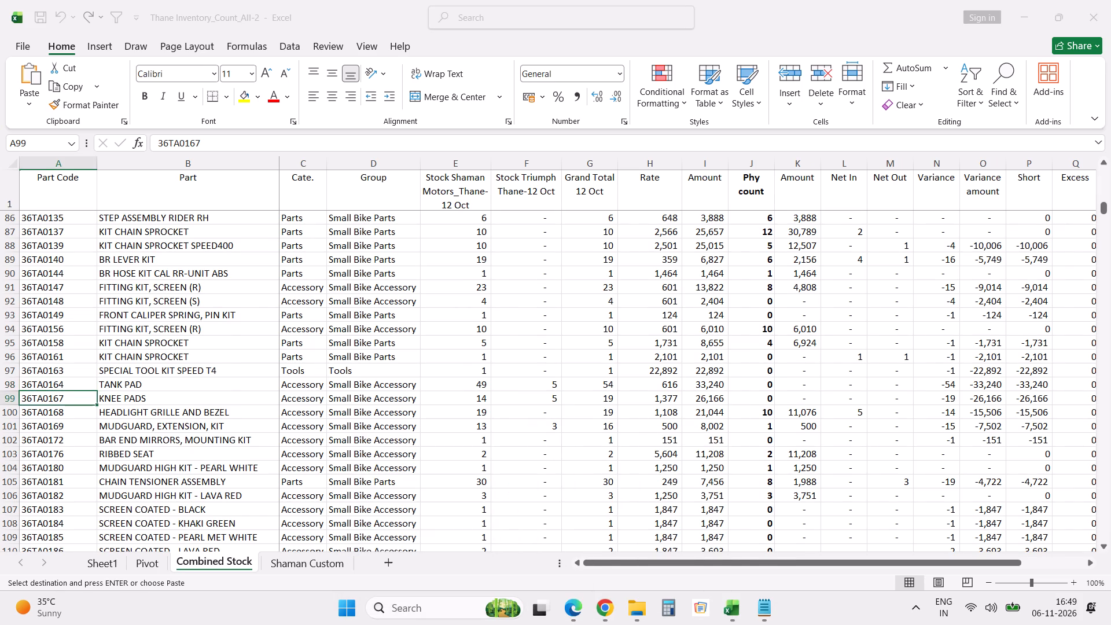
key(Right)
key(Right)
key(Right)
key(Right)
key(Right)
key(Right)
key(Right)
key(Right)
key(Right)
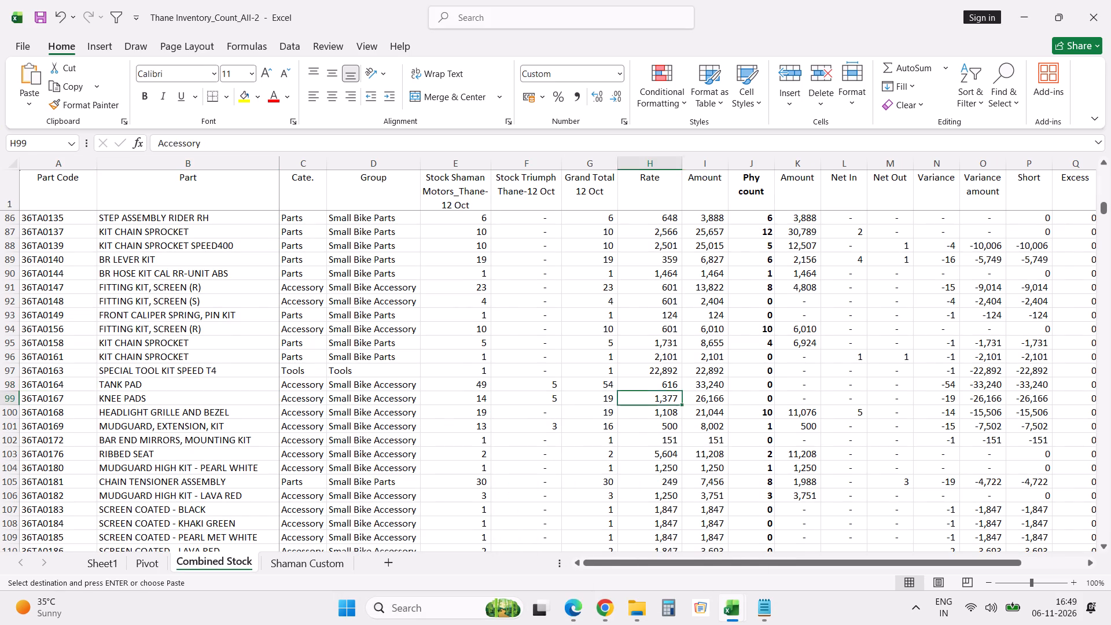
key(Right)
key(Right)
key(Right)
key(Right)
key(alt+Tab)
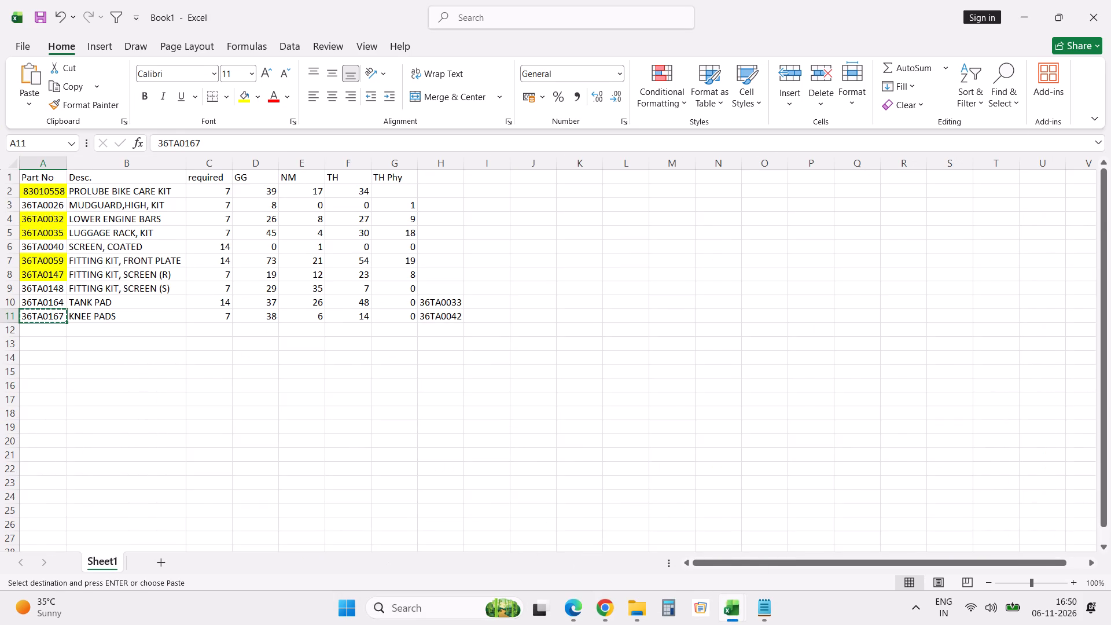
key(alt+Tab)
key(alt+Tab)
Enter 0 as the TH Phy value for PROLUBE BIKE CARE KIT.
click(387, 192)
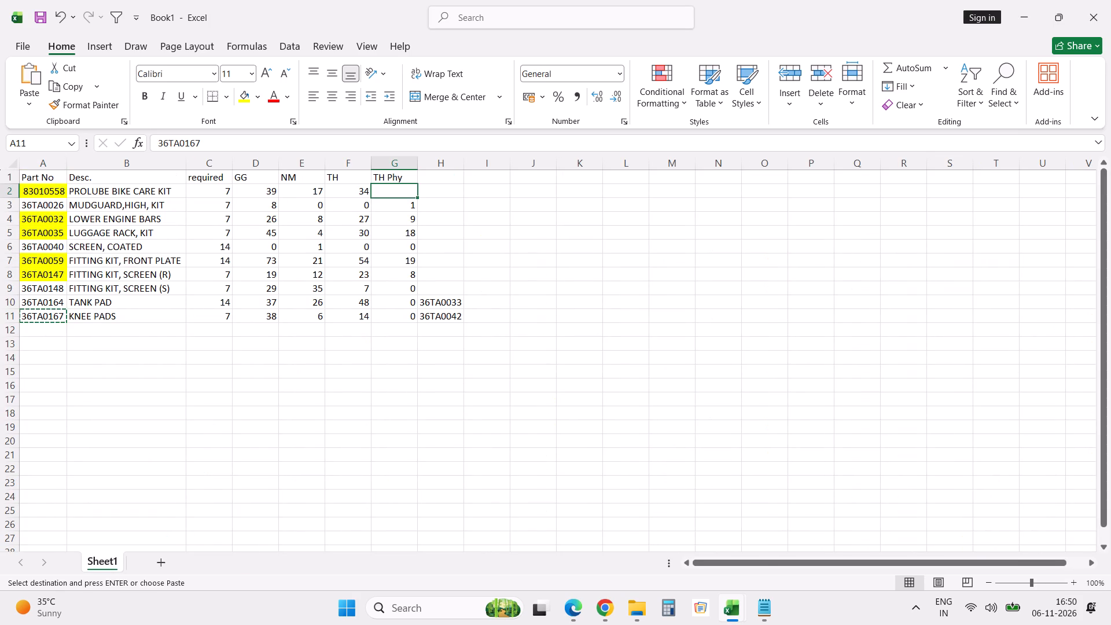
key(0)
key(Return)
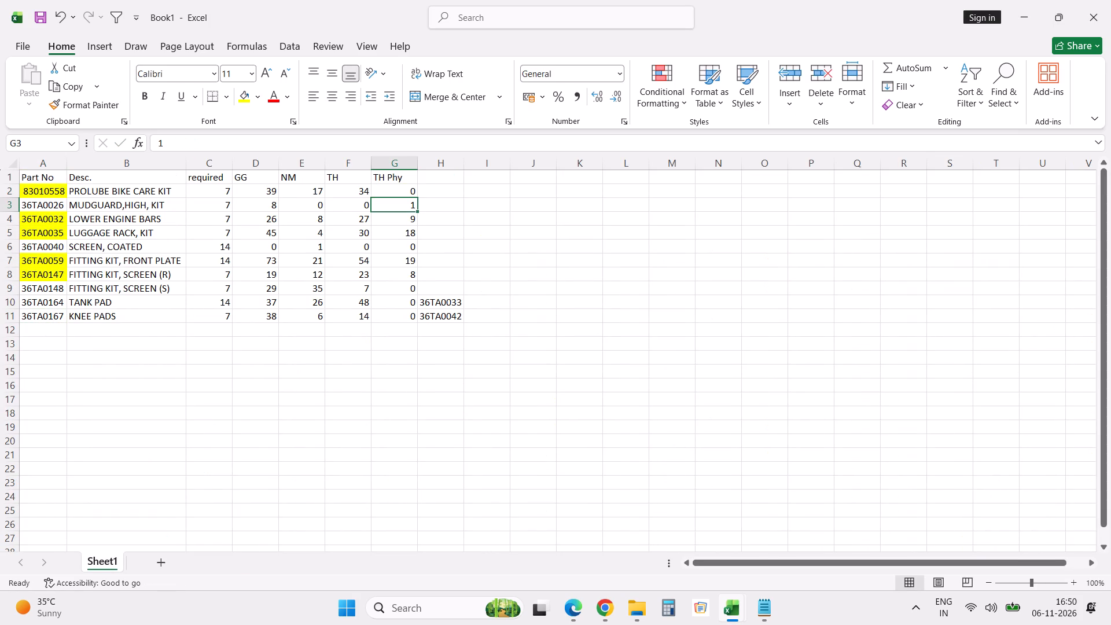
Add filters to the header row from Part No to TH Phy and filter Part No to show only unfilled cells.
click(56, 182)
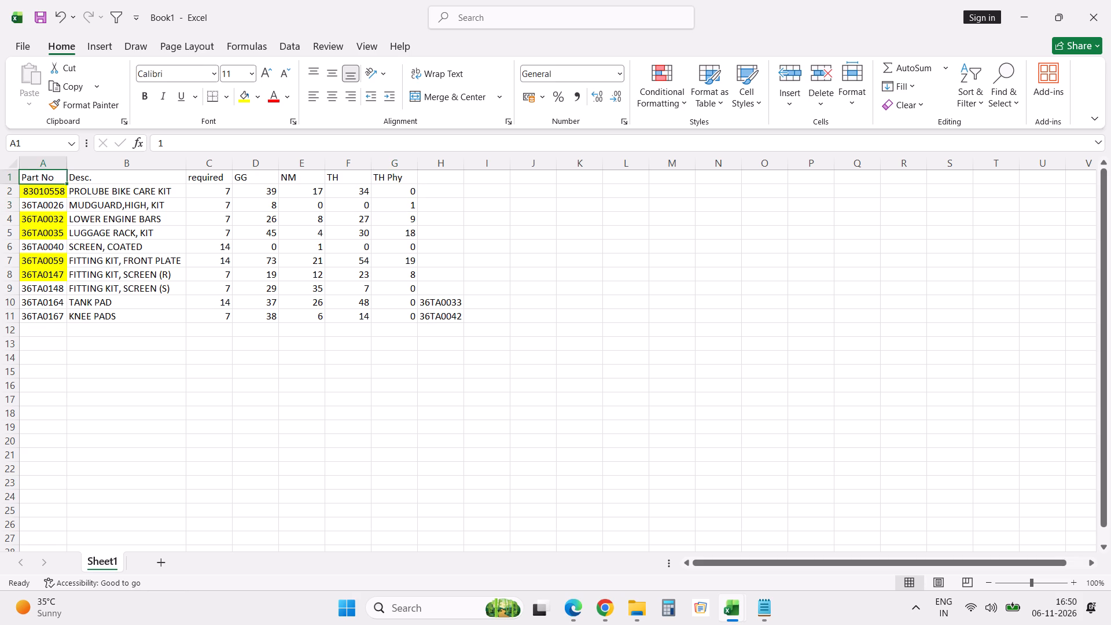
shift+click(387, 178)
key(alt+d)
text(ff)
click(61, 179)
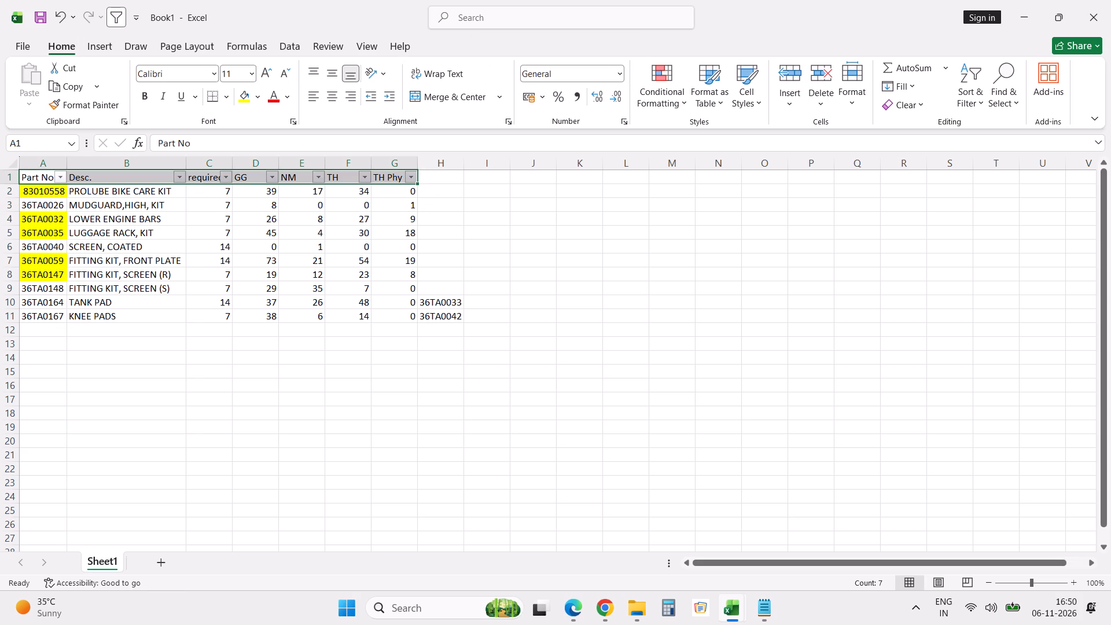
click(227, 339)
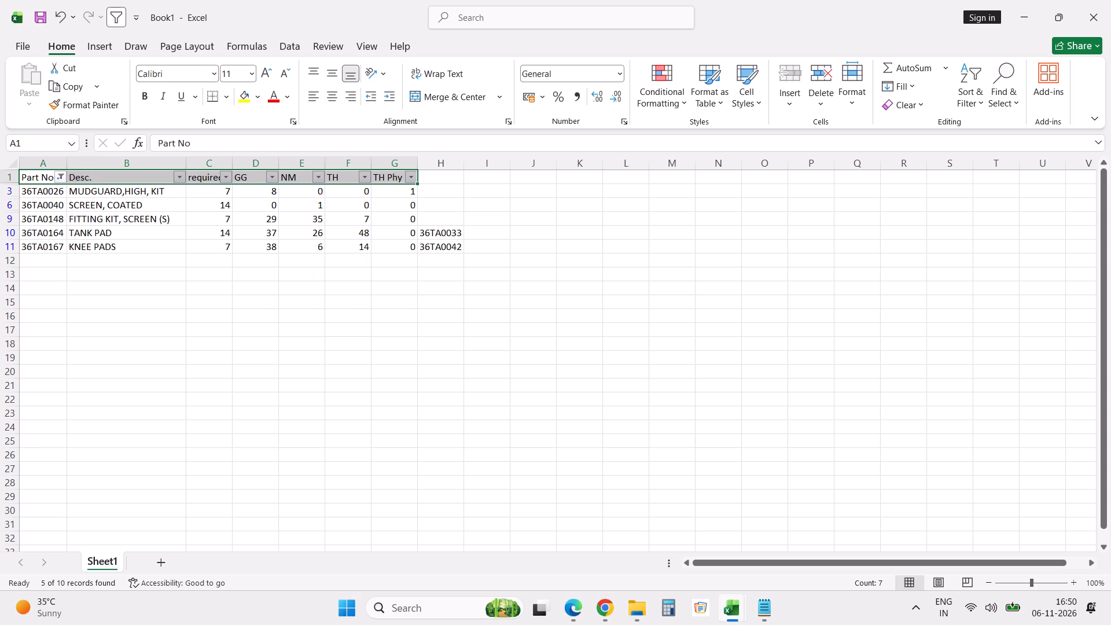
Launch the Kuro app.
click(344, 609)
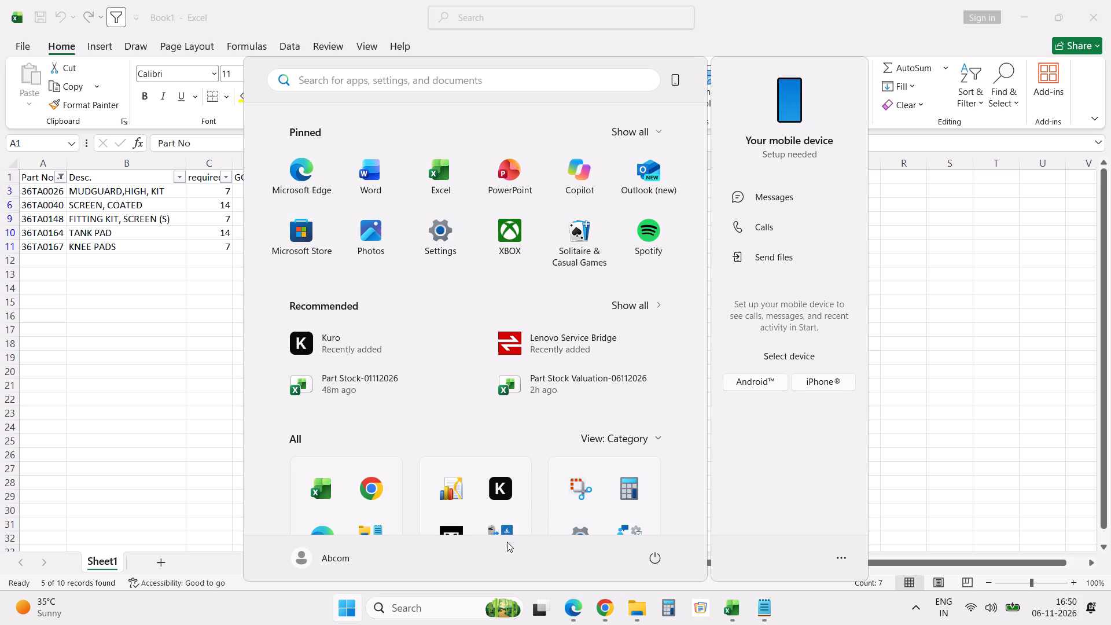
click(502, 494)
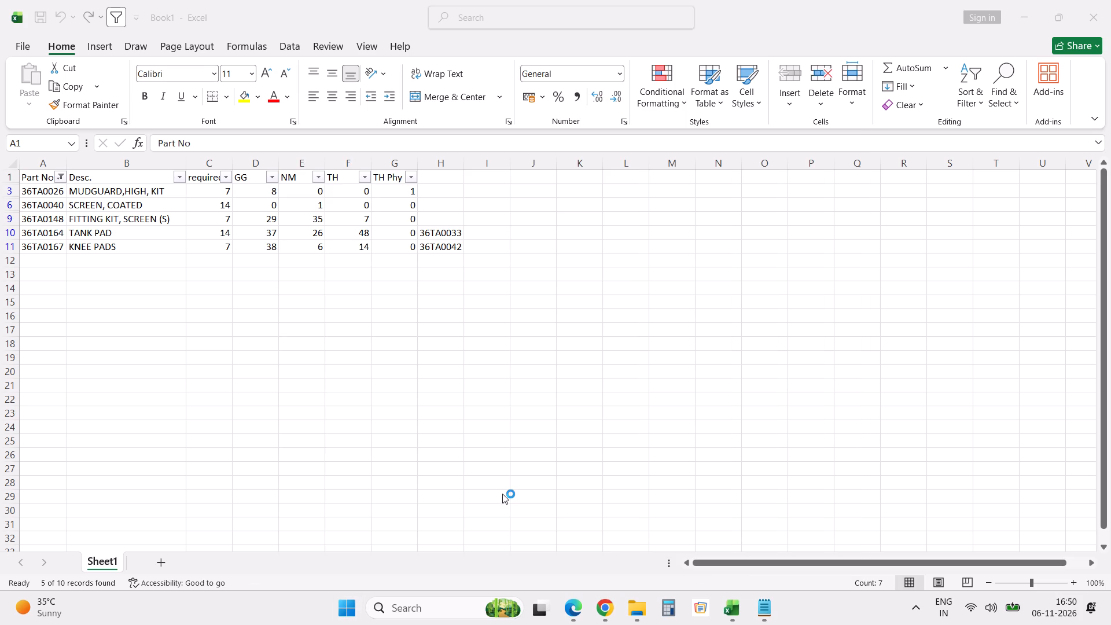
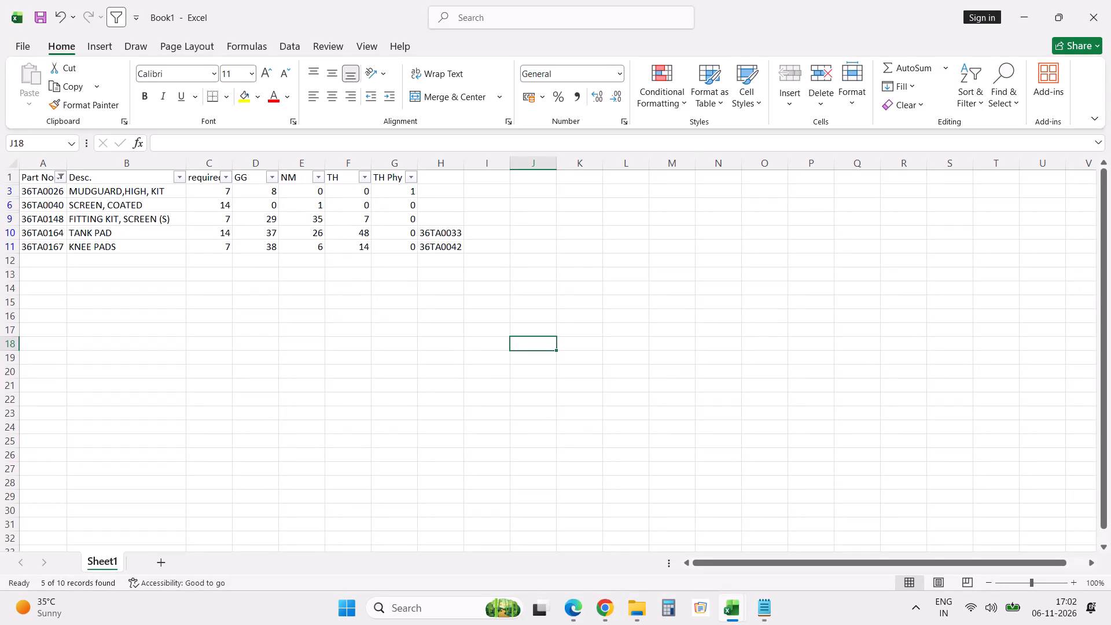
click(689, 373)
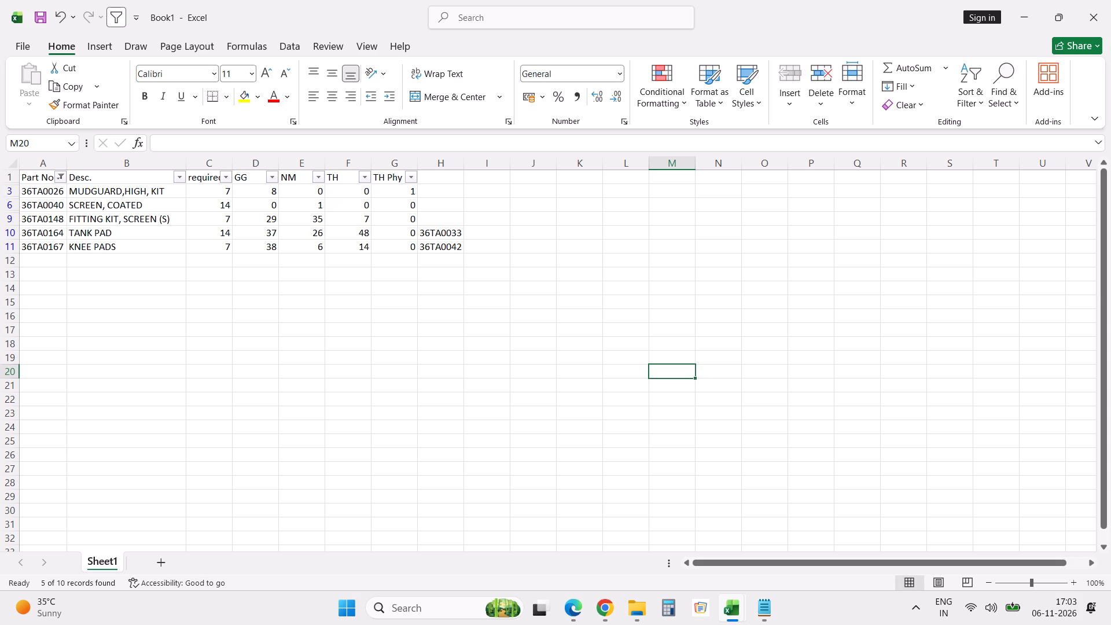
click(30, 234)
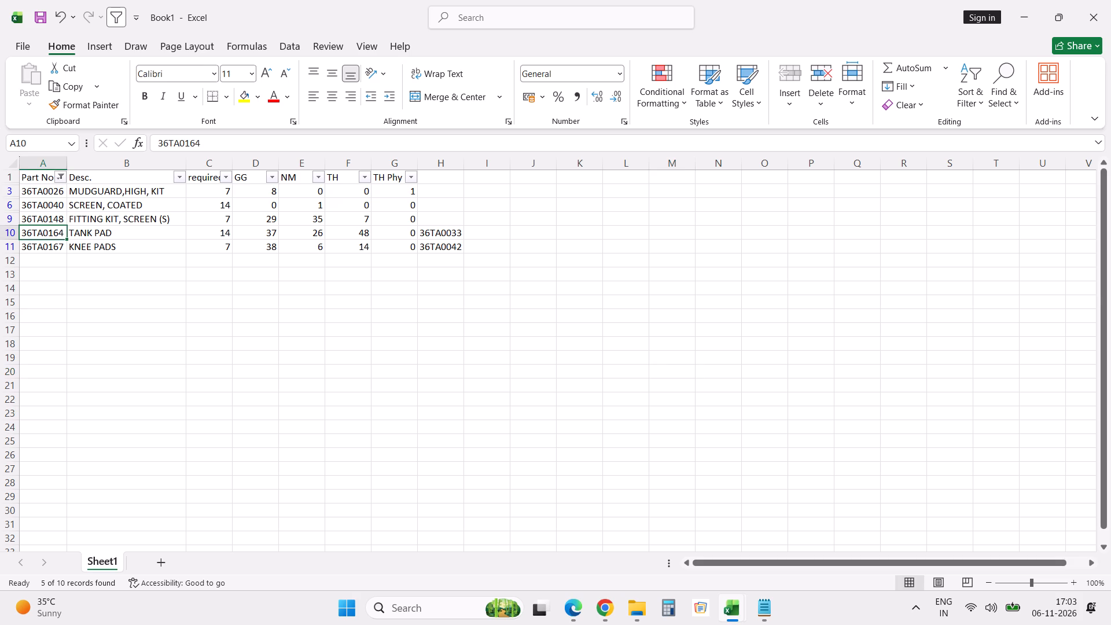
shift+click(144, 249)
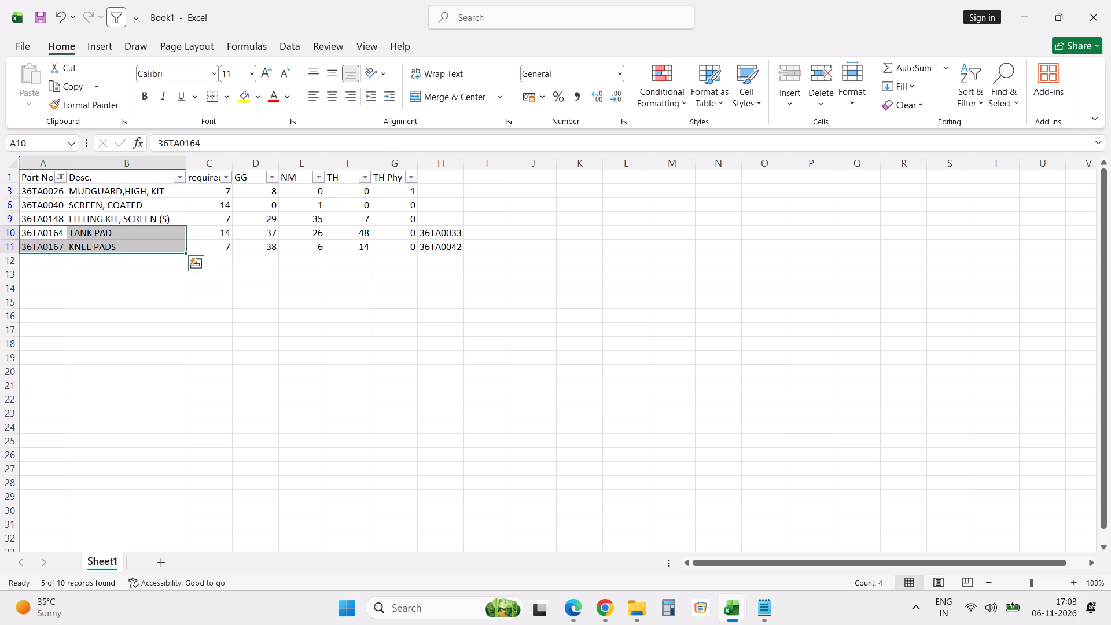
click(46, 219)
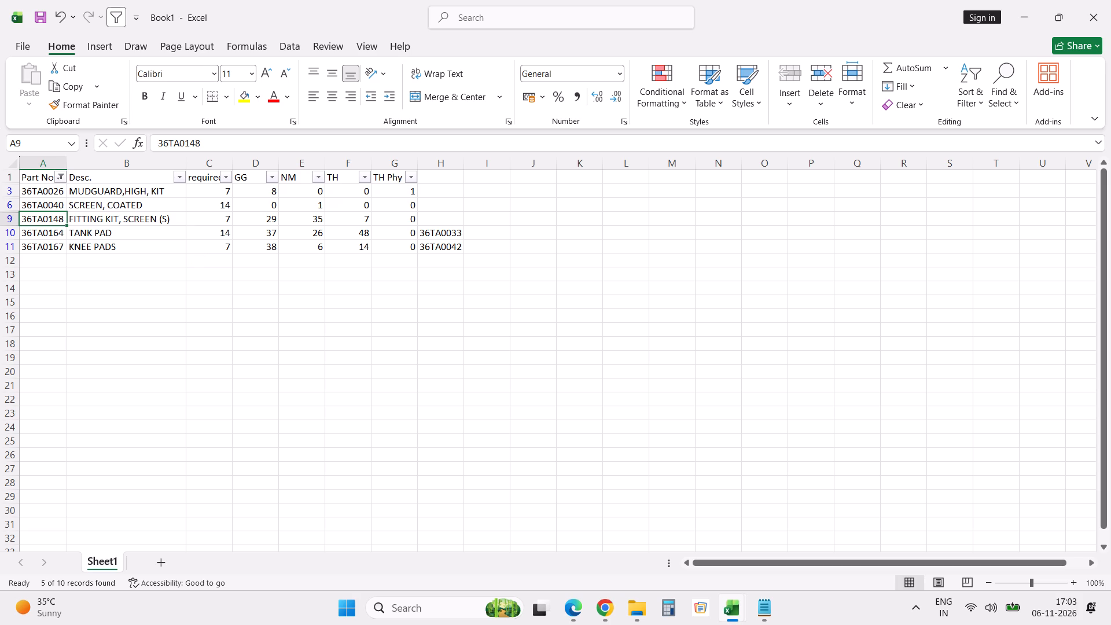
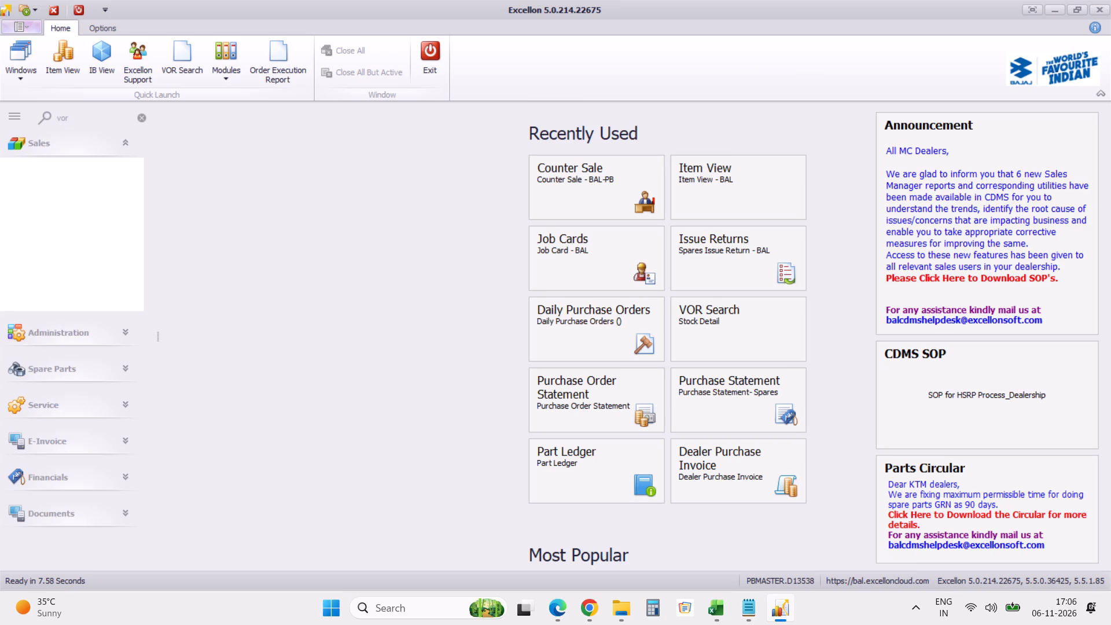
Open the All Open VOR Purchase Orders -PB list and load its data.
click(123, 369)
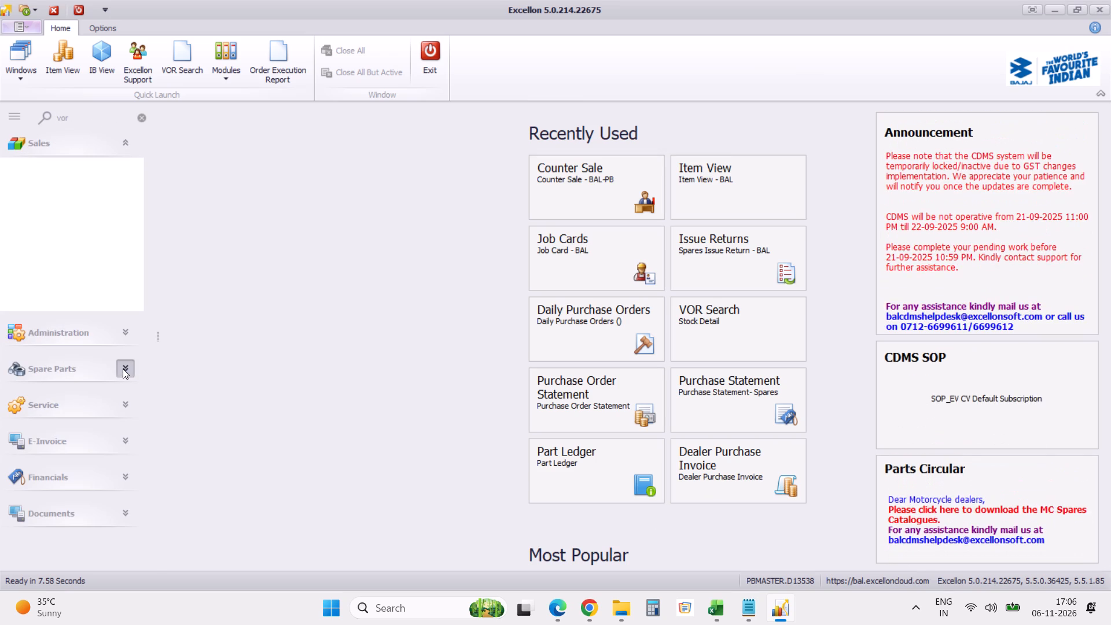
click(97, 254)
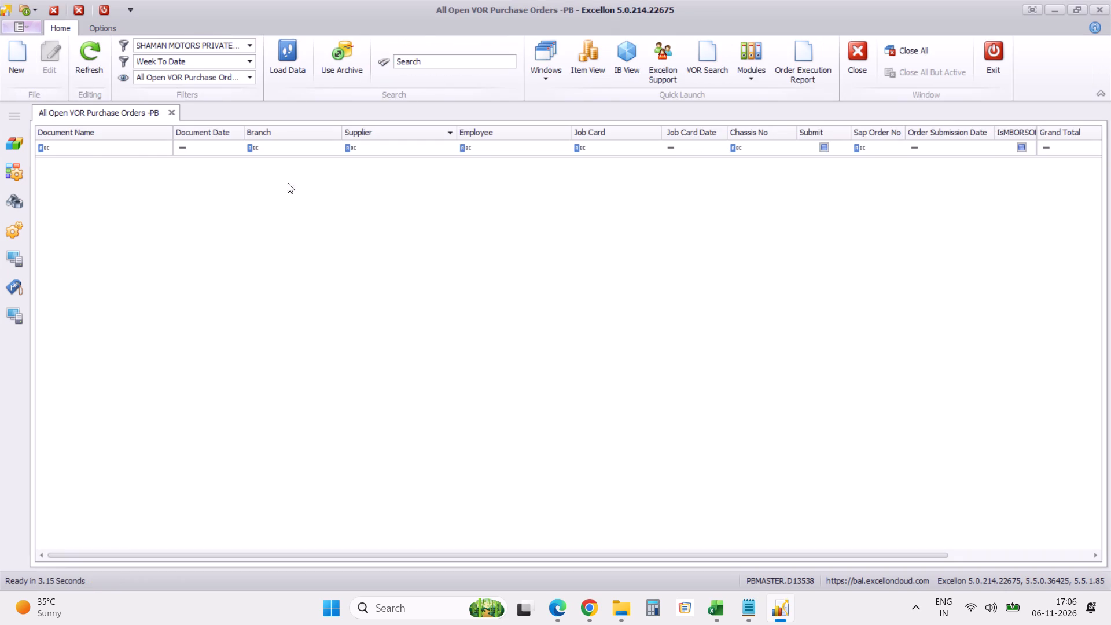
click(289, 75)
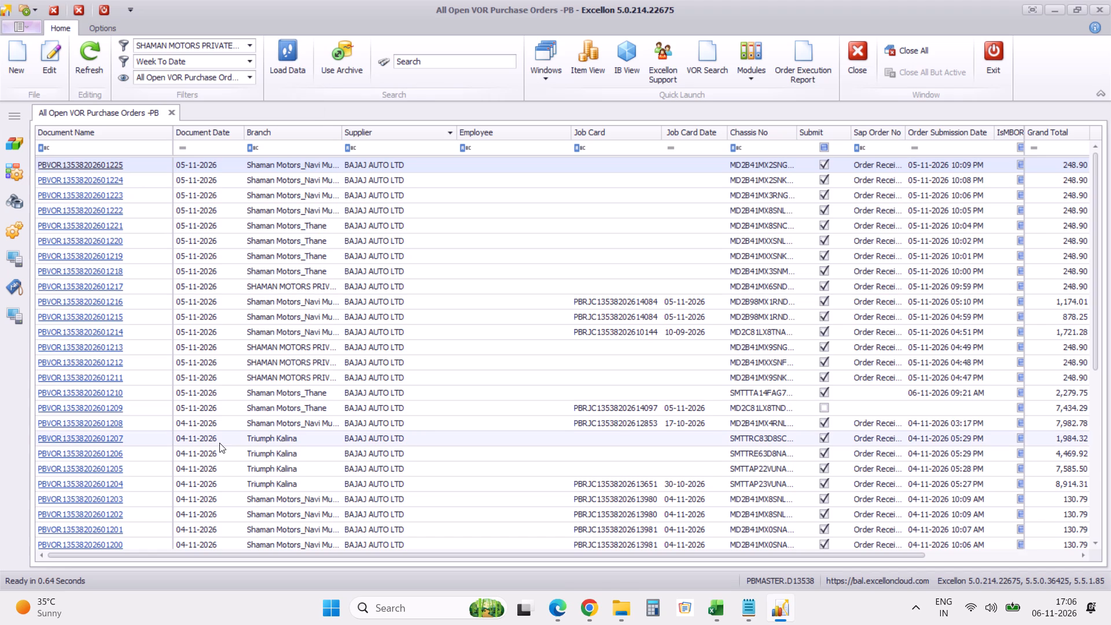
scroll(219, 443, down, 17)
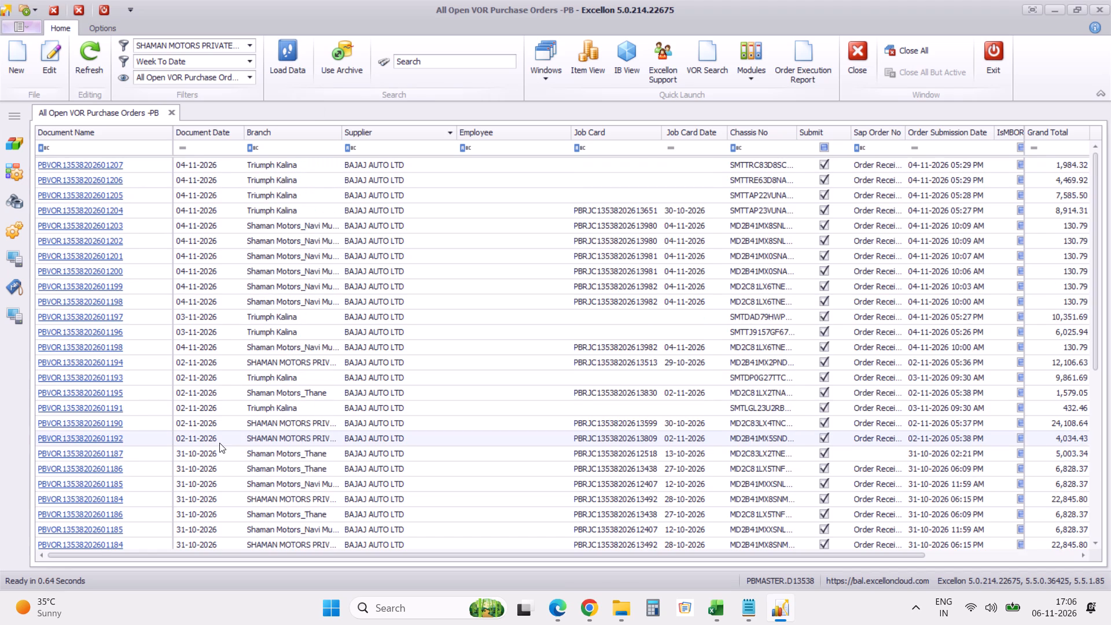
scroll(219, 443, up, 20)
scroll(219, 443, up, 7)
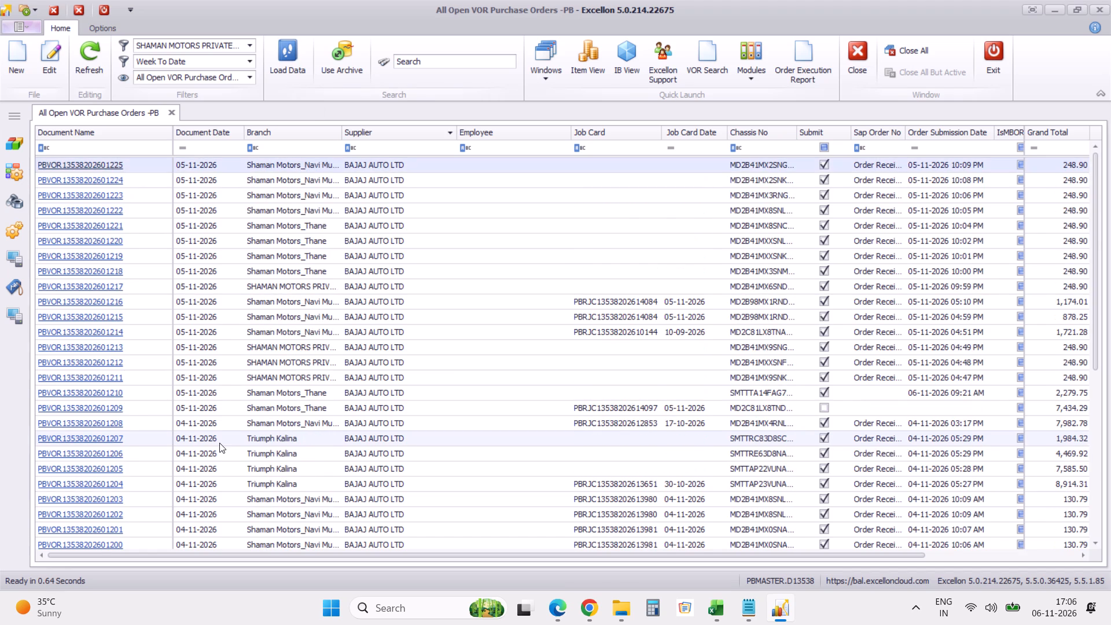
scroll(219, 443, up, 13)
scroll(219, 443, up, 20)
scroll(219, 443, up, 7)
scroll(219, 443, up, 20)
scroll(219, 443, up, 2)
scroll(219, 443, down, 8)
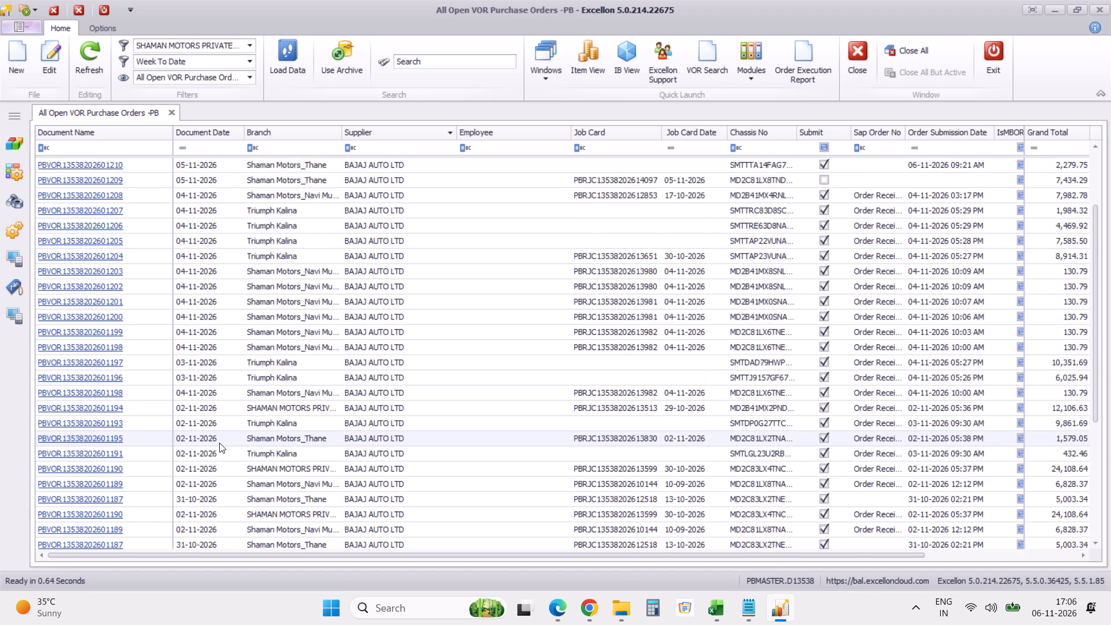
scroll(219, 443, down, 12)
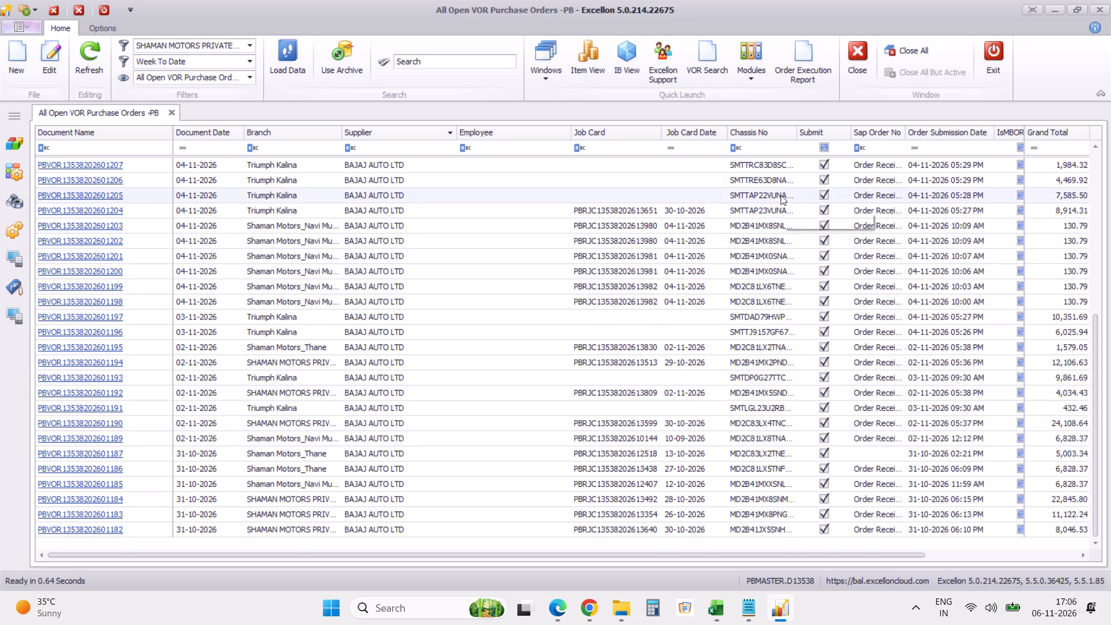
scroll(781, 195, up, 16)
click(834, 133)
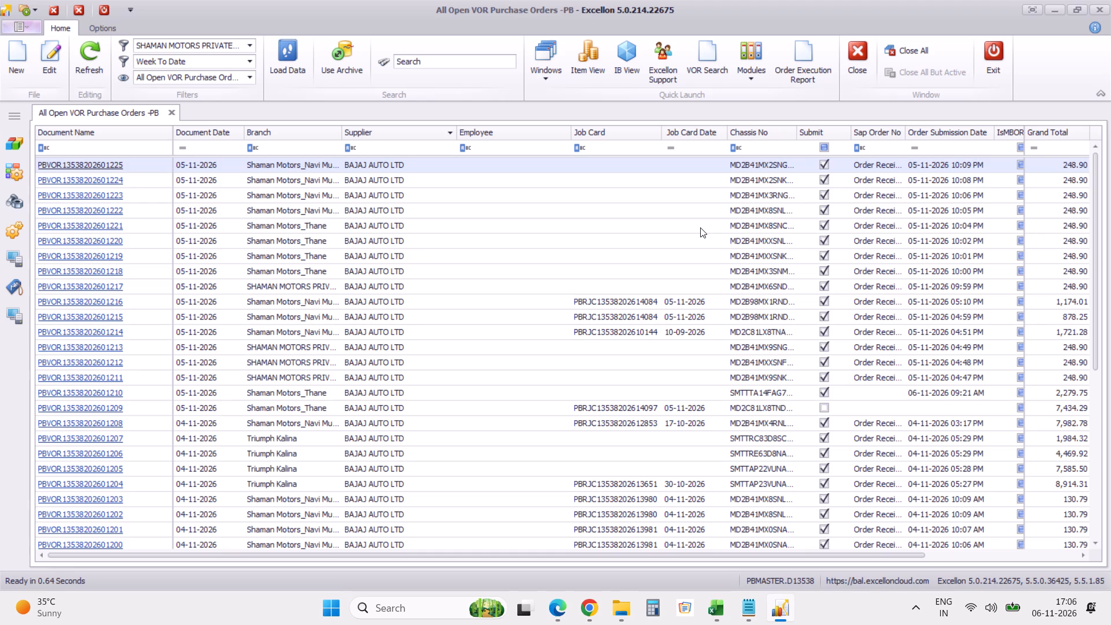
click(116, 406)
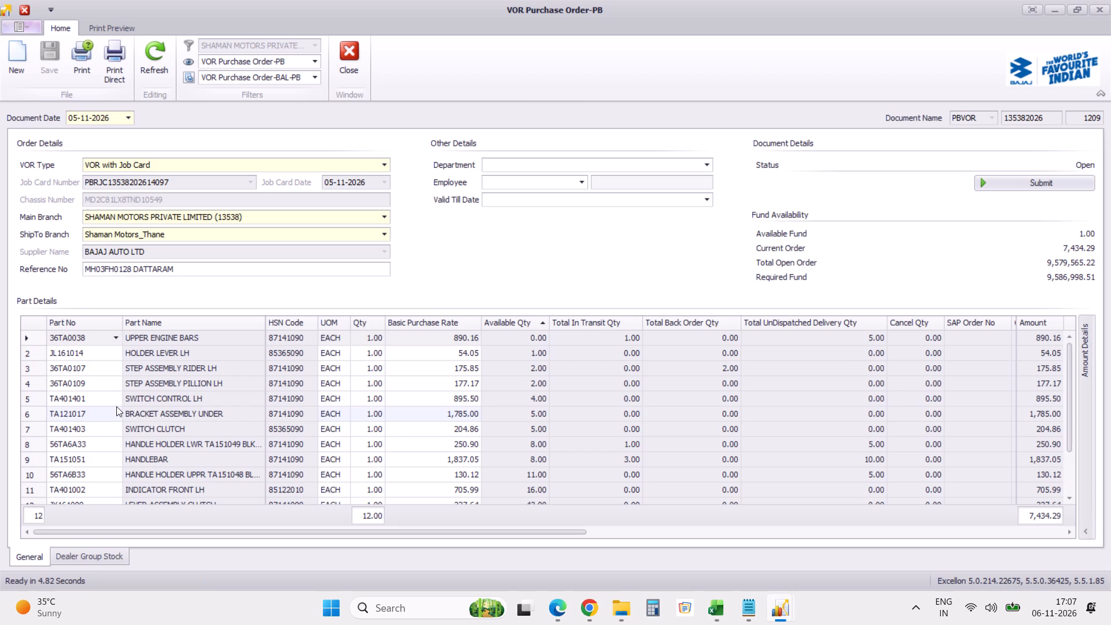
Delete the HANDLEBAR line, part TA151051, from the order's part details.
scroll(171, 429, down, 6)
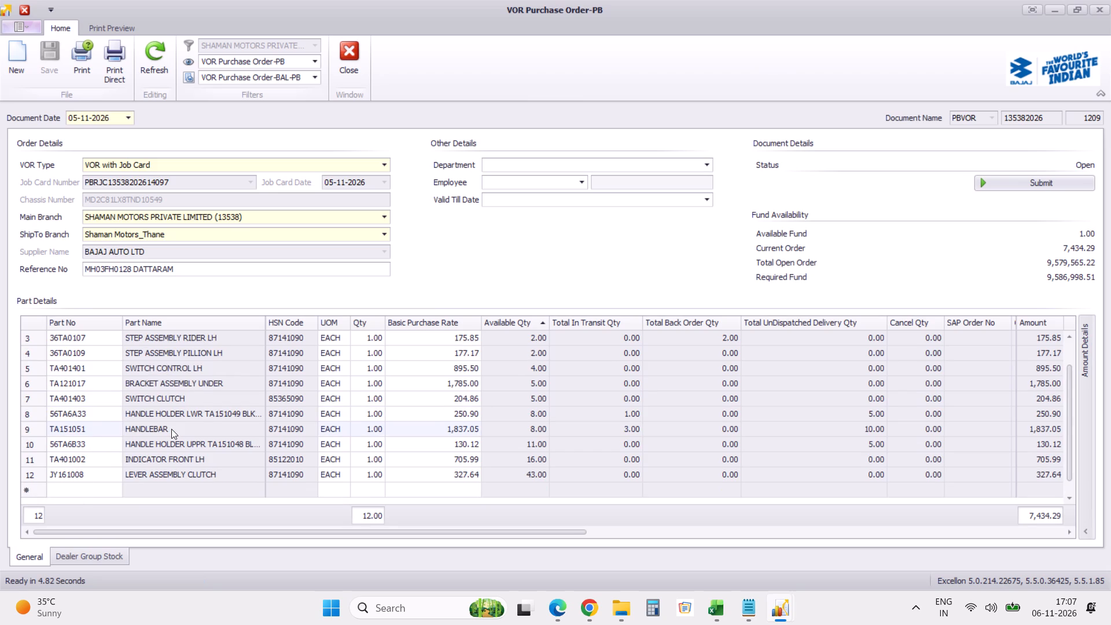
scroll(171, 429, down, 20)
scroll(171, 429, down, 6)
click(41, 476)
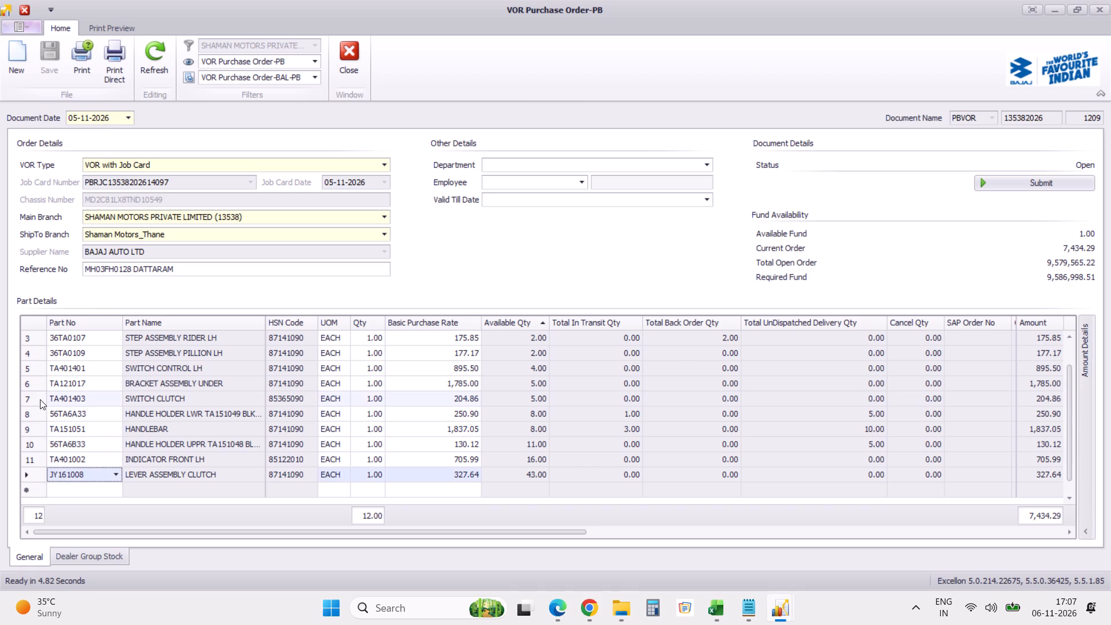
shift+click(41, 372)
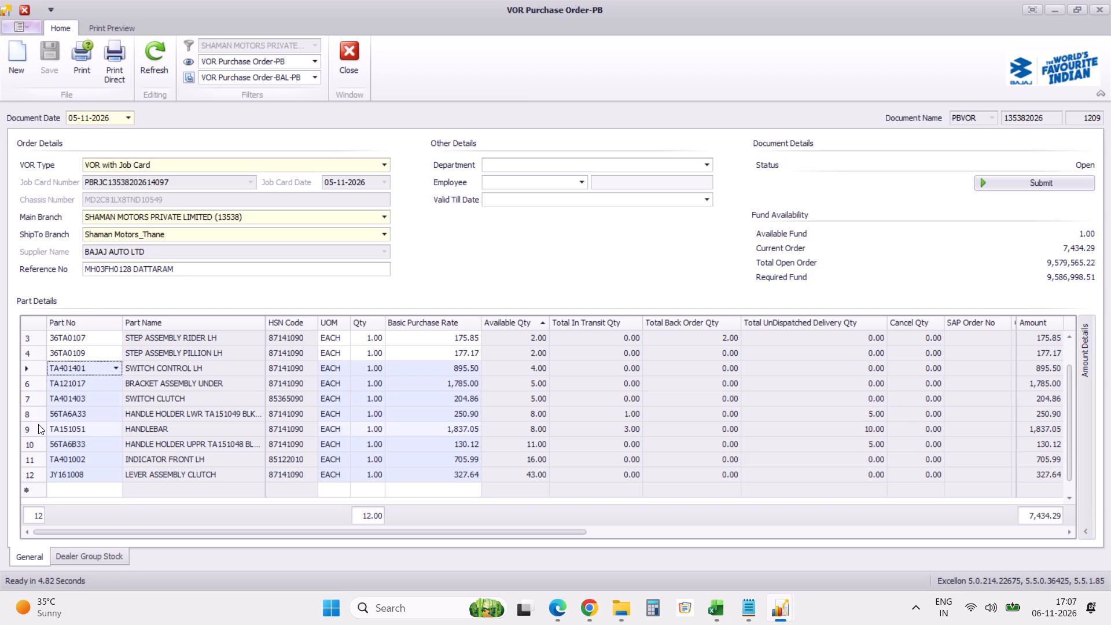
click(24, 428)
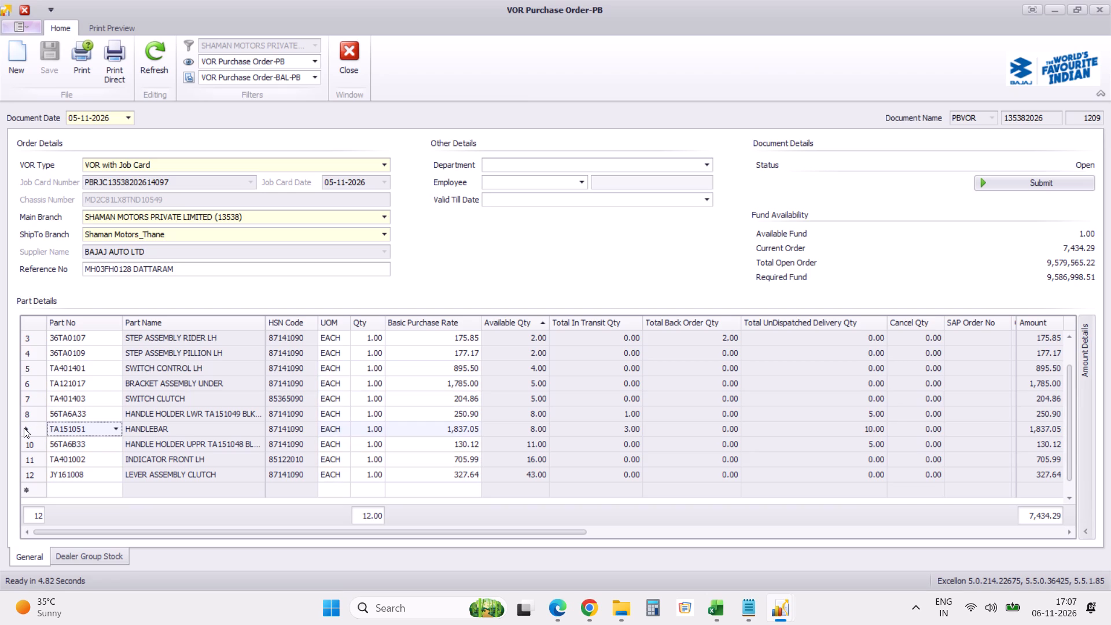
key(ctrl+Delete)
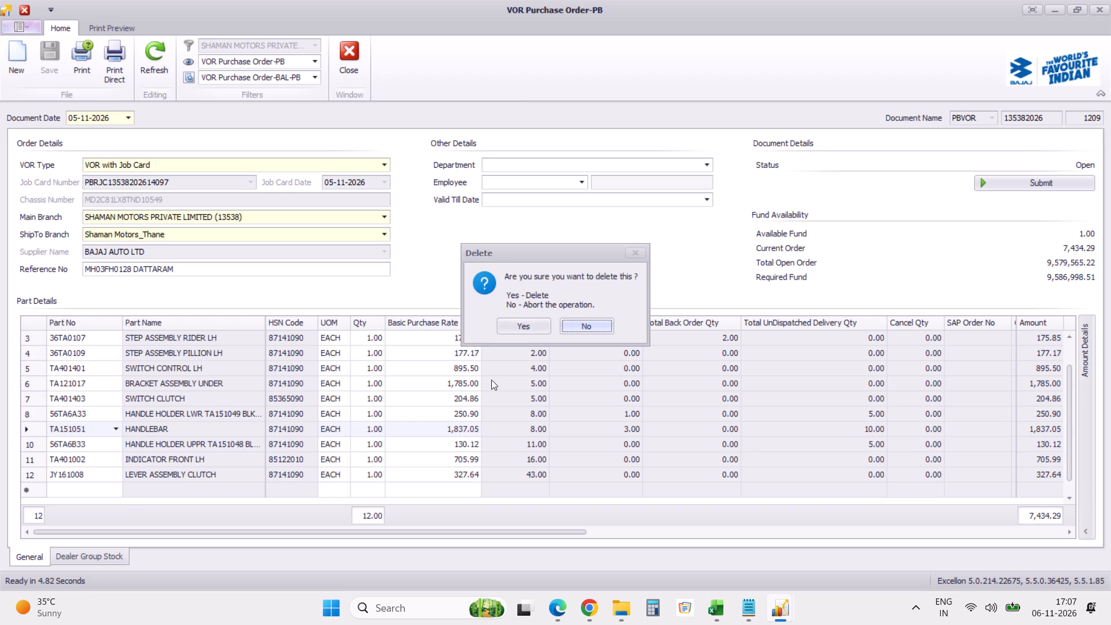
click(521, 329)
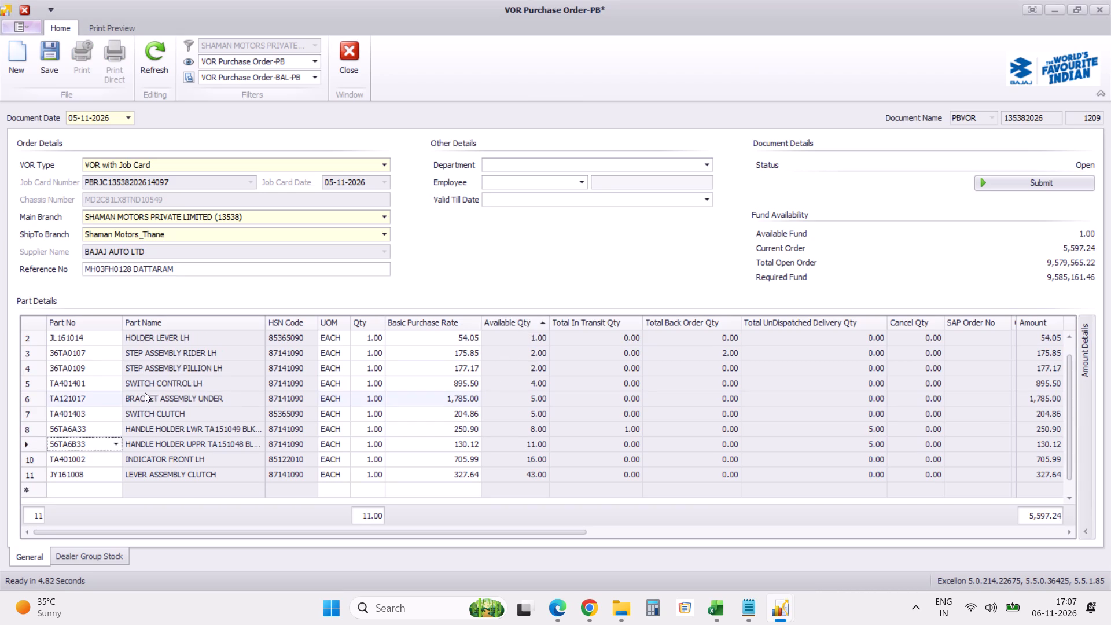
Sort the part lines by Basic Purchase Rate and delete SWITCH CONTROL LH (TA401401) and BRACKET ASSEMBLY UNDER (TA121017).
click(41, 384)
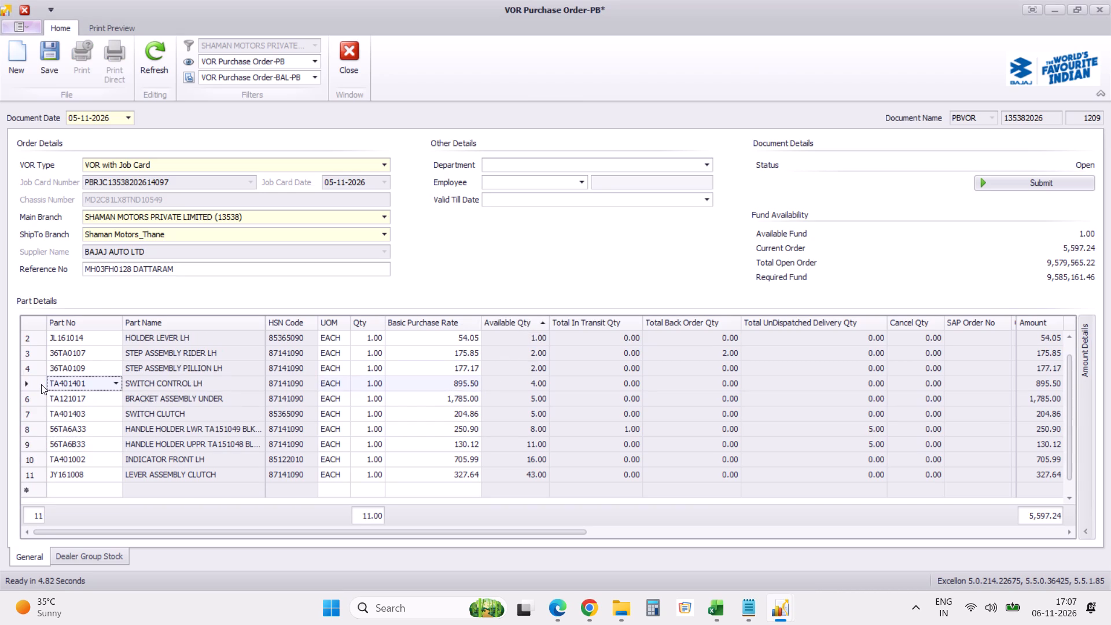
click(454, 322)
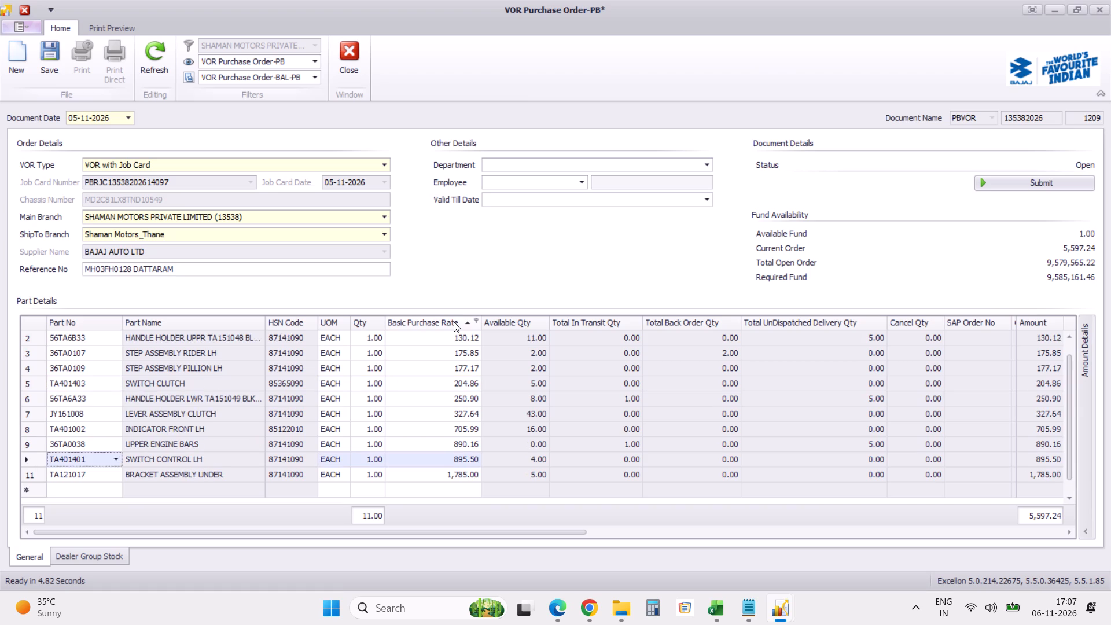
click(39, 462)
key(shift+Down)
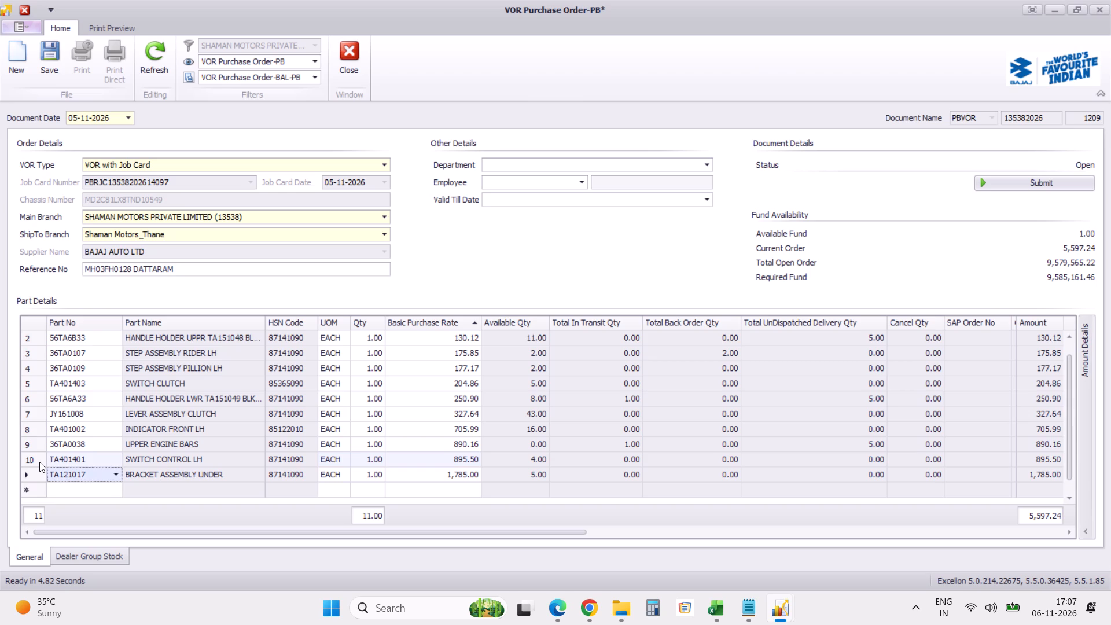
key(ctrl+Delete)
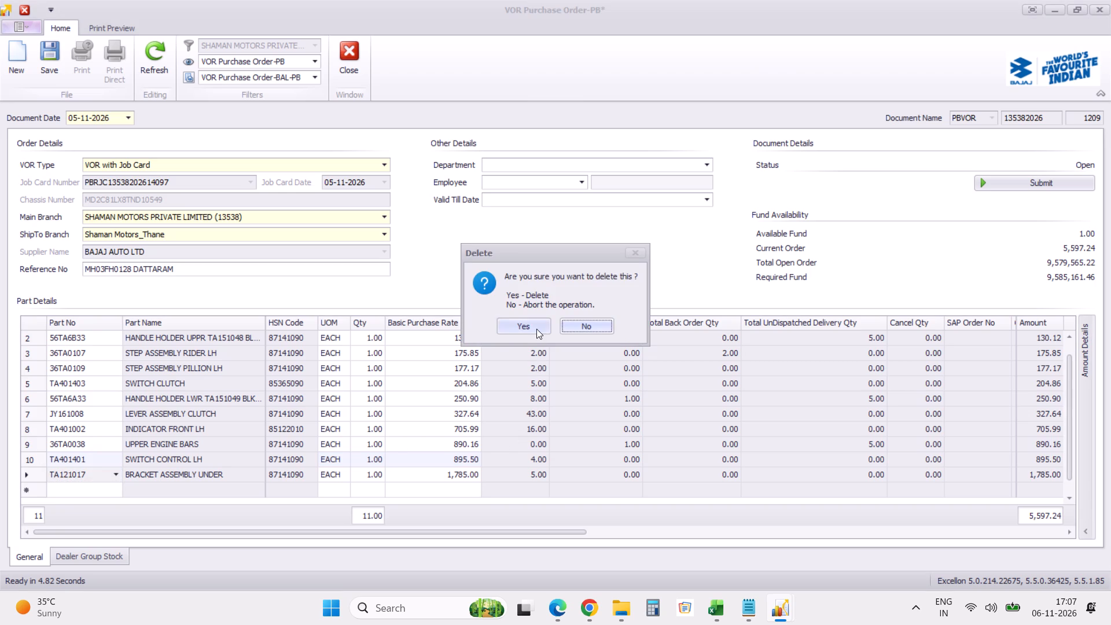
click(536, 329)
click(536, 329)
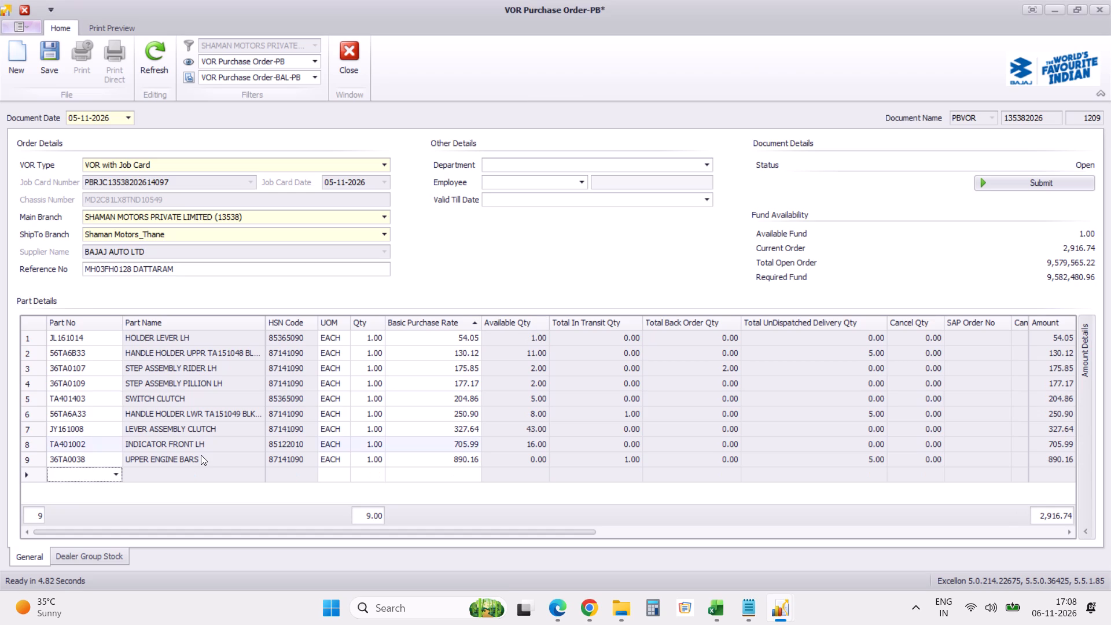
Delete the LEVER ASSEMBLY CLUTCH line, part JY161008, from the order.
click(36, 428)
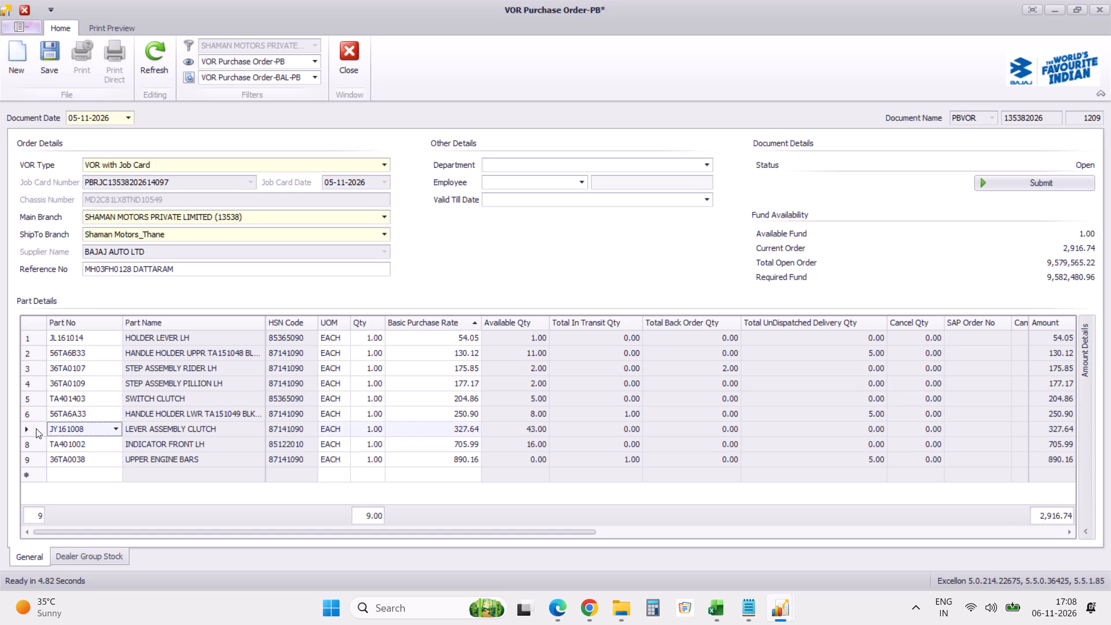
key(ctrl+Delete)
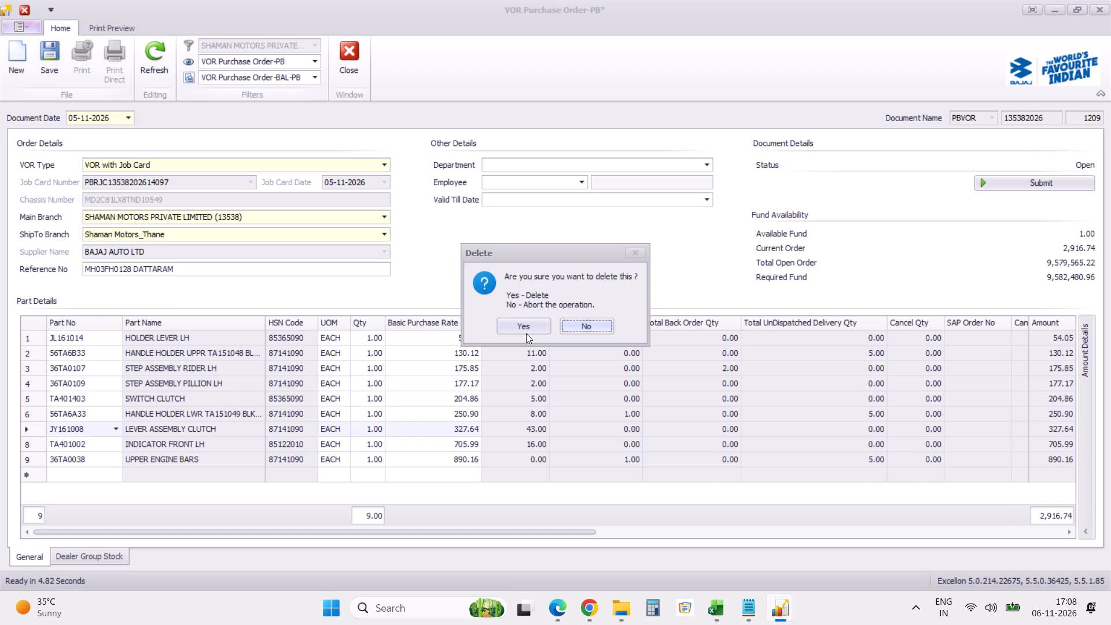
click(532, 327)
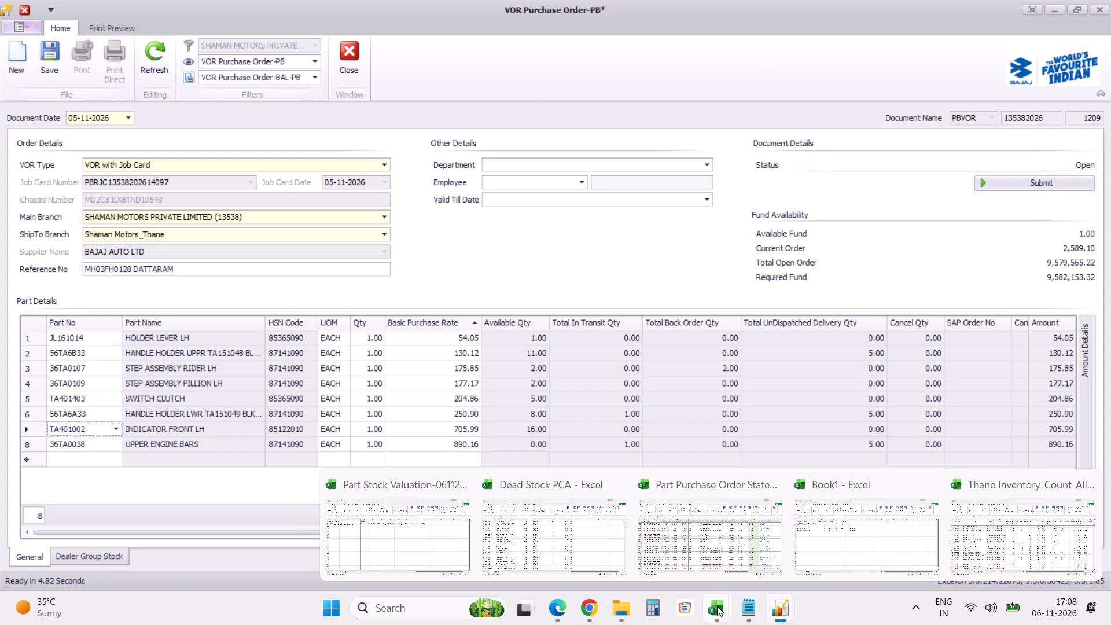
Switch to the Thane Inventory_Count_All-2 workbook in Excel and find part 56TA6A33 on the Combined Stock sheet.
click(981, 531)
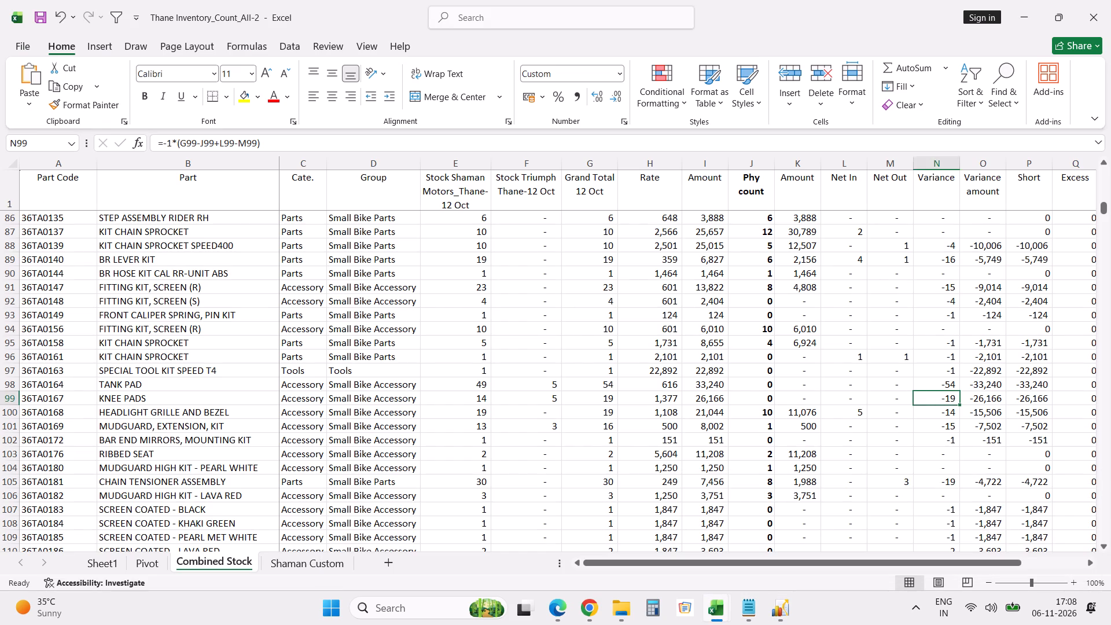
click(558, 422)
key(ctrl+f)
text(56)
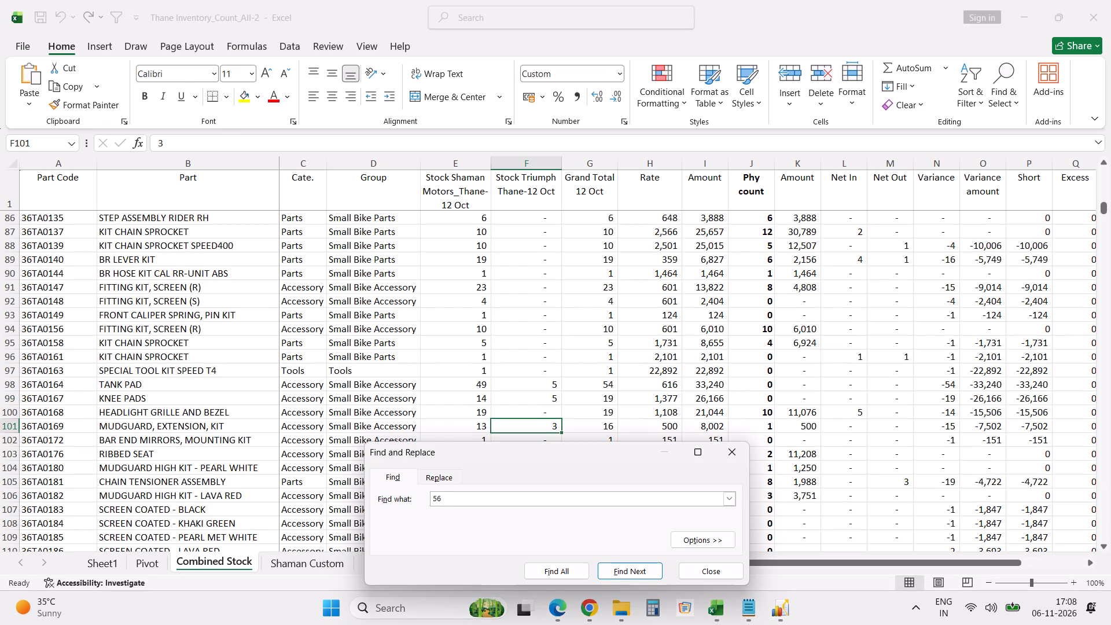
text(ta)
key(6)
text(a33)
key(Return)
key(Escape)
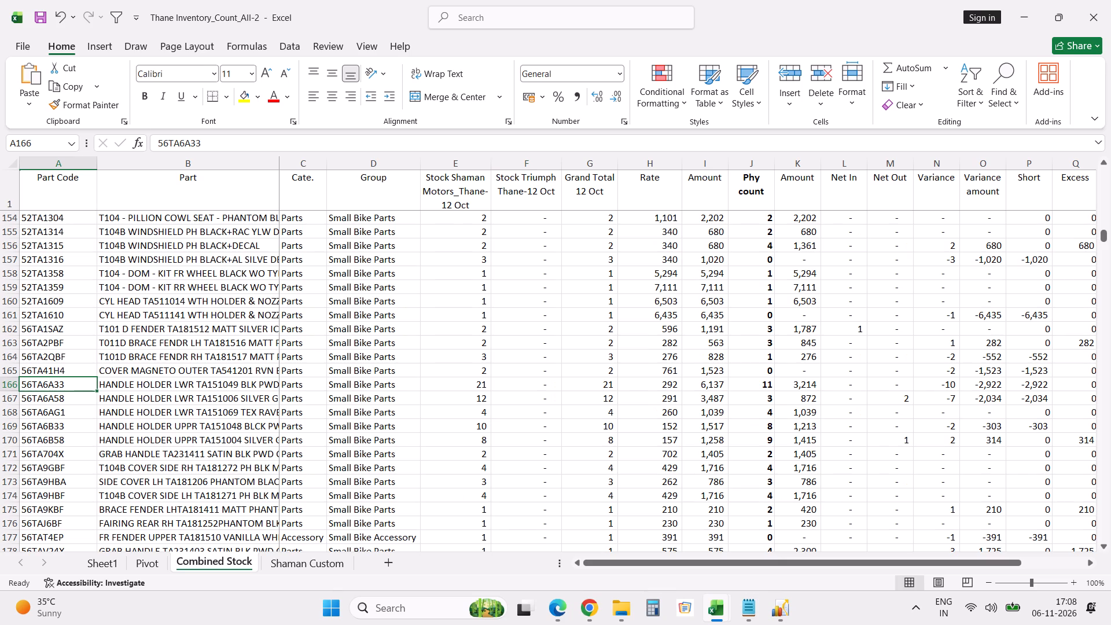
Examine the stock, physical count and net movement columns for part 56TA6A33, comparing with the VOR order, and return to Excellon.
key(Tab)
key(Tab)
key(Tab)
key(Tab)
key(alt+Tab)
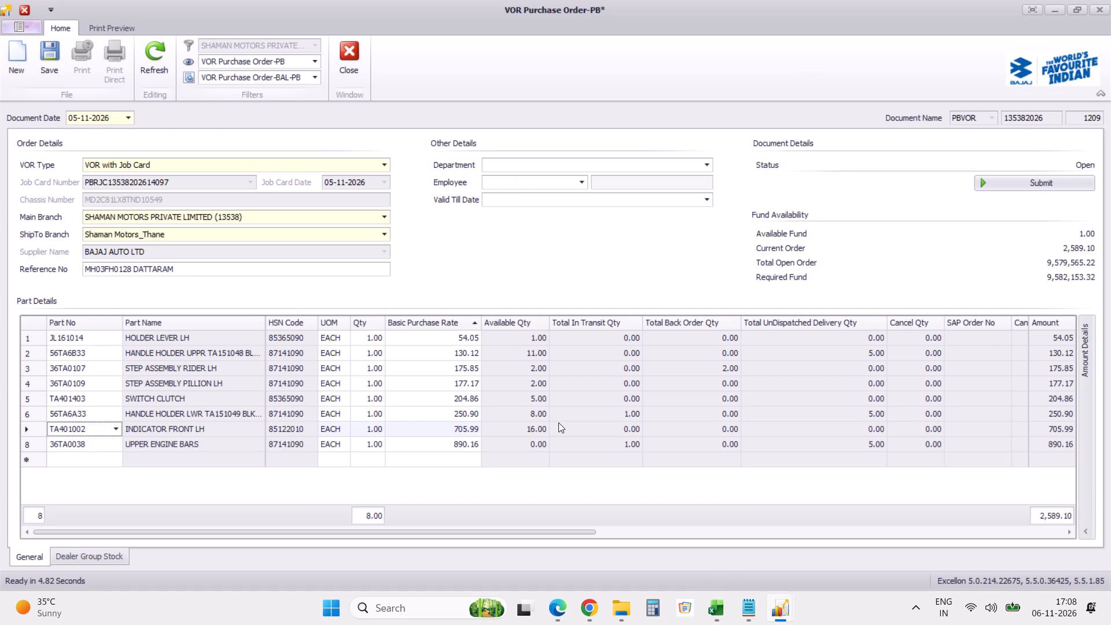
key(alt+Tab)
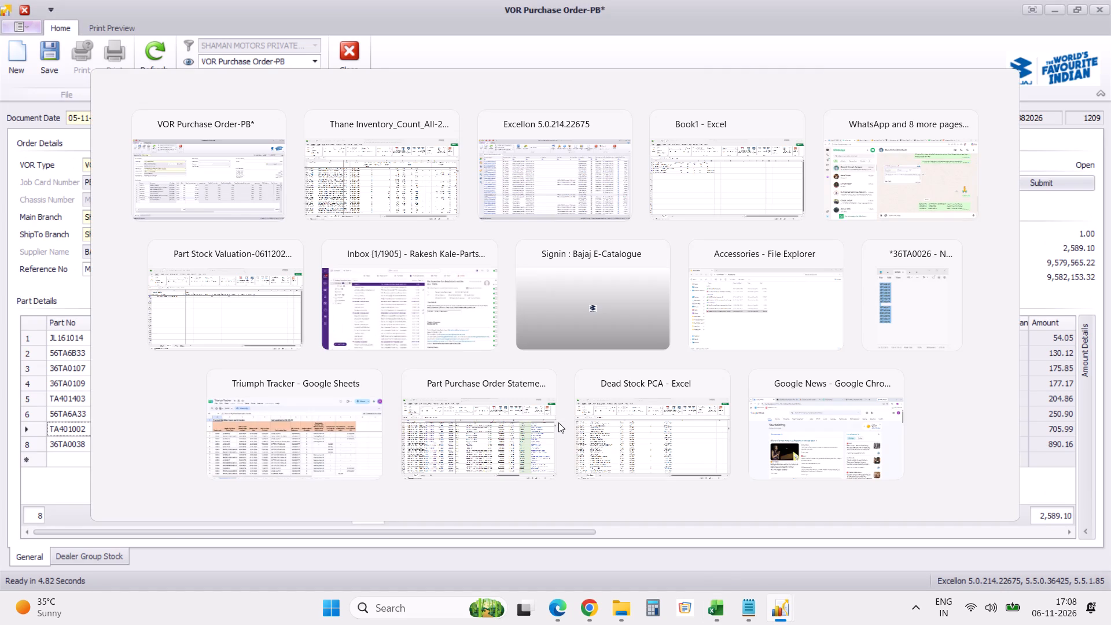
key(Tab)
key(Tab)
key(Tab)
key(Tab)
key(Tab)
key(Tab)
key(Tab)
key(Tab)
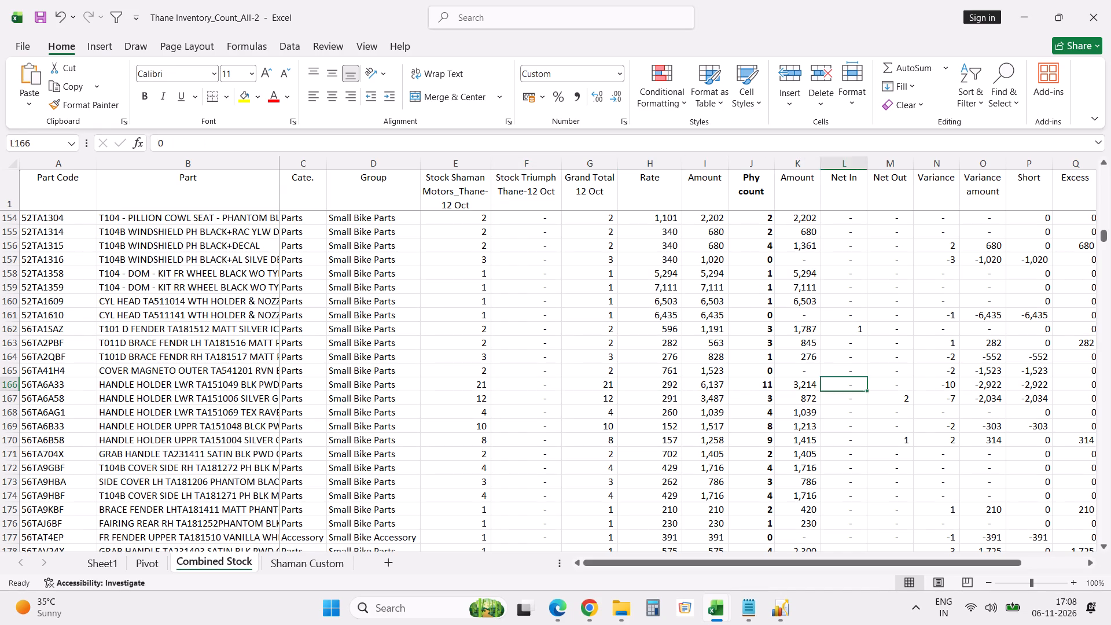
key(Tab)
key(alt+Tab)
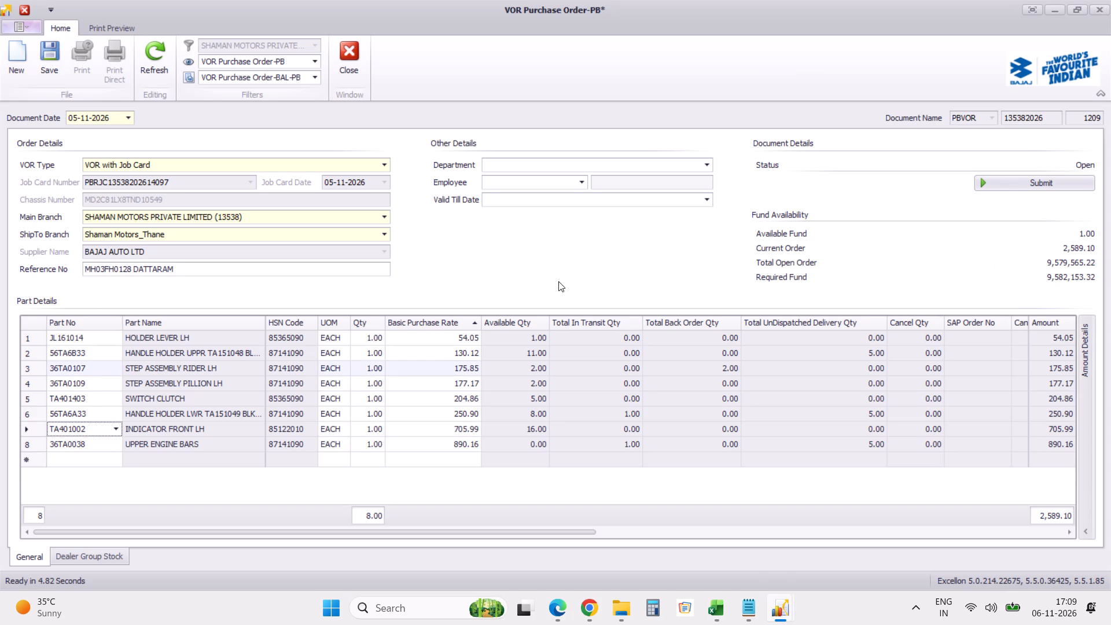
Save the edited VOR purchase order 1209.
click(54, 64)
click(509, 320)
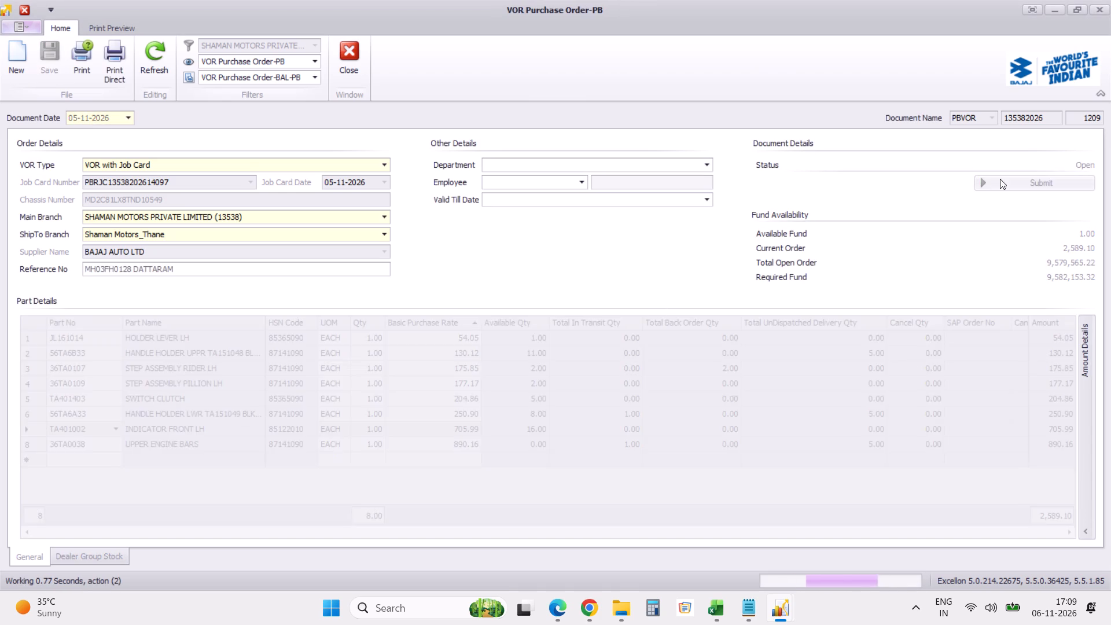
Submit VOR purchase order 1209, save the submitted order and close it.
click(1016, 187)
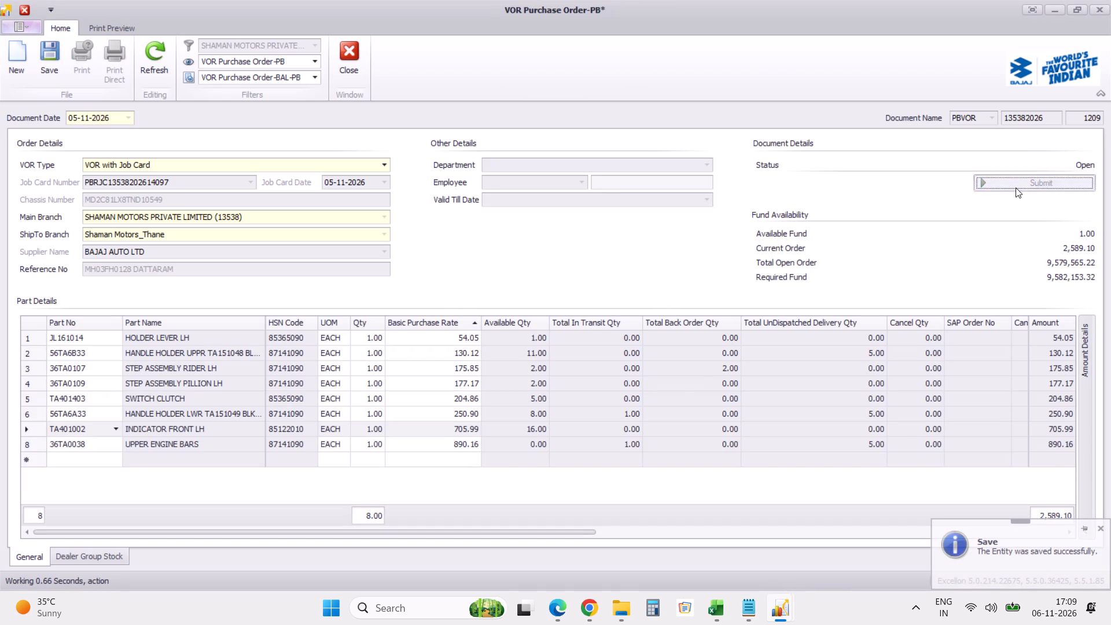
click(572, 319)
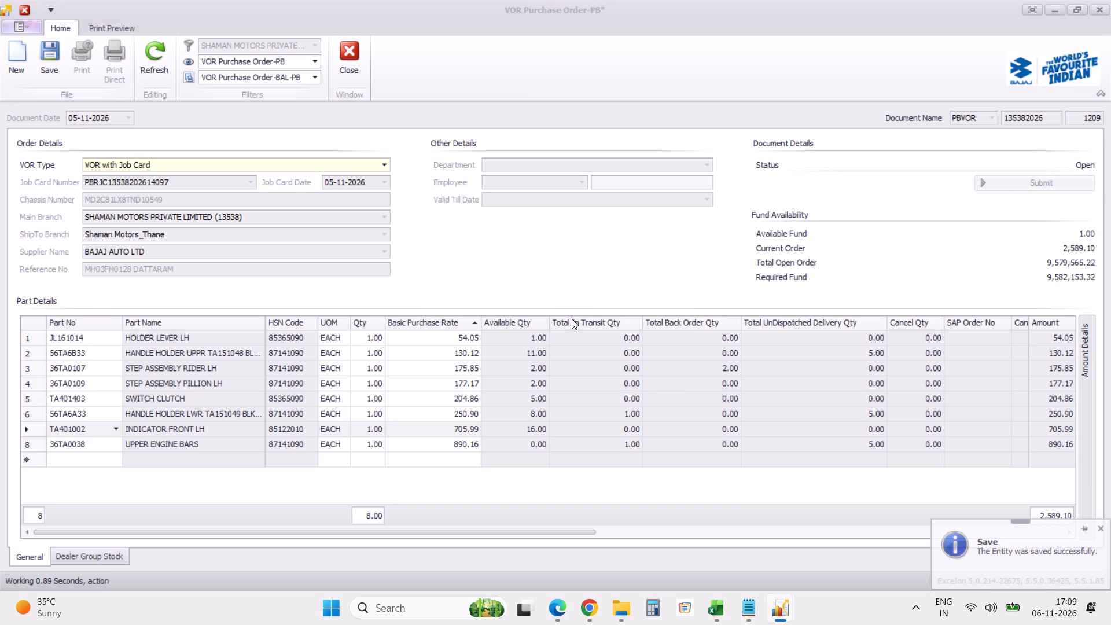
click(49, 68)
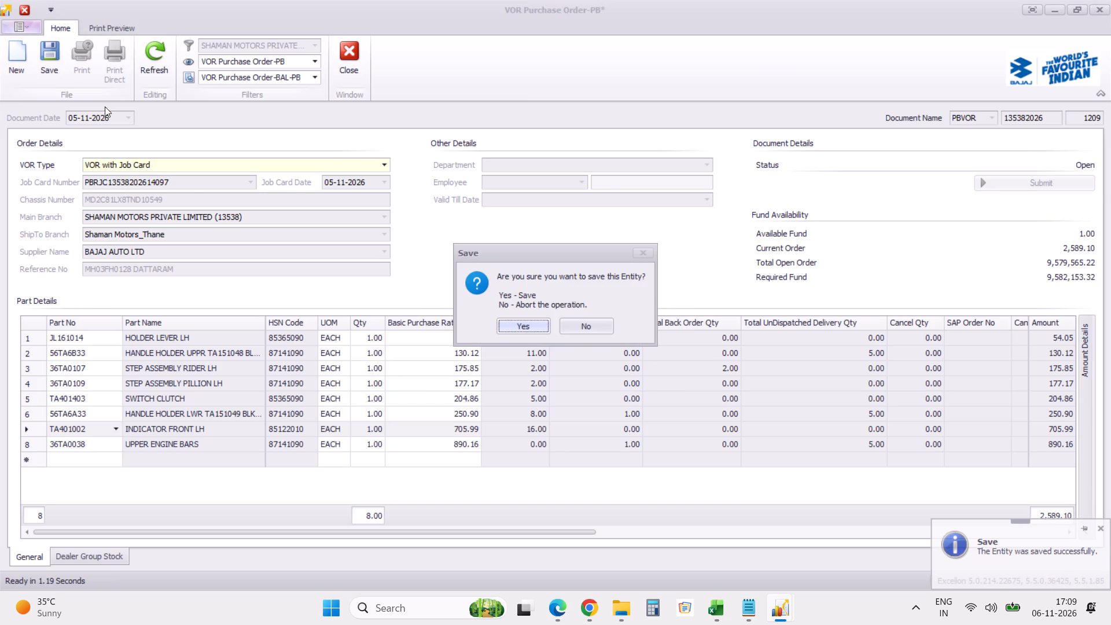
click(513, 323)
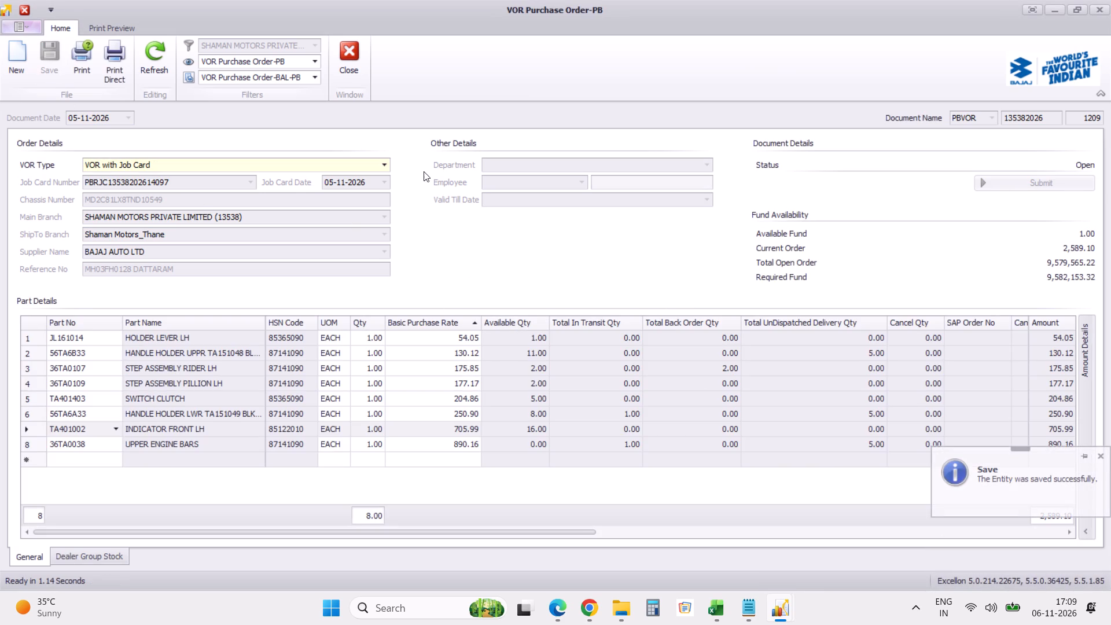
click(354, 68)
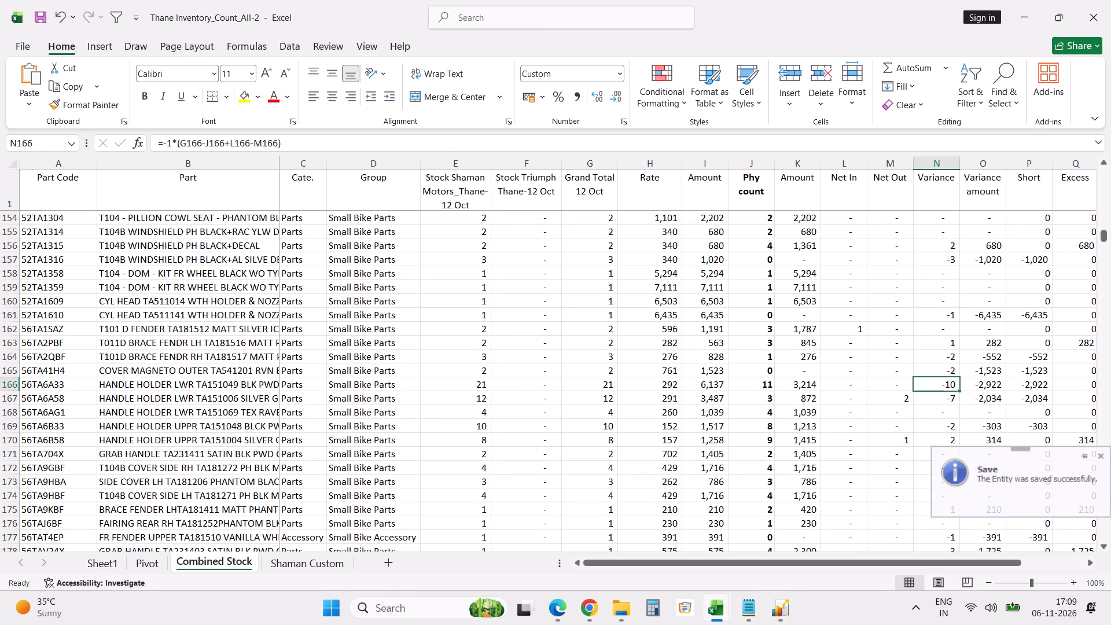
Return to Excellon, reload the open VOR purchase orders, examine the submission status of order 1209 and the others, and close the list.
key(alt+Tab)
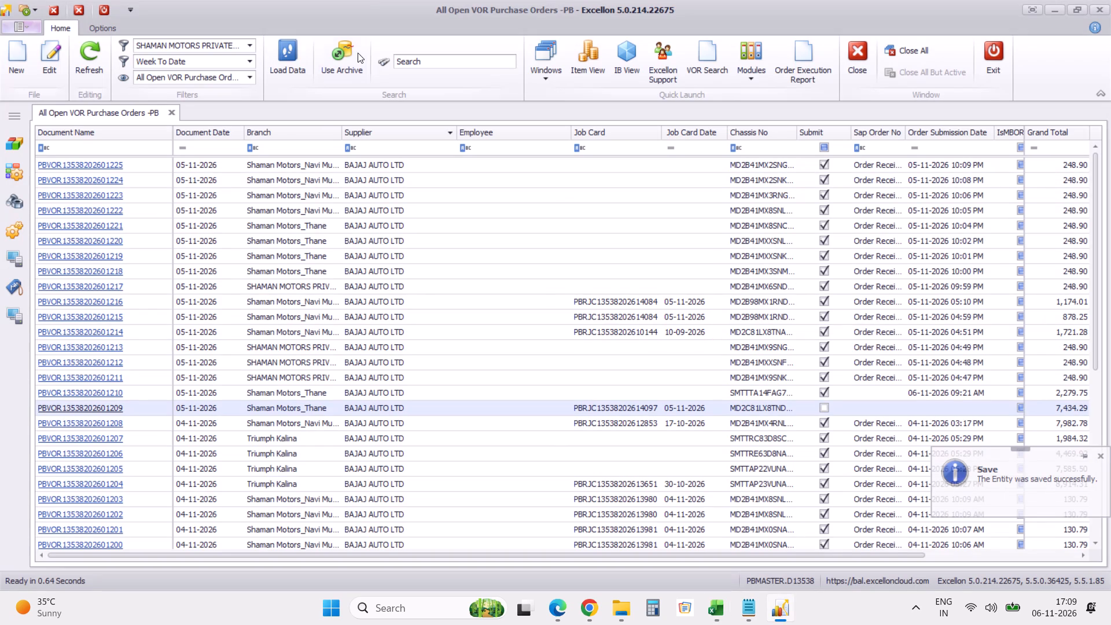
click(292, 59)
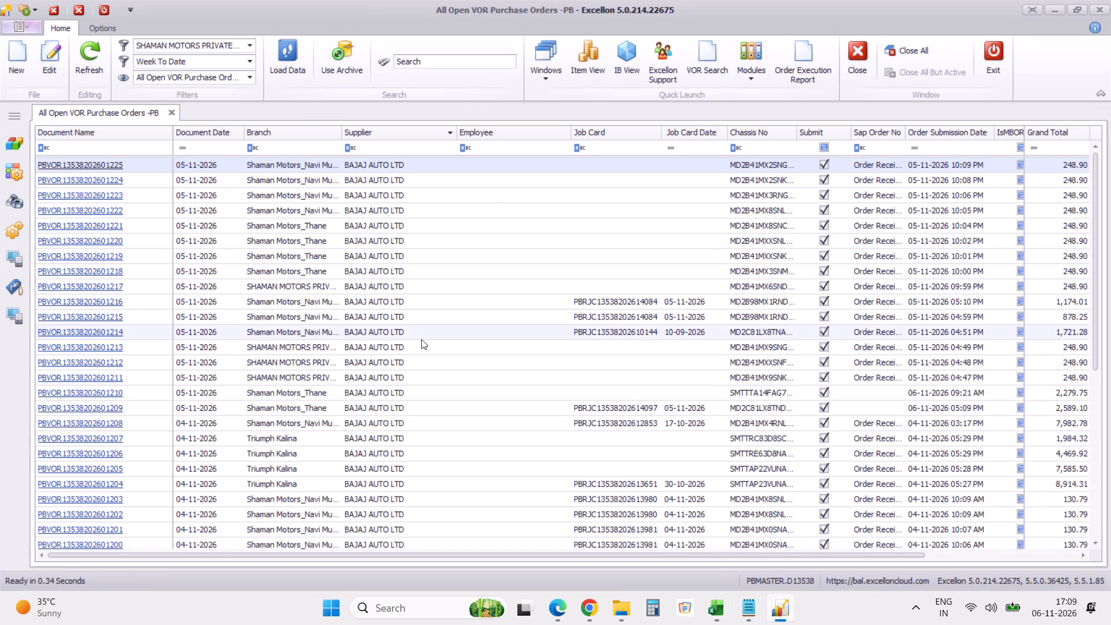
scroll(421, 339, down, 20)
scroll(421, 339, down, 17)
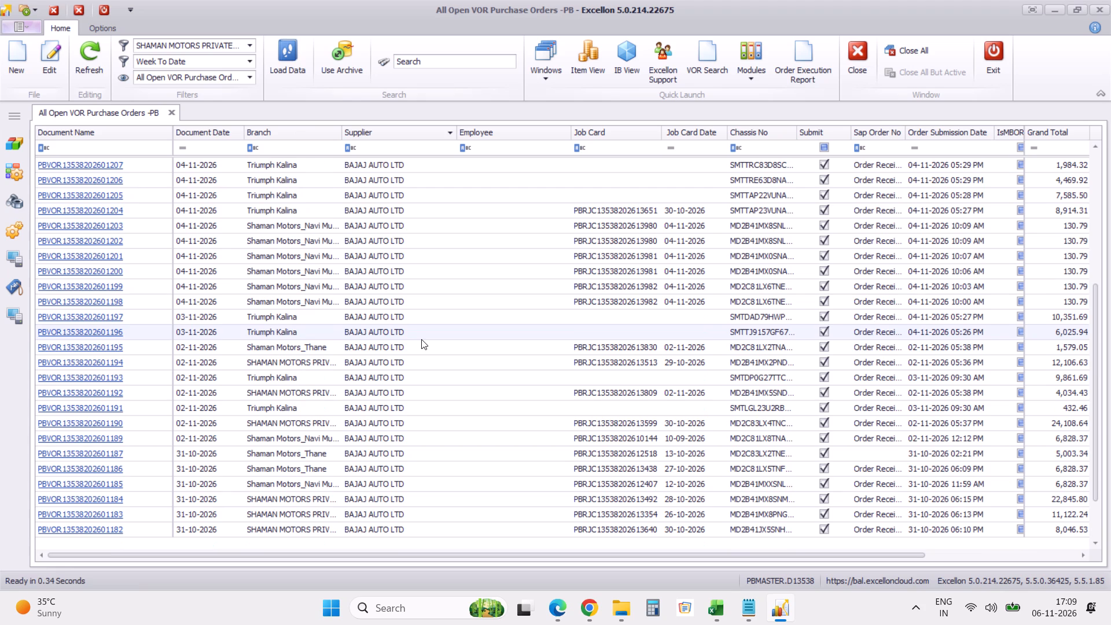
scroll(421, 339, up, 20)
scroll(421, 339, up, 9)
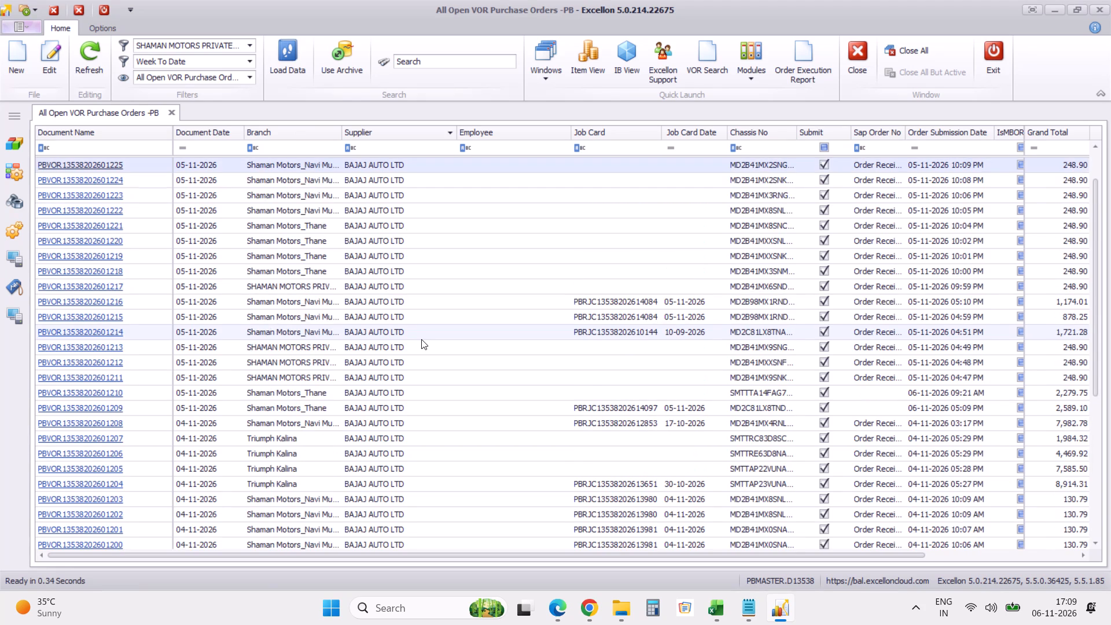
scroll(421, 339, up, 3)
scroll(421, 339, up, 20)
scroll(421, 339, up, 3)
scroll(421, 339, down, 15)
scroll(421, 339, up, 3)
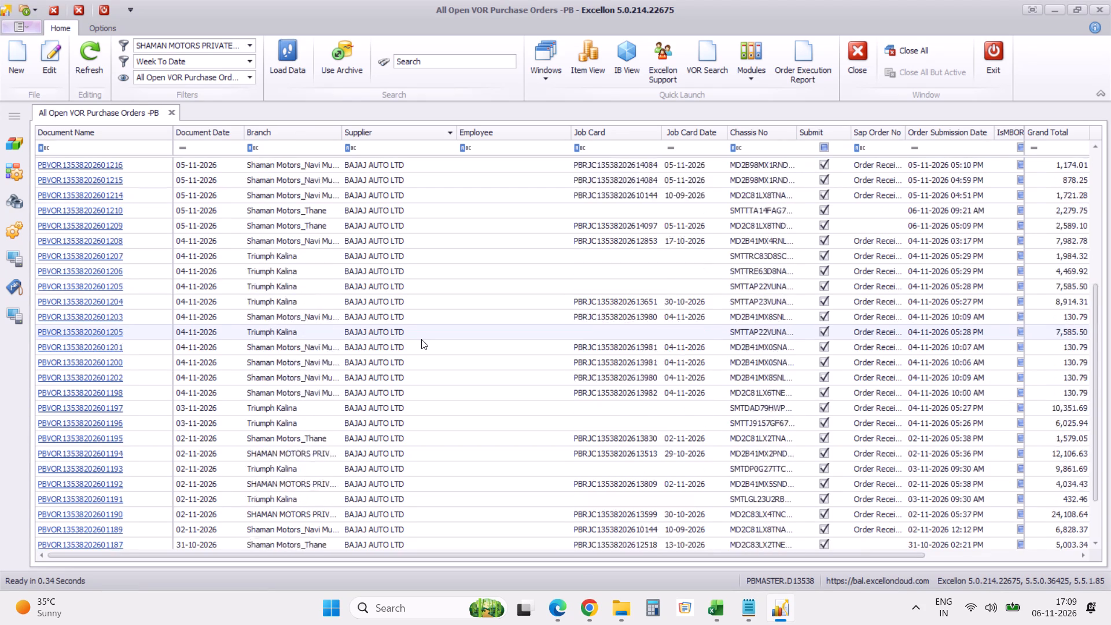
scroll(421, 339, up, 18)
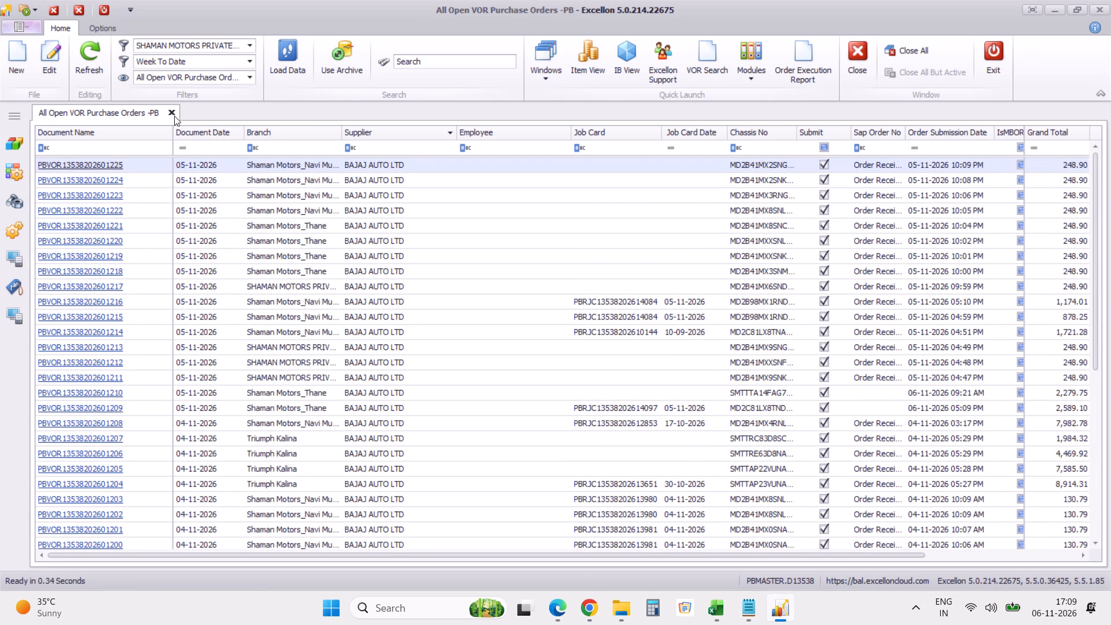
click(172, 113)
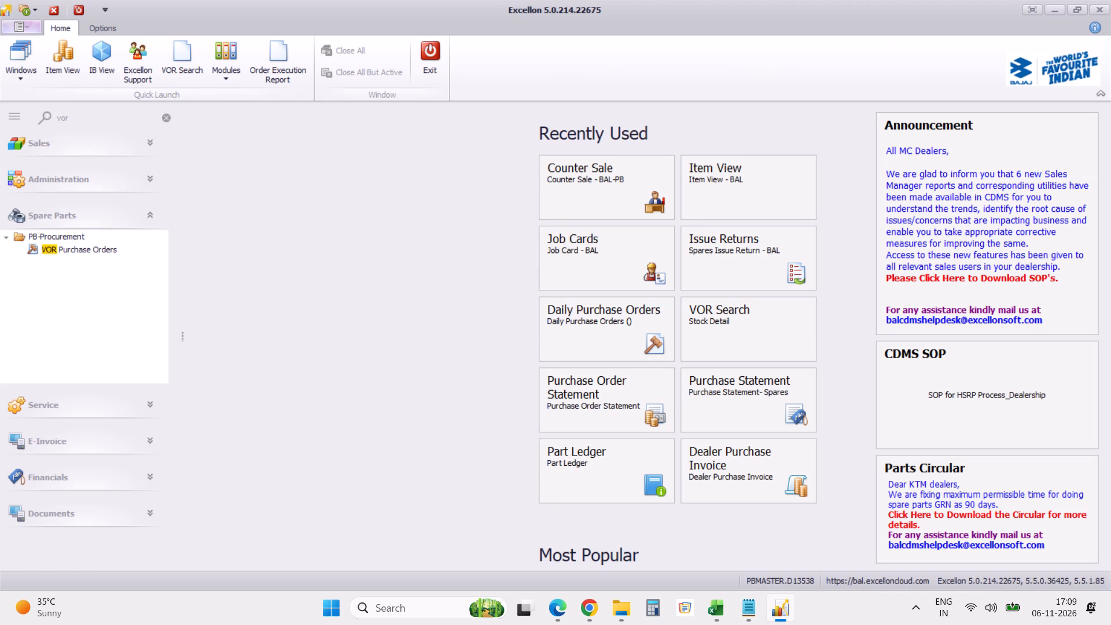
Find Daily Purchase Orders with the search term "daily", open it and load the week-to-date open orders.
click(93, 117)
text(daily)
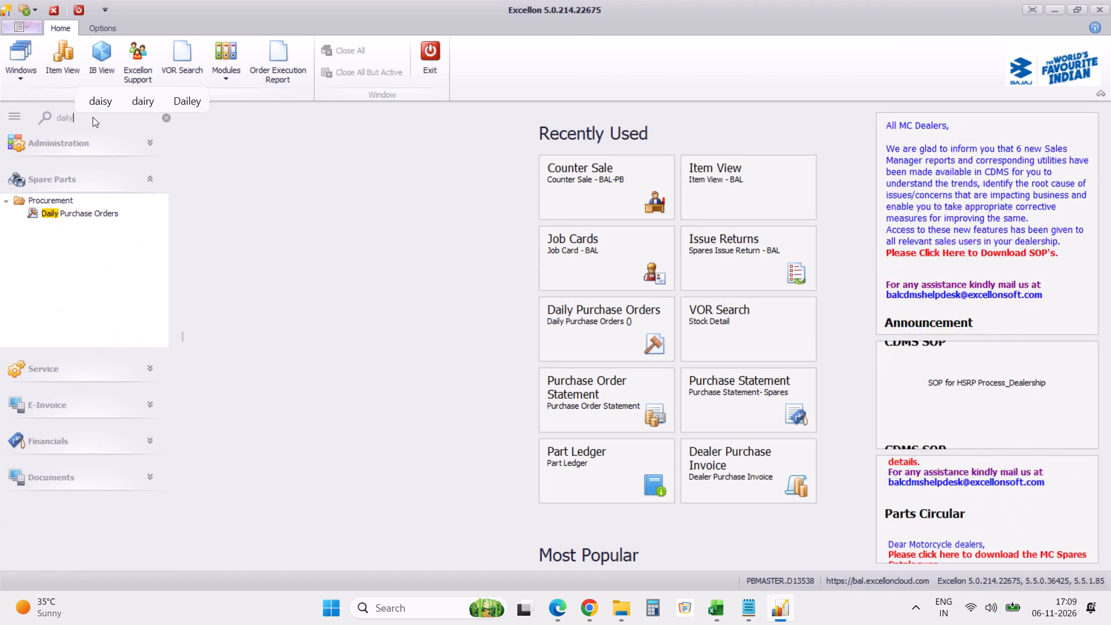
click(91, 211)
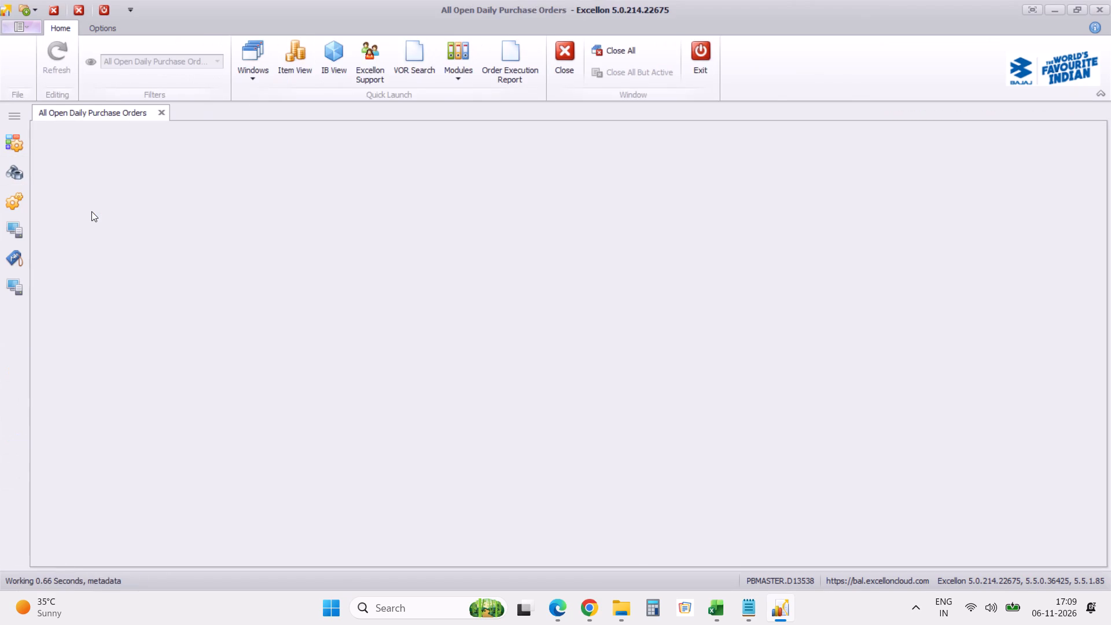
click(292, 60)
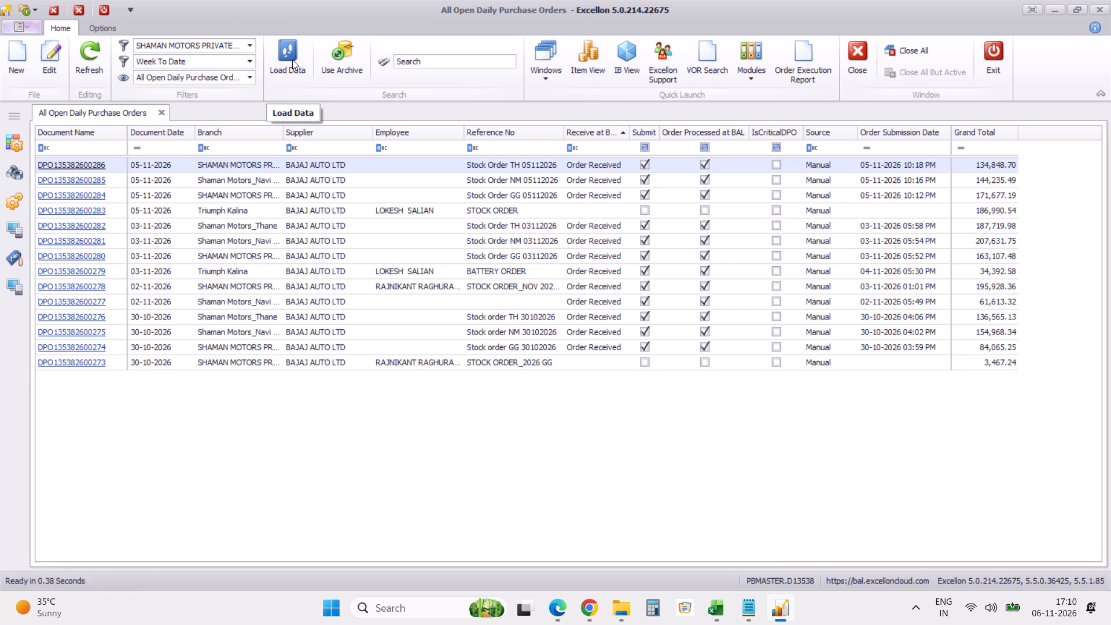
click(96, 212)
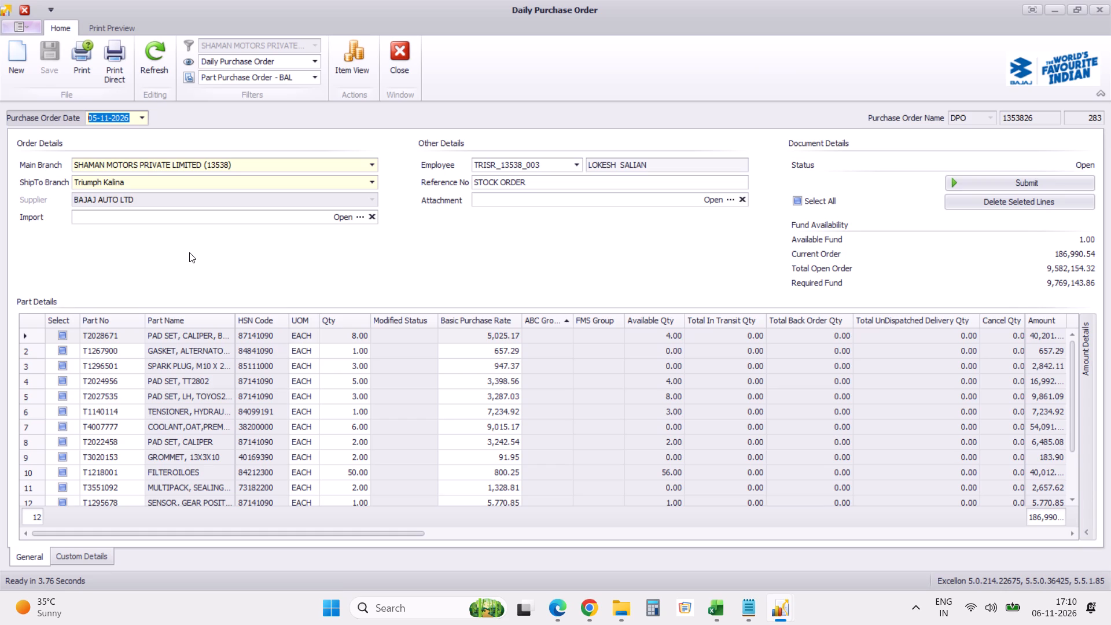
scroll(189, 252, down, 20)
scroll(189, 252, down, 5)
scroll(193, 400, down, 20)
scroll(193, 400, down, 13)
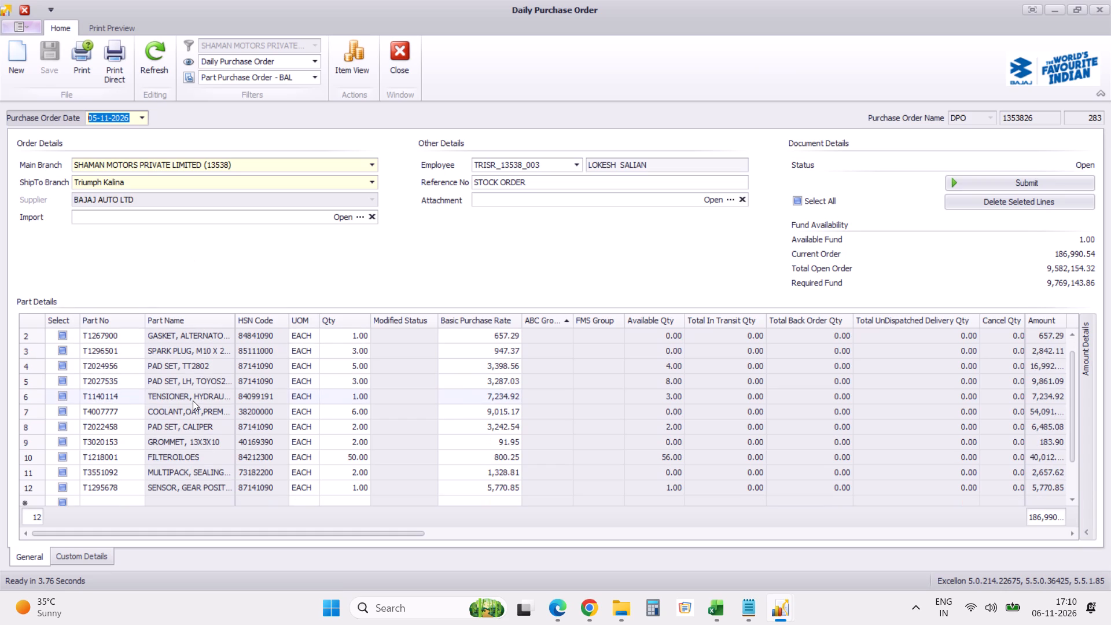
scroll(193, 400, up, 19)
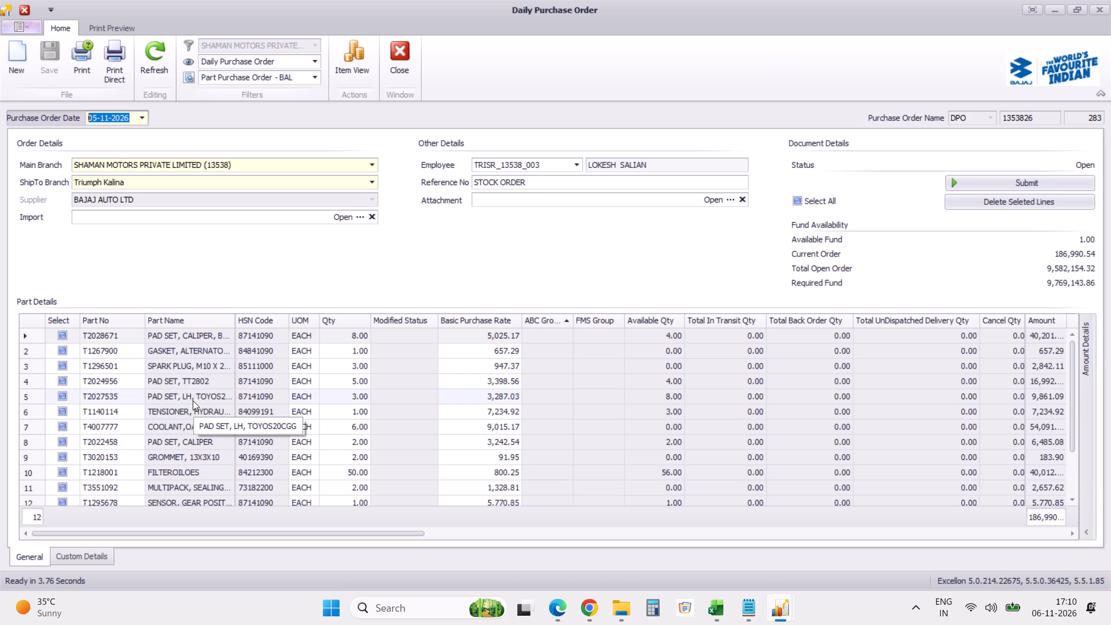
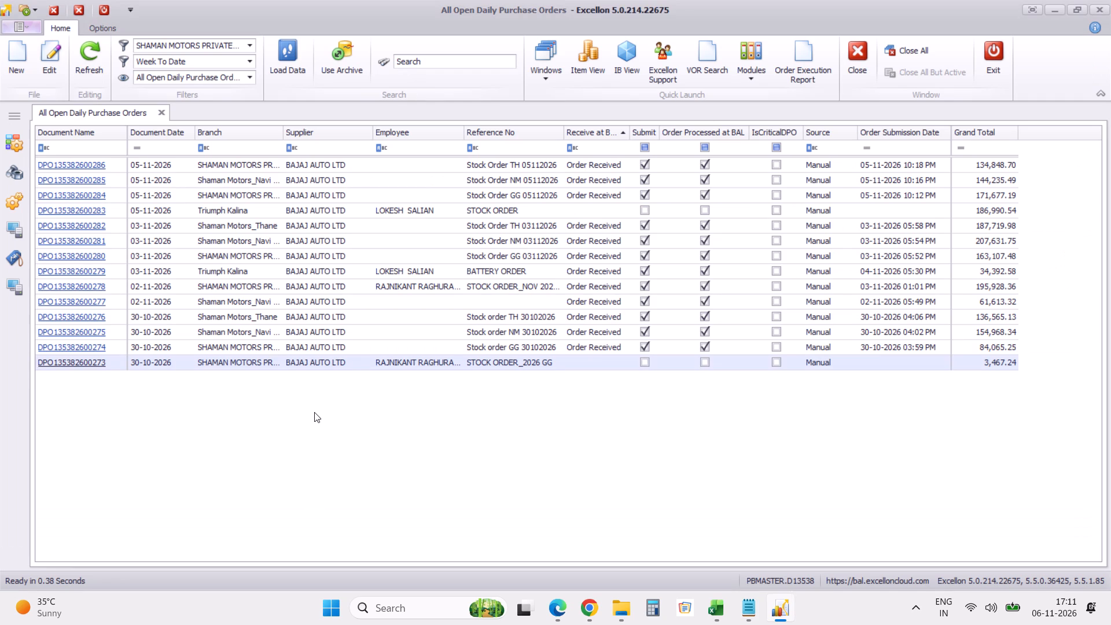
Close the list of all open daily purchase orders and clear the "daily" module search.
click(161, 108)
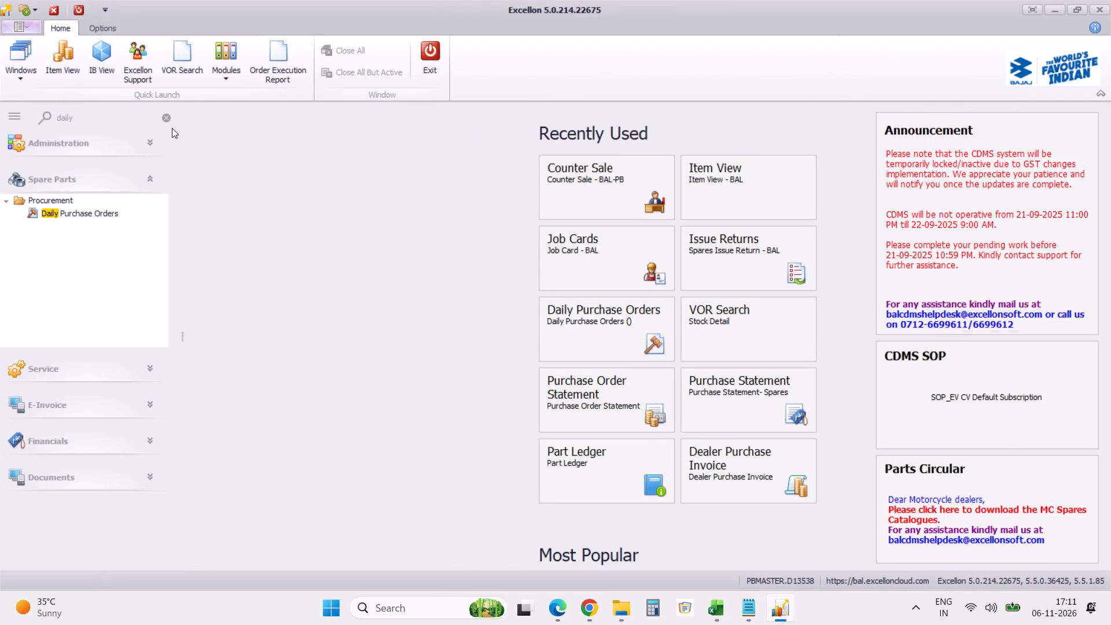
click(167, 115)
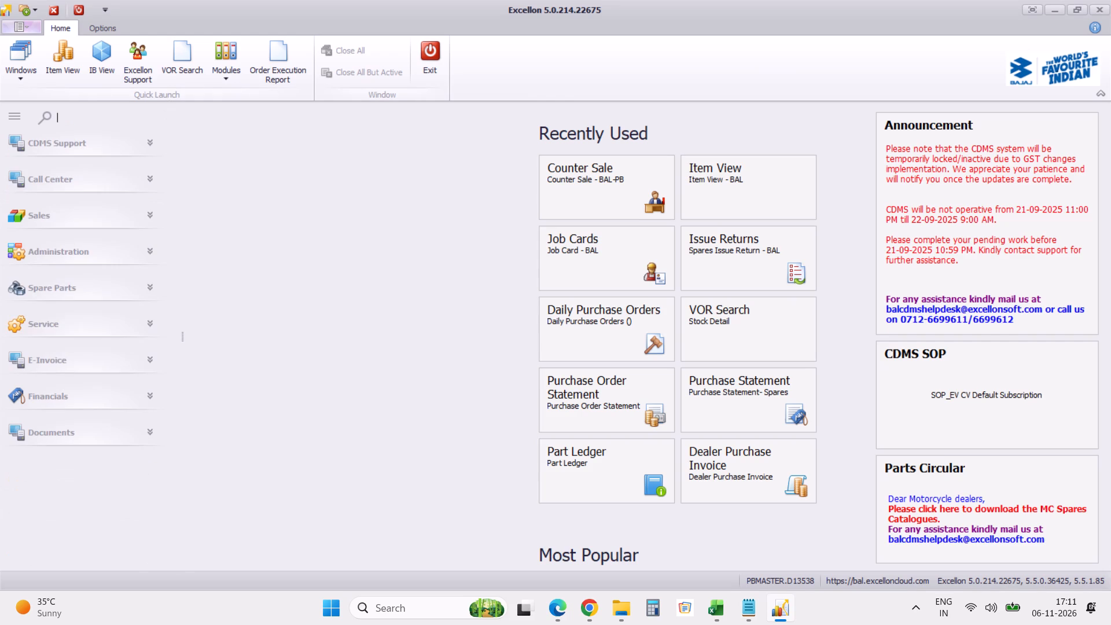
Open the ABCFMS-Matrix from the Spare Parts procurement planning modules, examine its stock norm and lead time days, and close it.
click(149, 291)
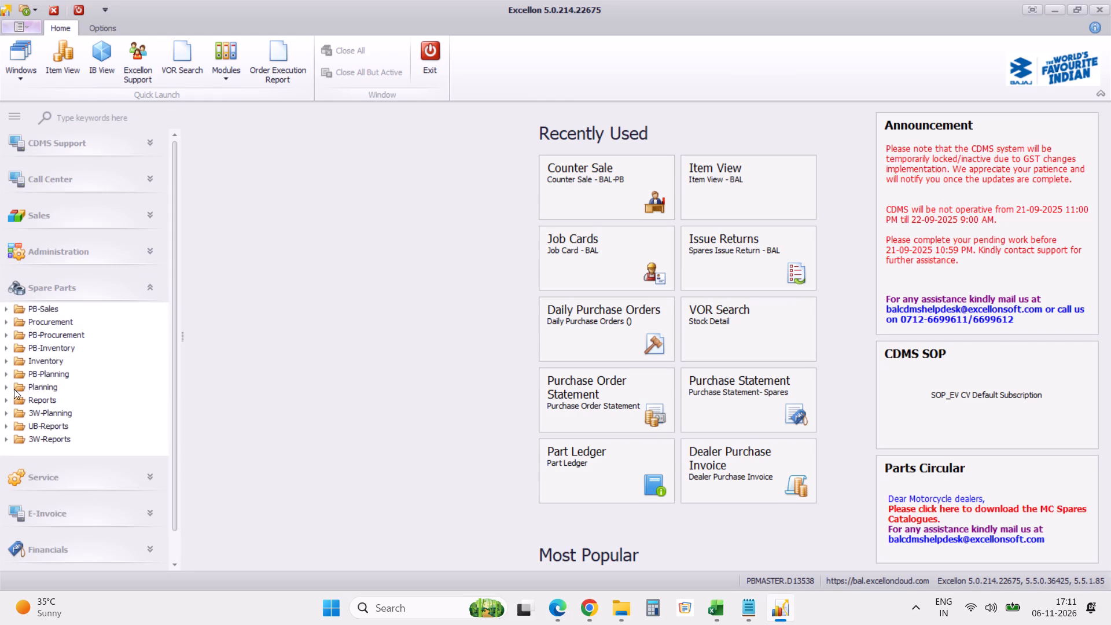
click(6, 387)
click(6, 387)
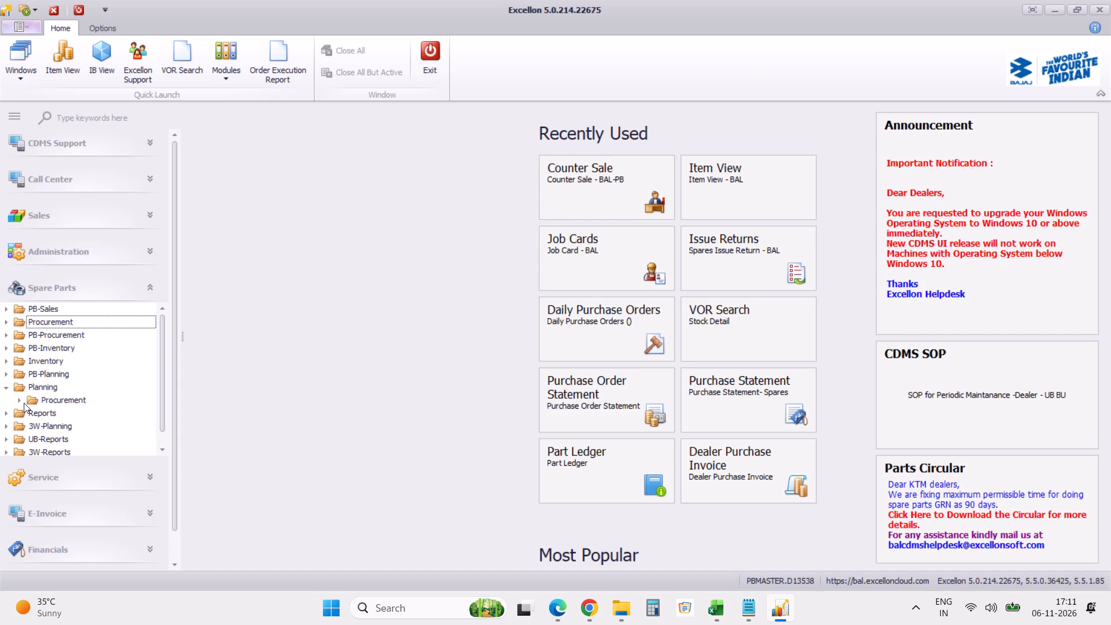
click(21, 399)
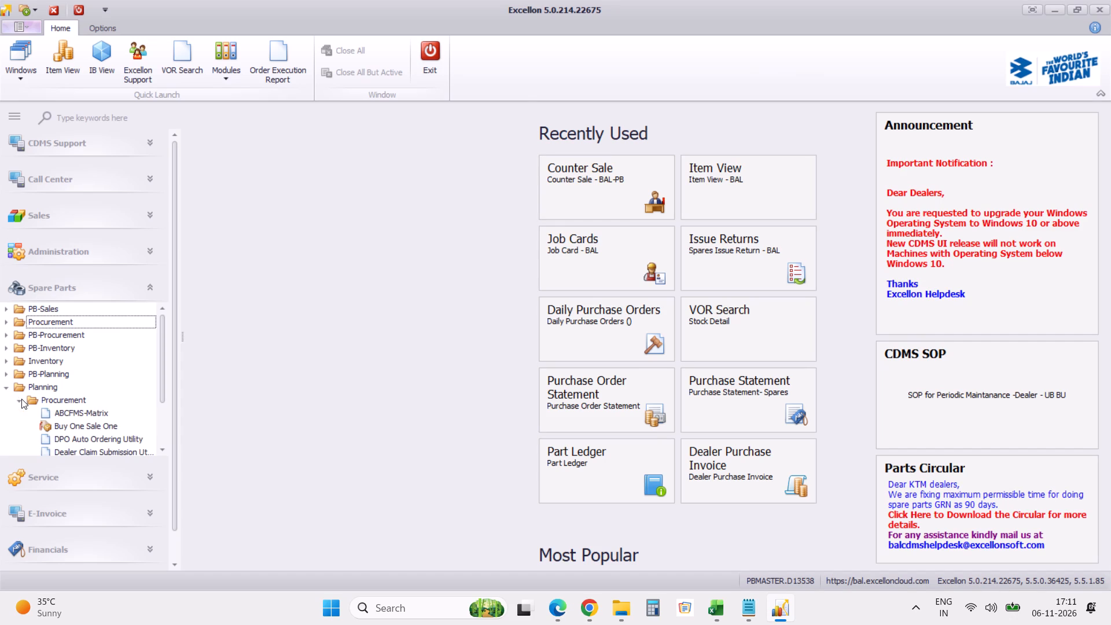
double_click(162, 447)
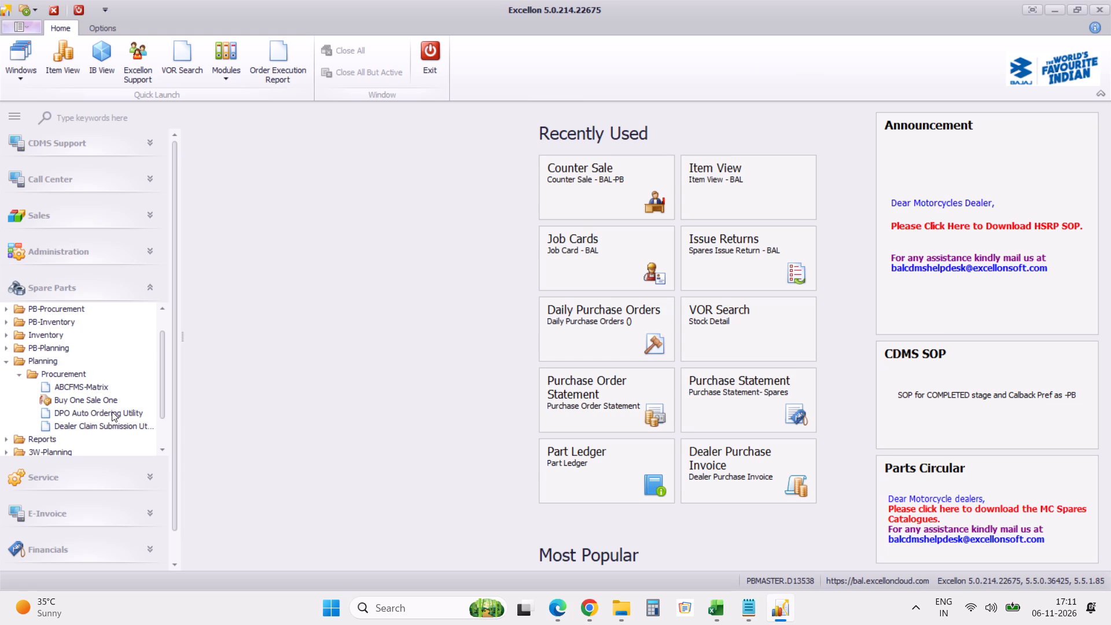
click(100, 388)
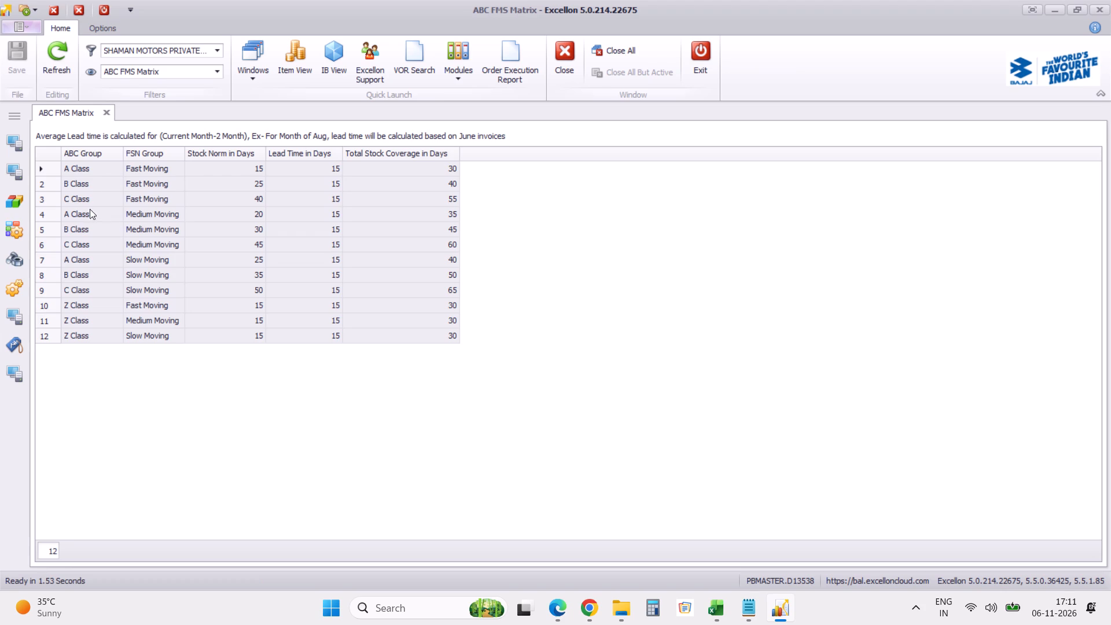
click(107, 117)
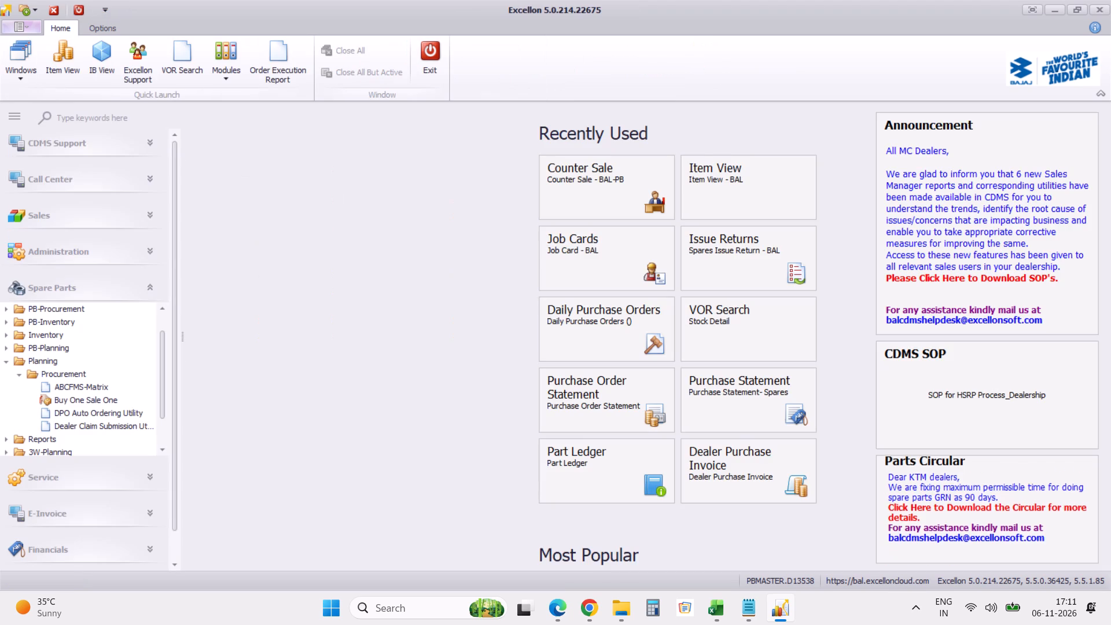
Open the DPO Auto Ordering Utility, try to load its order data without choosing a branch, and close it.
click(123, 410)
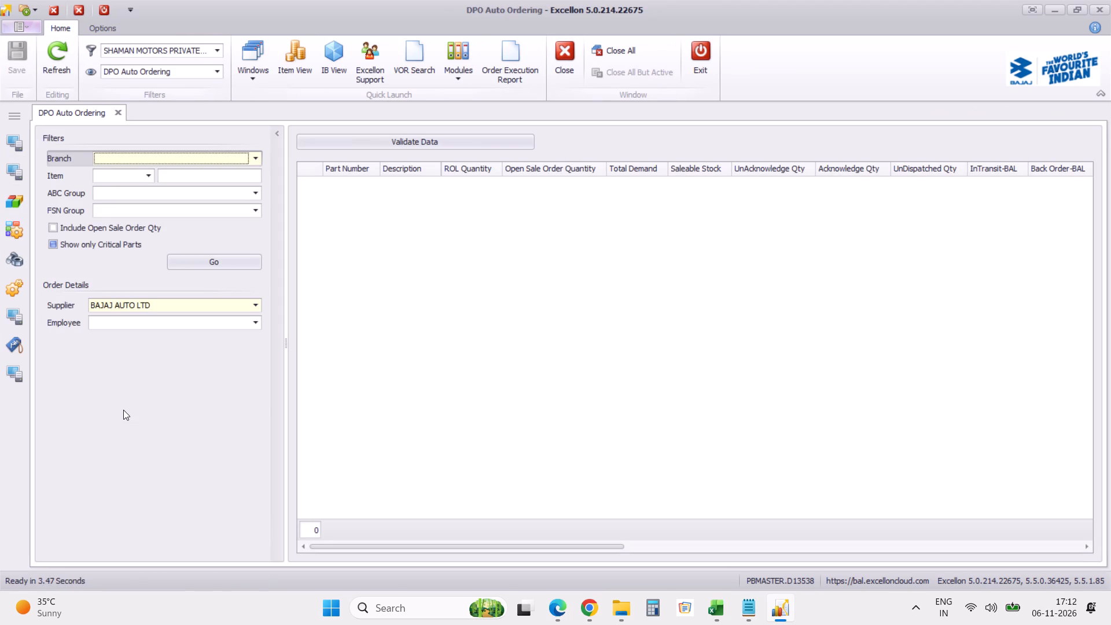
click(241, 261)
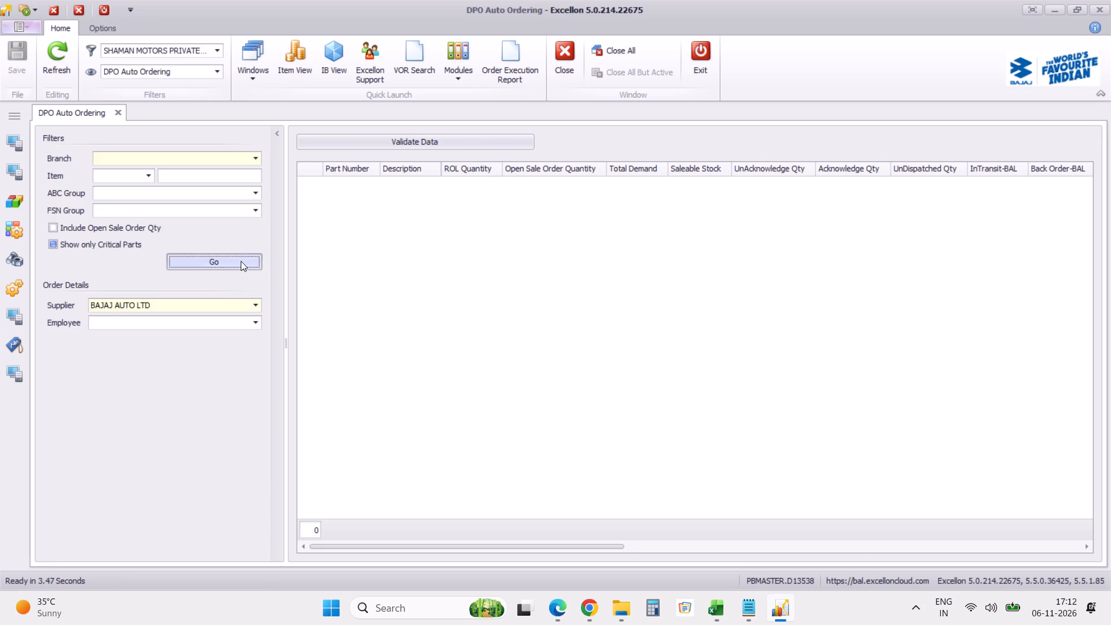
click(554, 316)
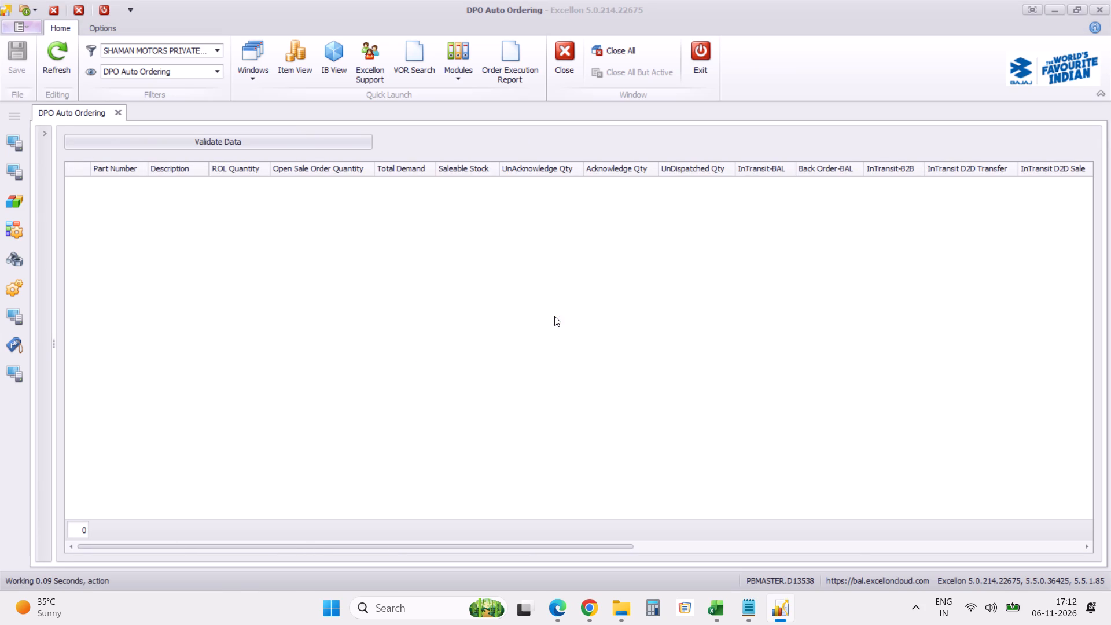
click(119, 113)
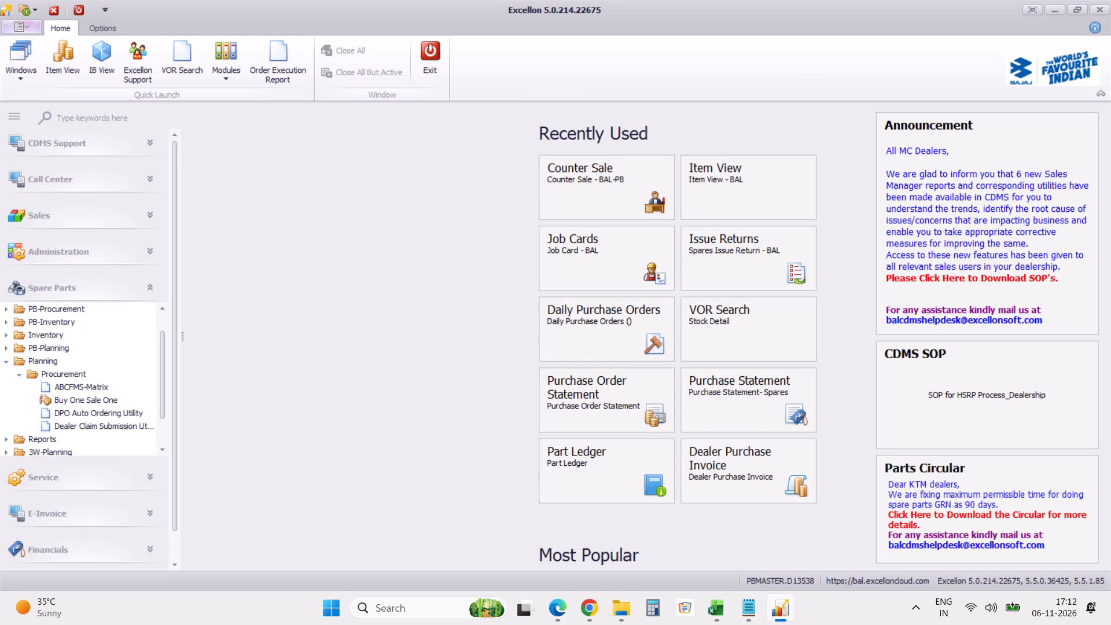
Open the Purchase Order Statement from the procurement statements among the Spare Parts reports.
click(6, 362)
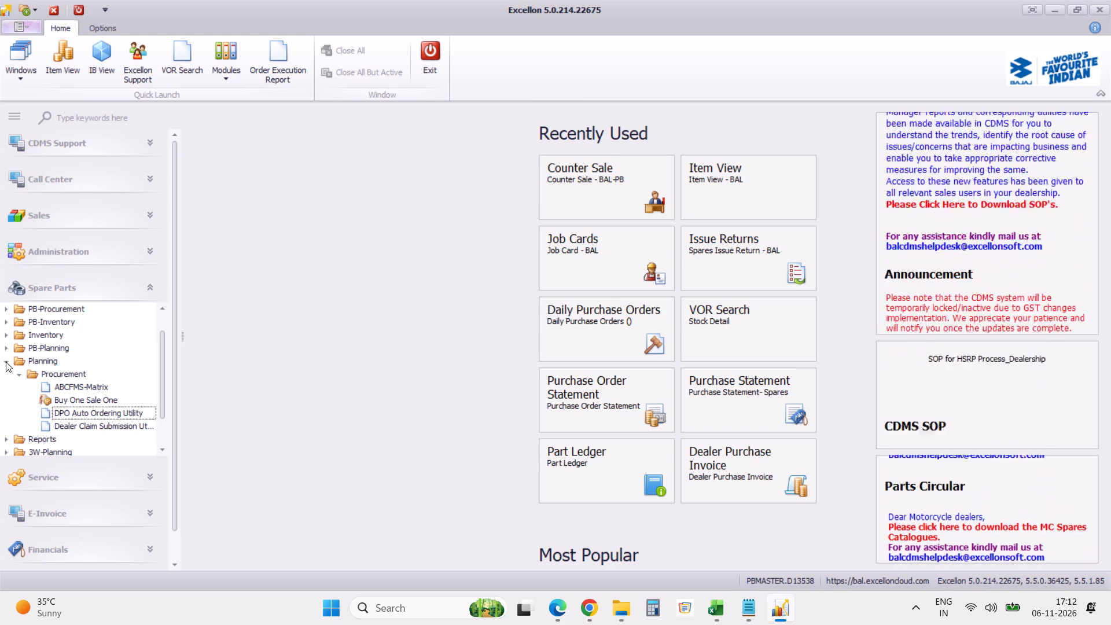
click(6, 362)
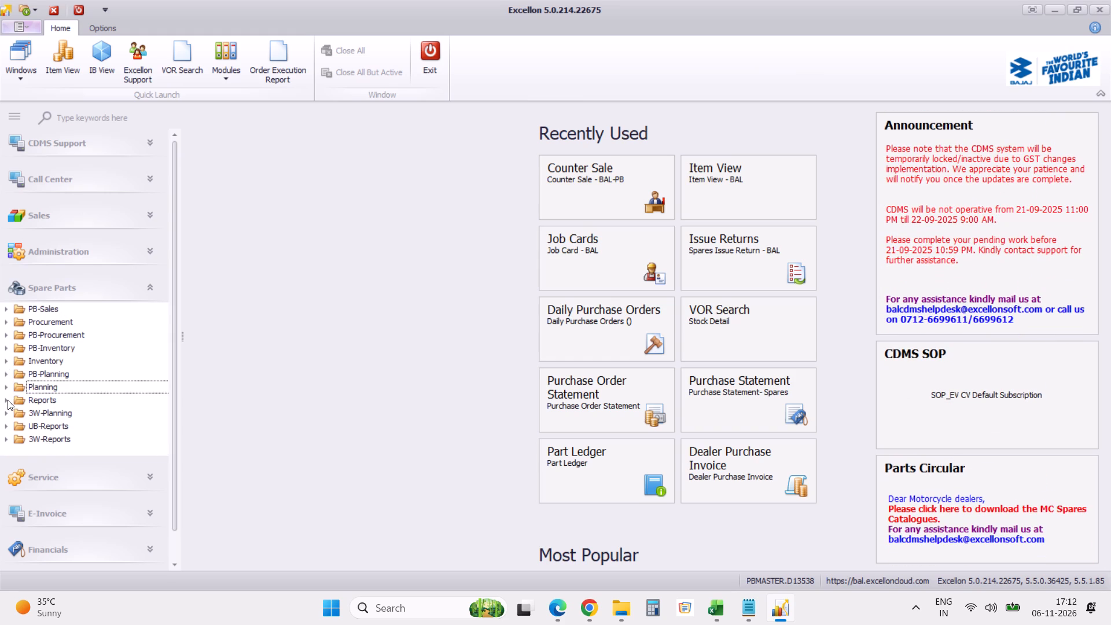
click(8, 400)
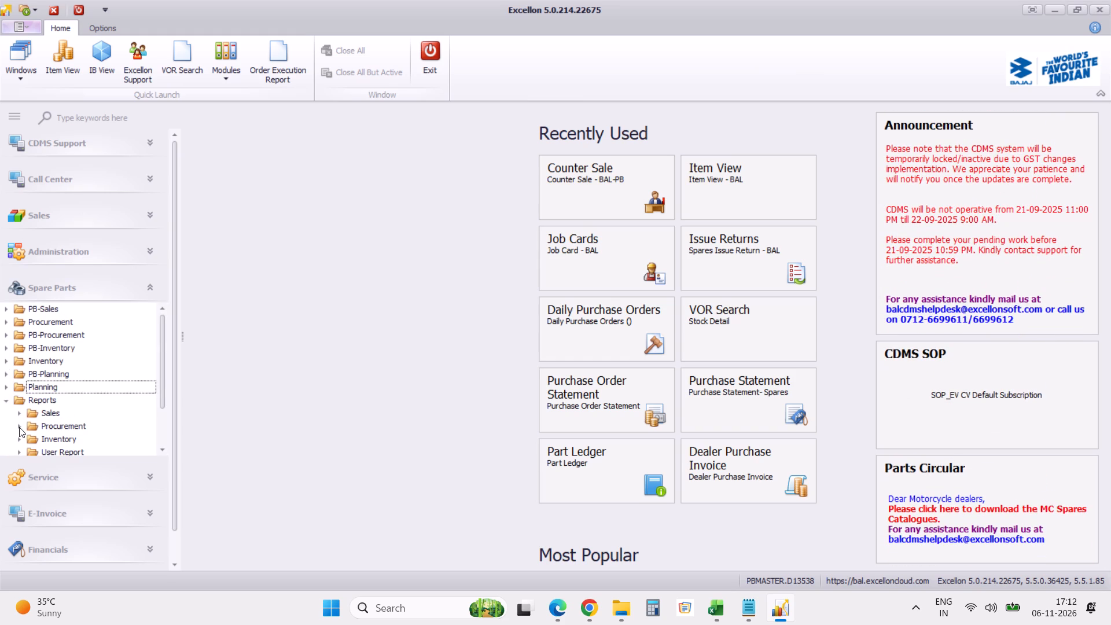
click(19, 427)
triple_click(161, 448)
click(161, 448)
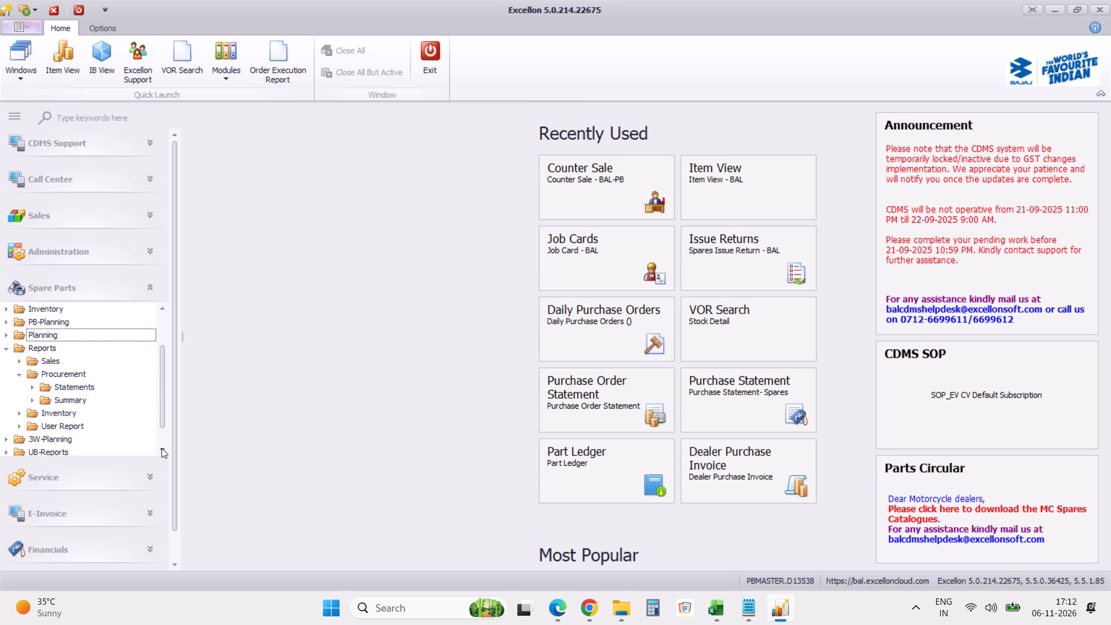
click(32, 389)
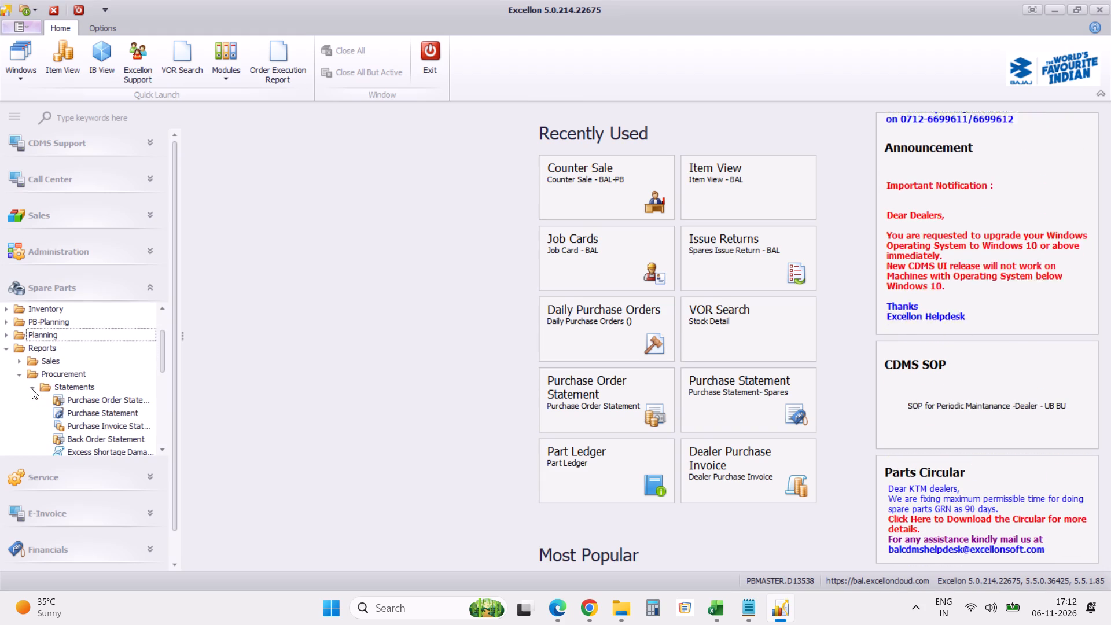
click(101, 400)
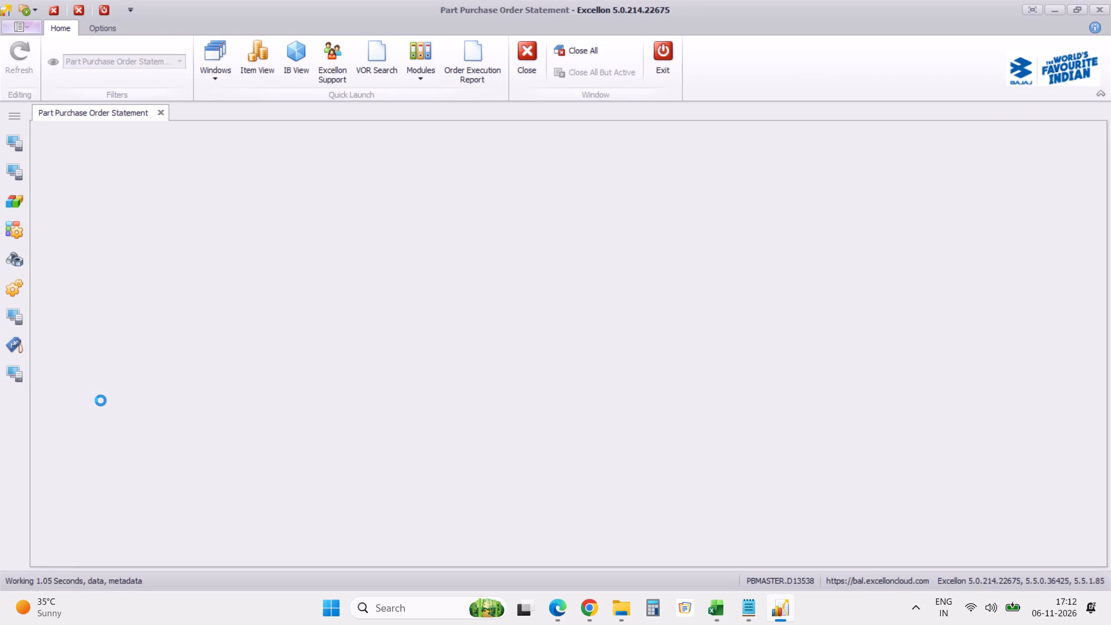
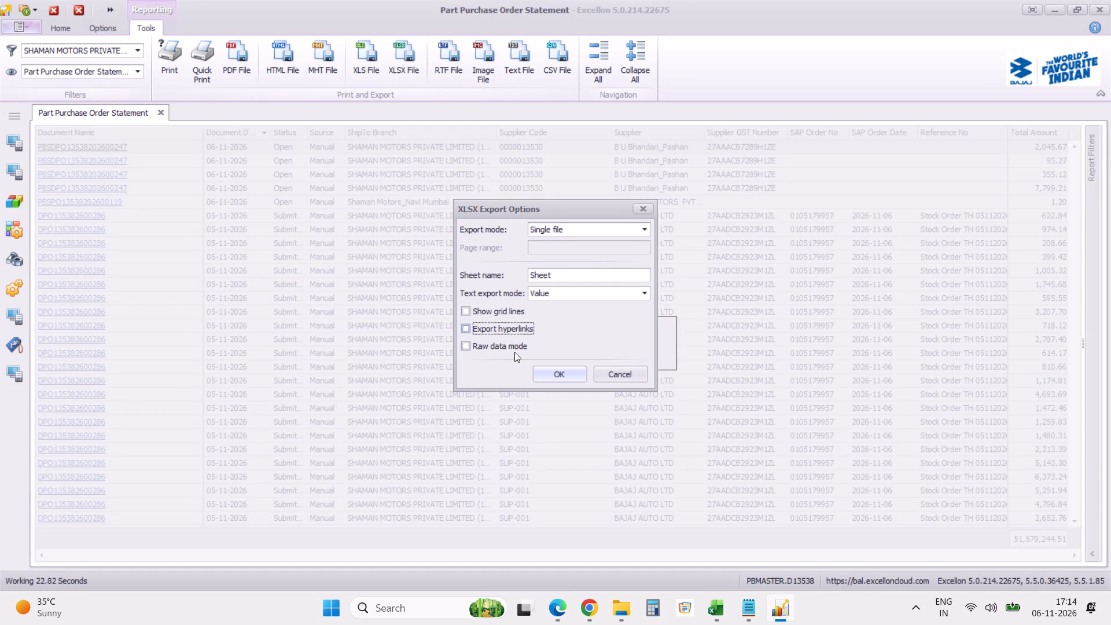
Export the statement to XLSX as "Part Purchase Order Statement-06112026_evening" in the Funds Statement folder and open the exported file.
click(557, 374)
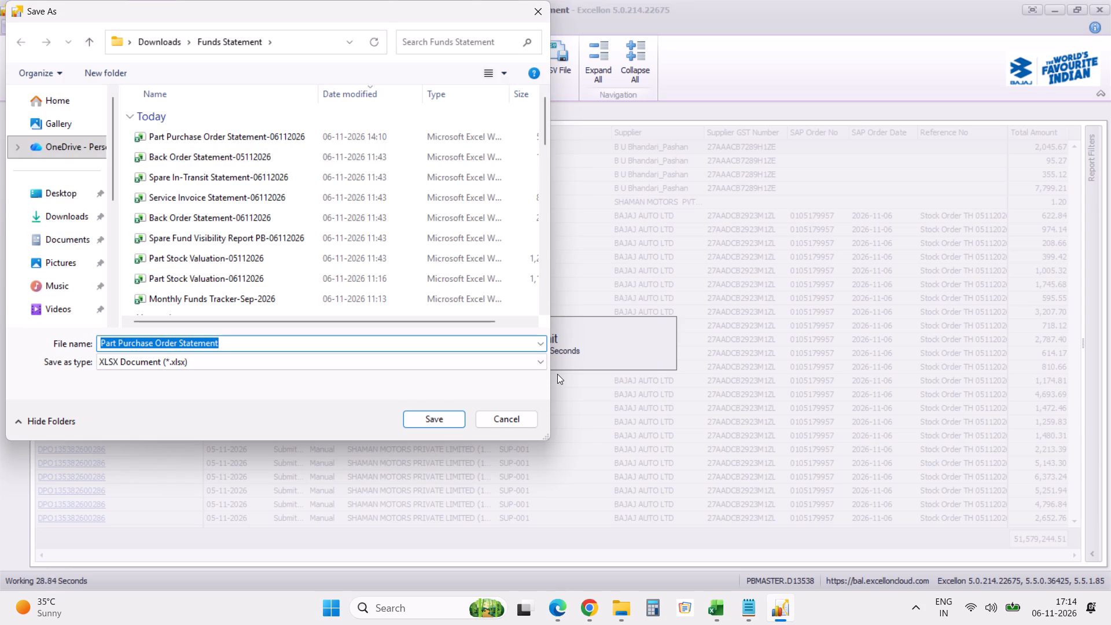
click(359, 342)
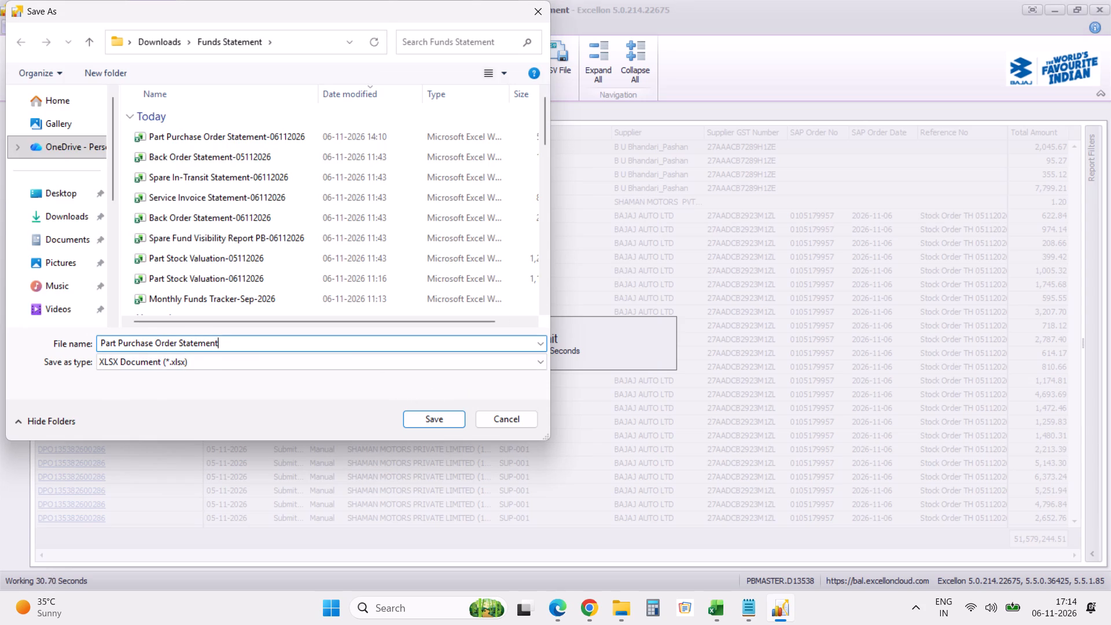
key(minus)
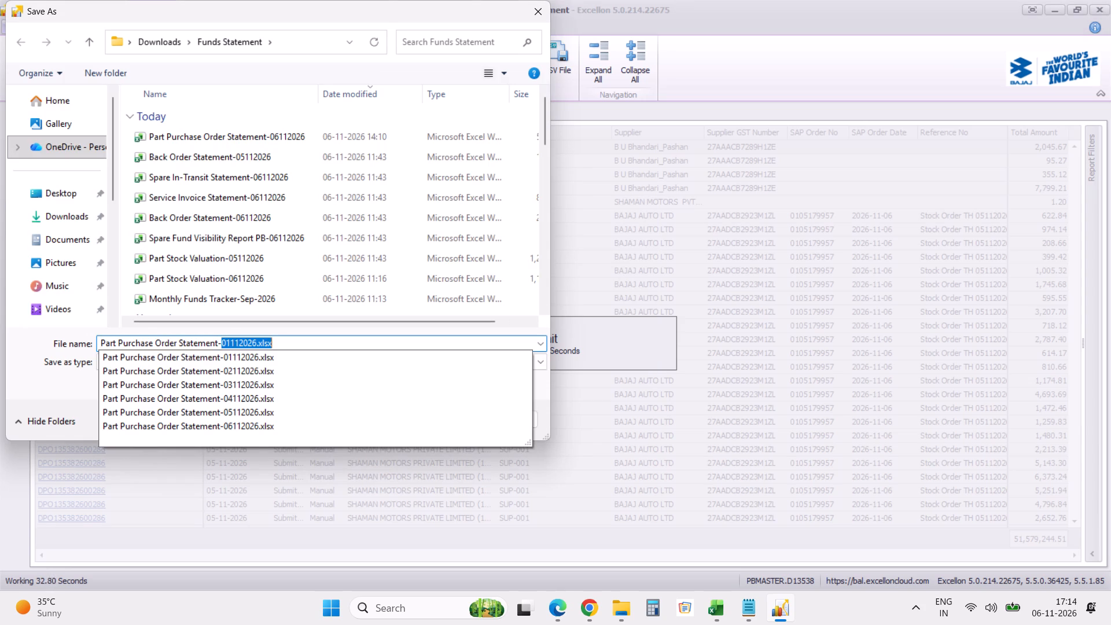
key(Down)
key(Down)
key(Down)
key(Down)
key(Down)
key(Down)
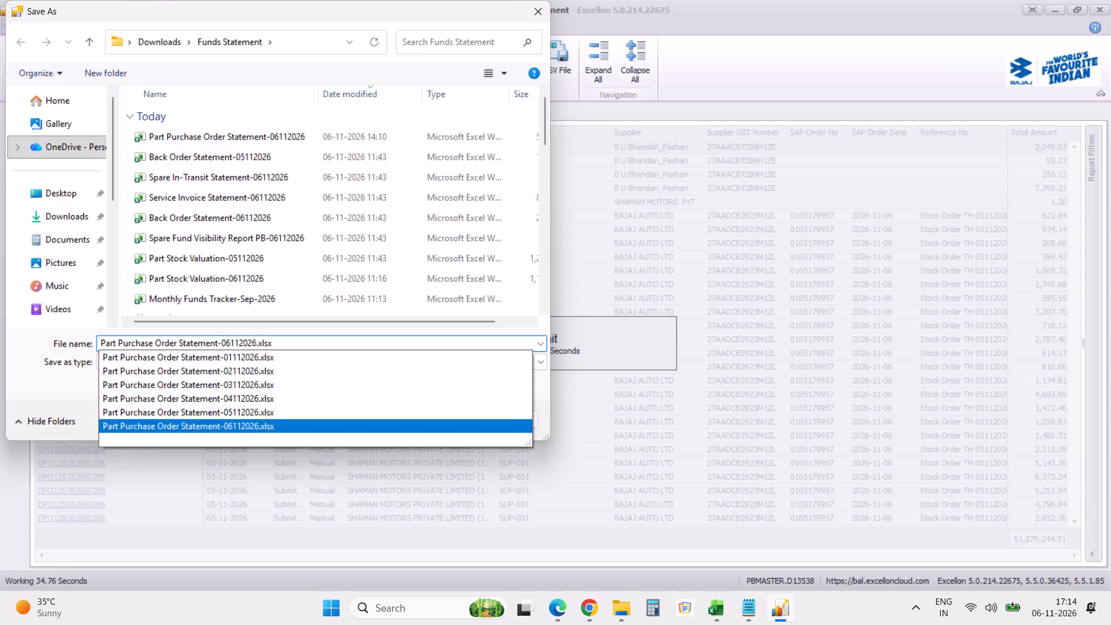
key(Left)
key(Left)
key(Left)
key(Left)
key(Left)
key(shift+underscore)
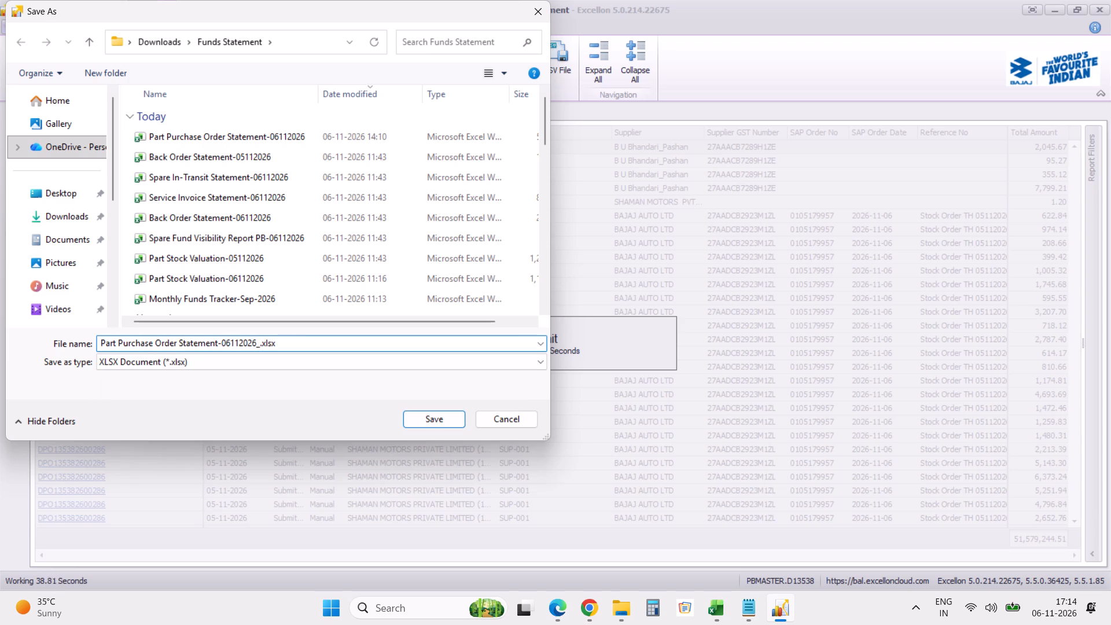
text(evenien)
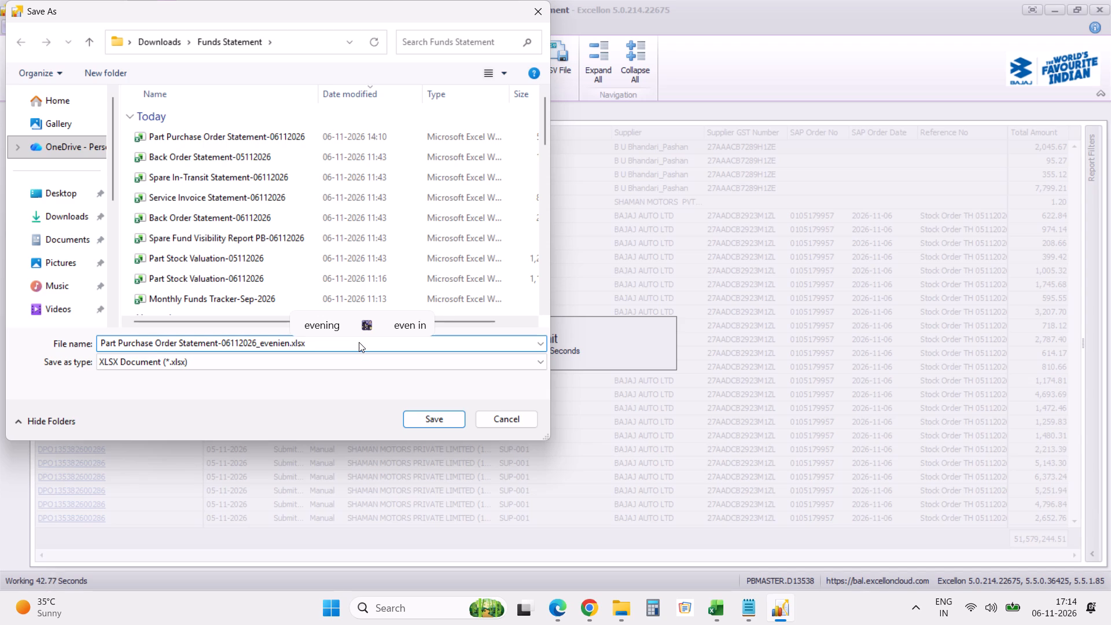
key(BackSpace)
key(BackSpace)
text(ng)
key(Return)
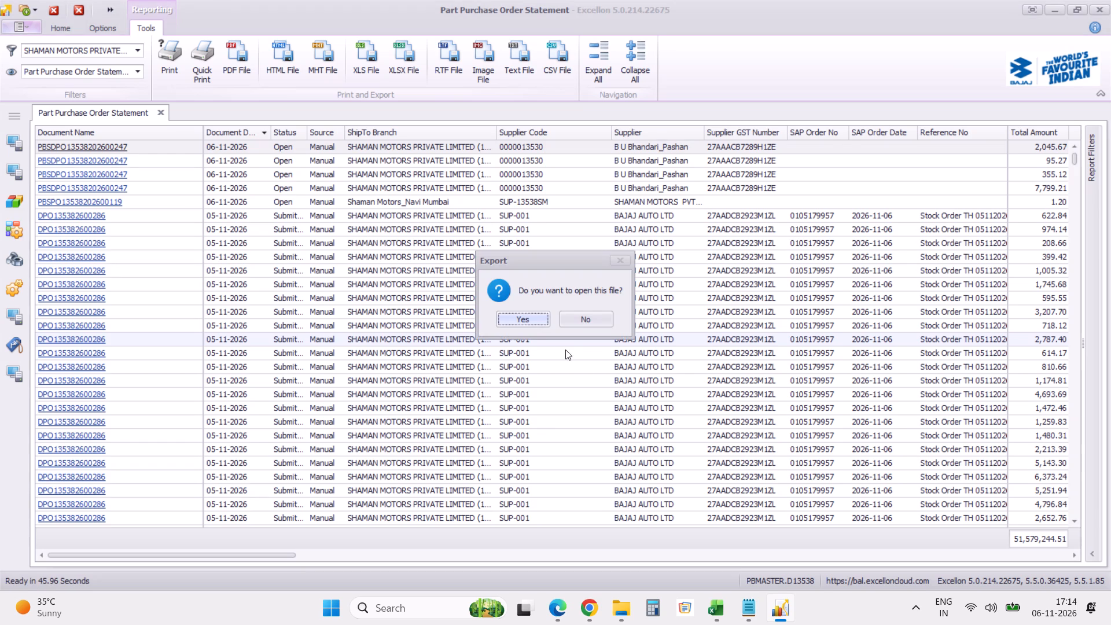
click(535, 325)
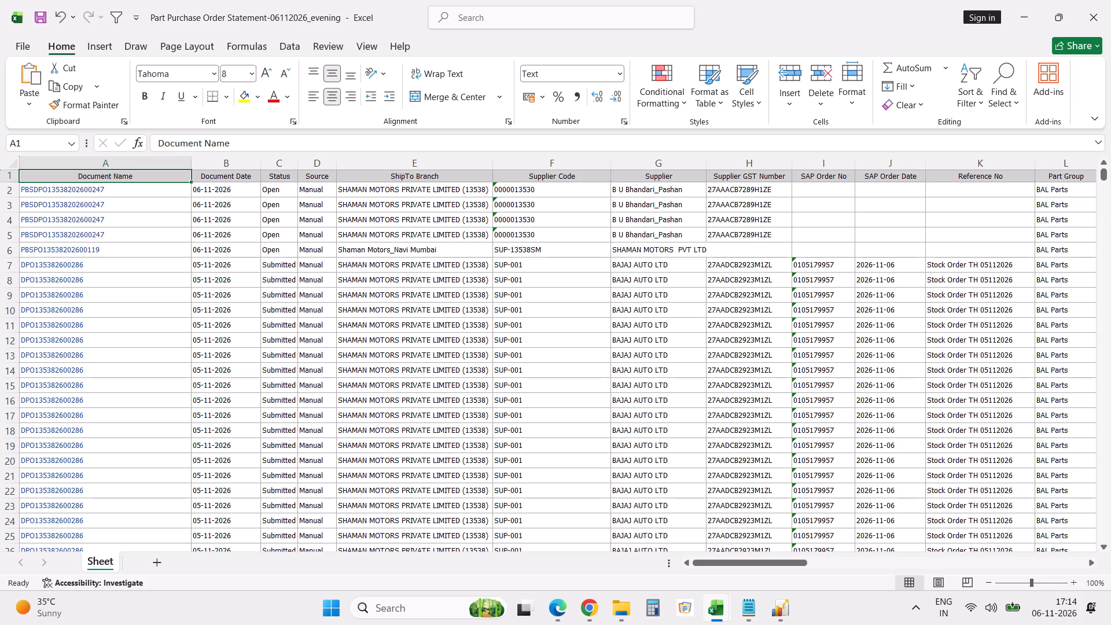
Add filters to the header row and filter the Status column to show only Open orders.
key(alt+d)
text(ff)
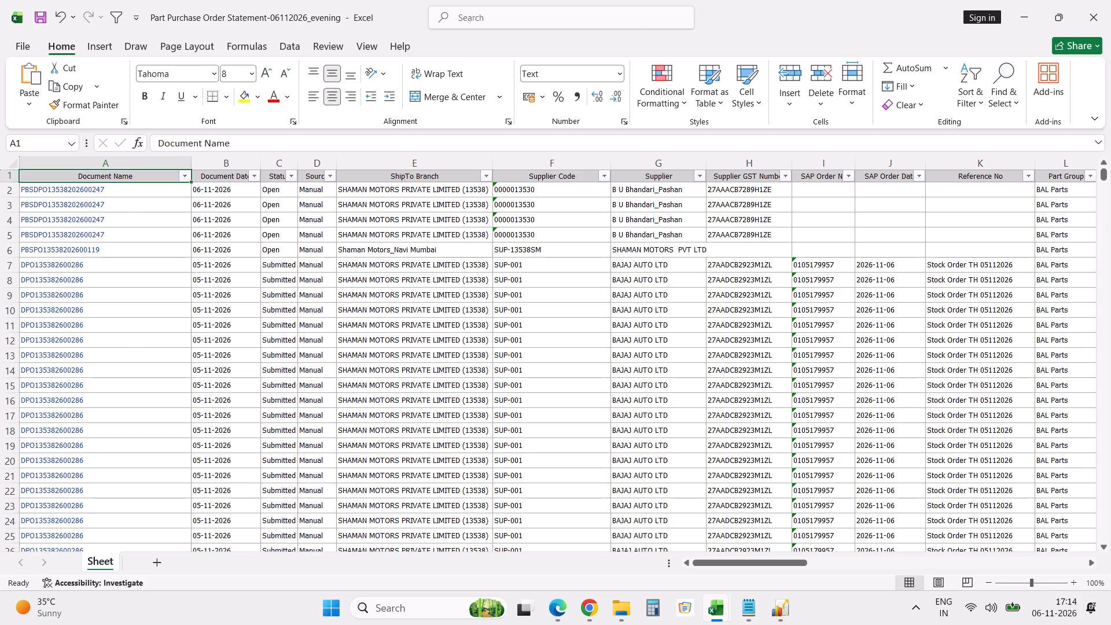
click(295, 177)
click(185, 363)
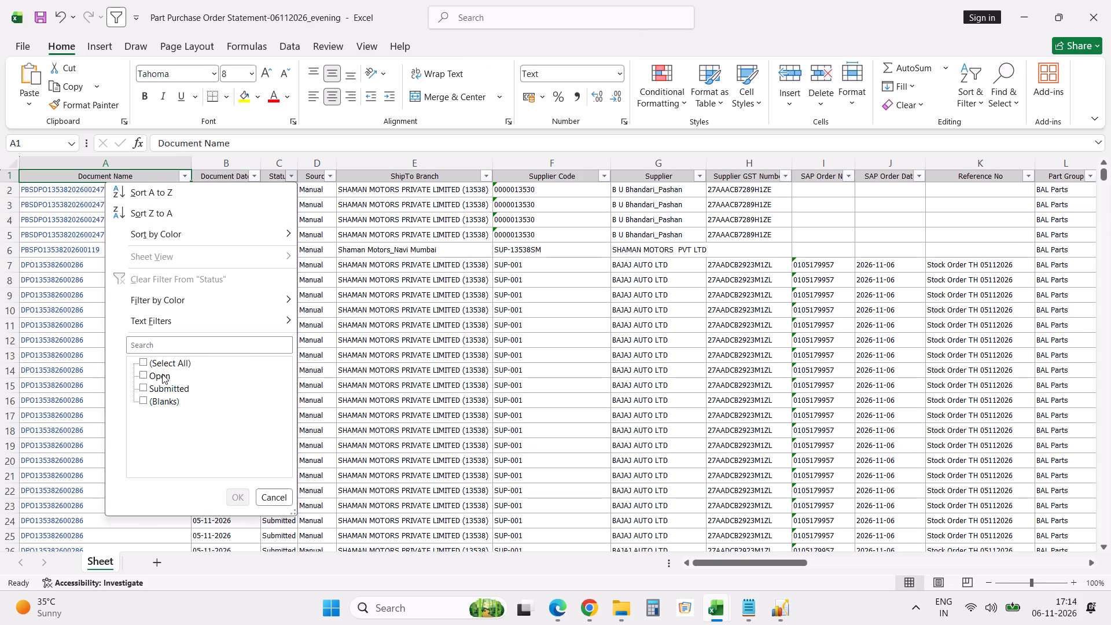
click(162, 374)
click(236, 498)
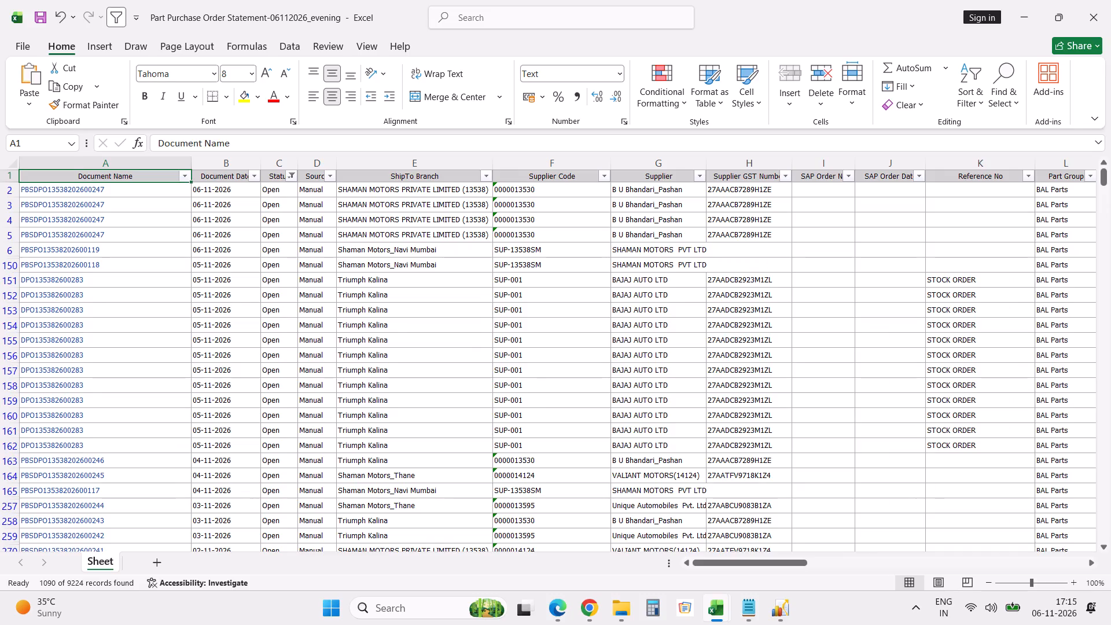
Shade the Document Name cells of all the filtered open orders in the lightest theme gold.
click(14, 194)
click(85, 190)
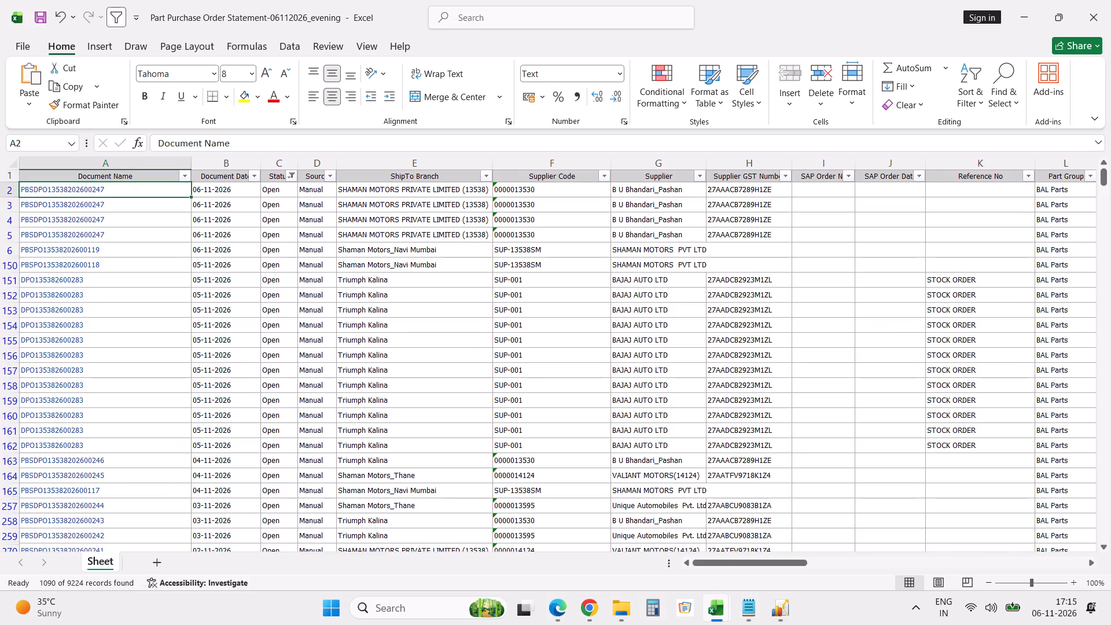
key(Up)
key(Down)
key(ctrl+shift+Down)
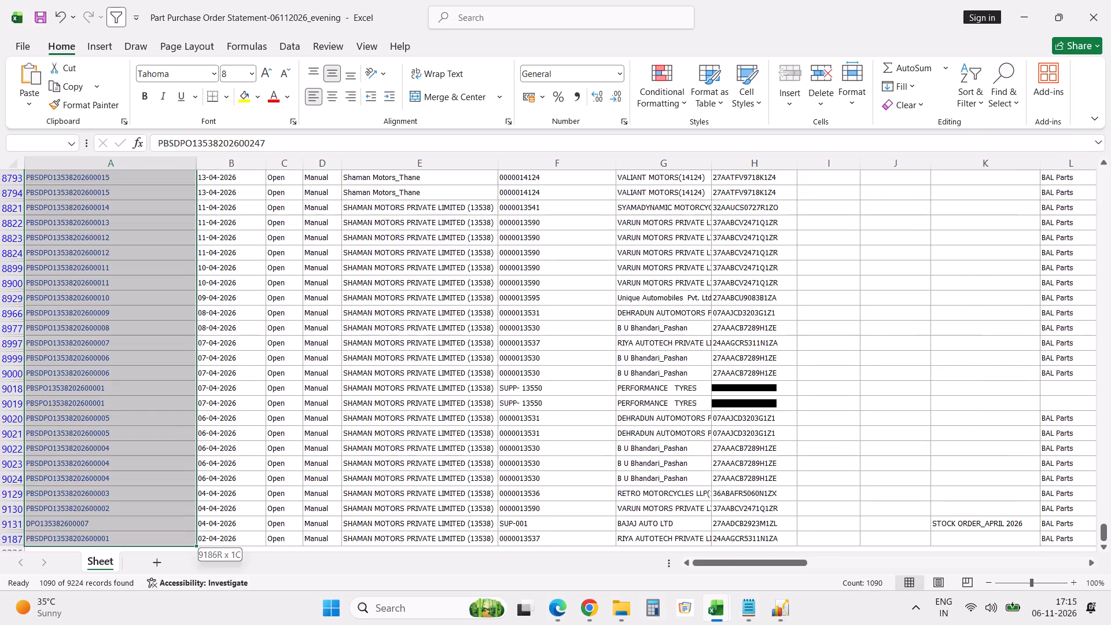
click(247, 102)
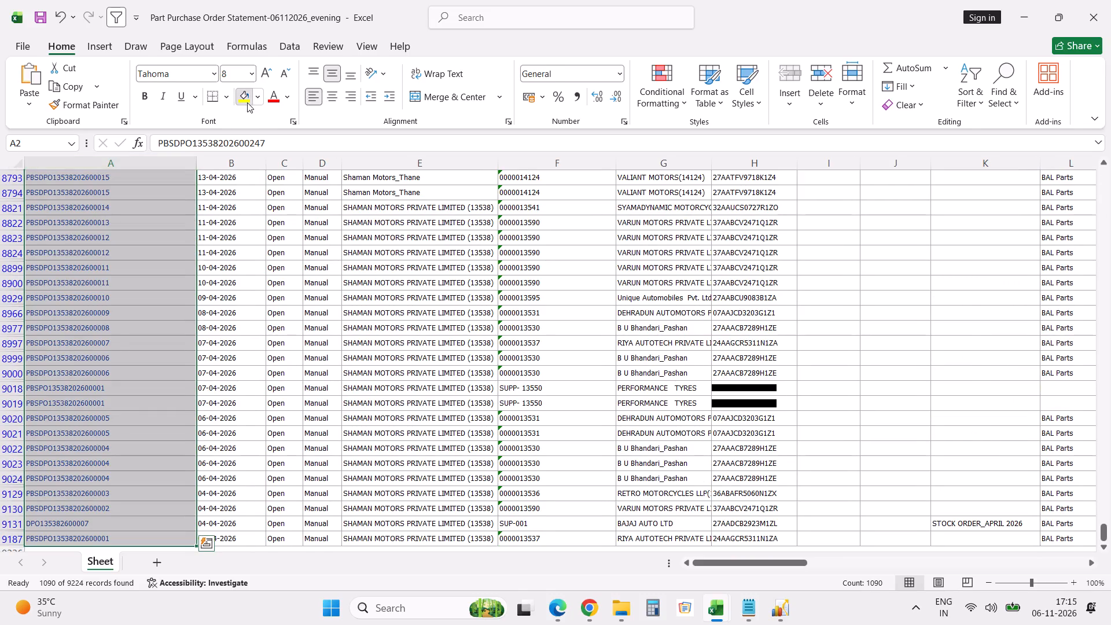
key(ctrl+z)
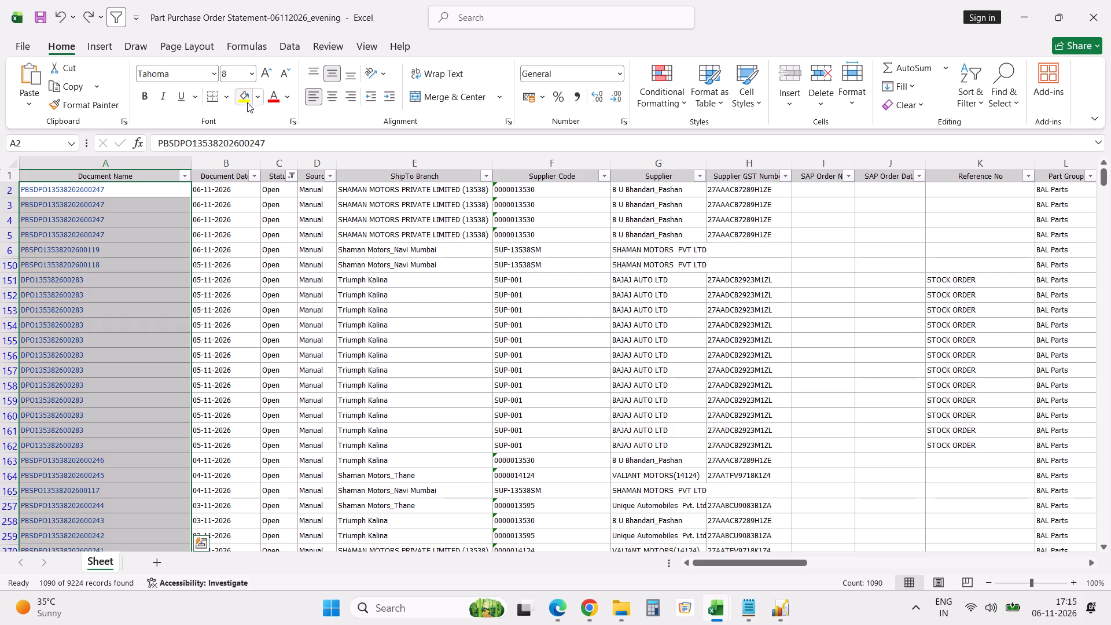
click(259, 99)
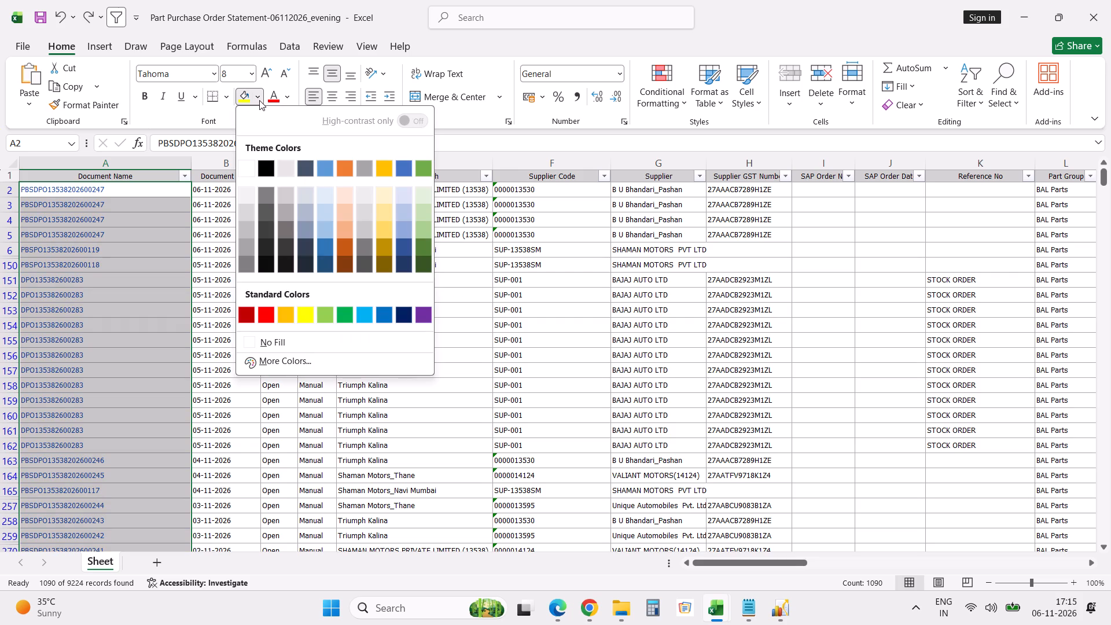
click(383, 198)
click(281, 362)
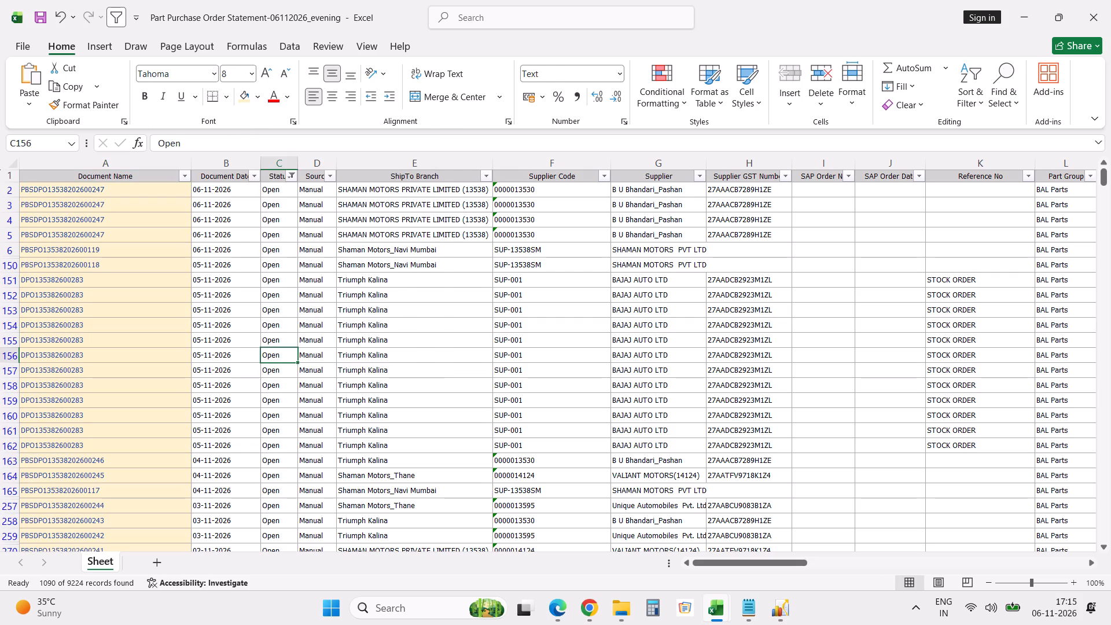
Remove the Open status filter so all orders are listed, and put fresh filters back on the header row.
key(alt+d)
text(ff)
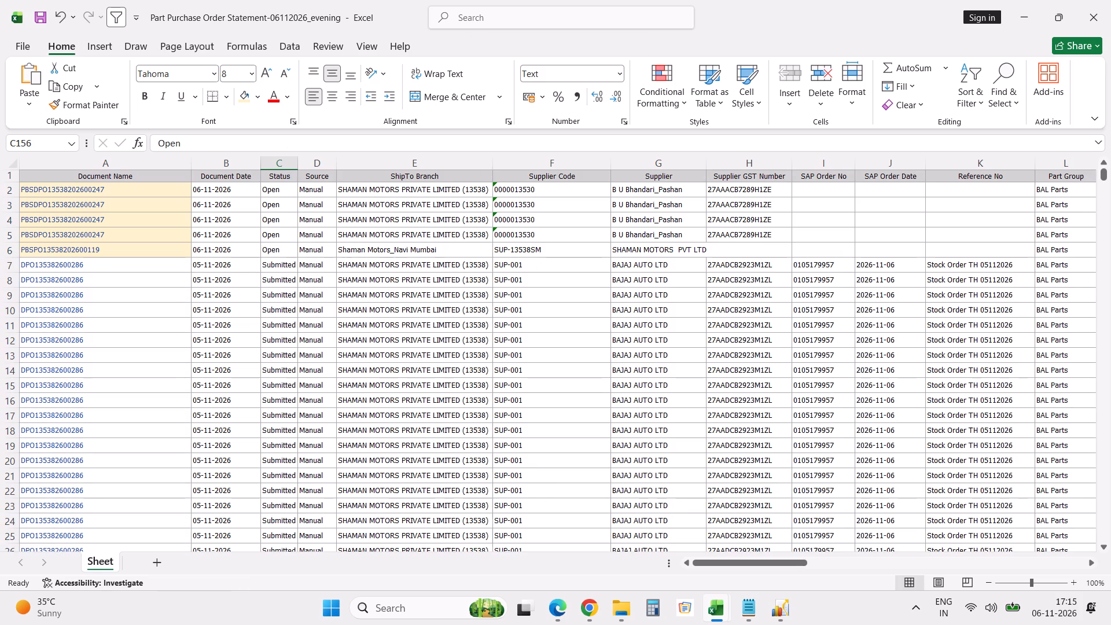
click(157, 174)
text(dff)
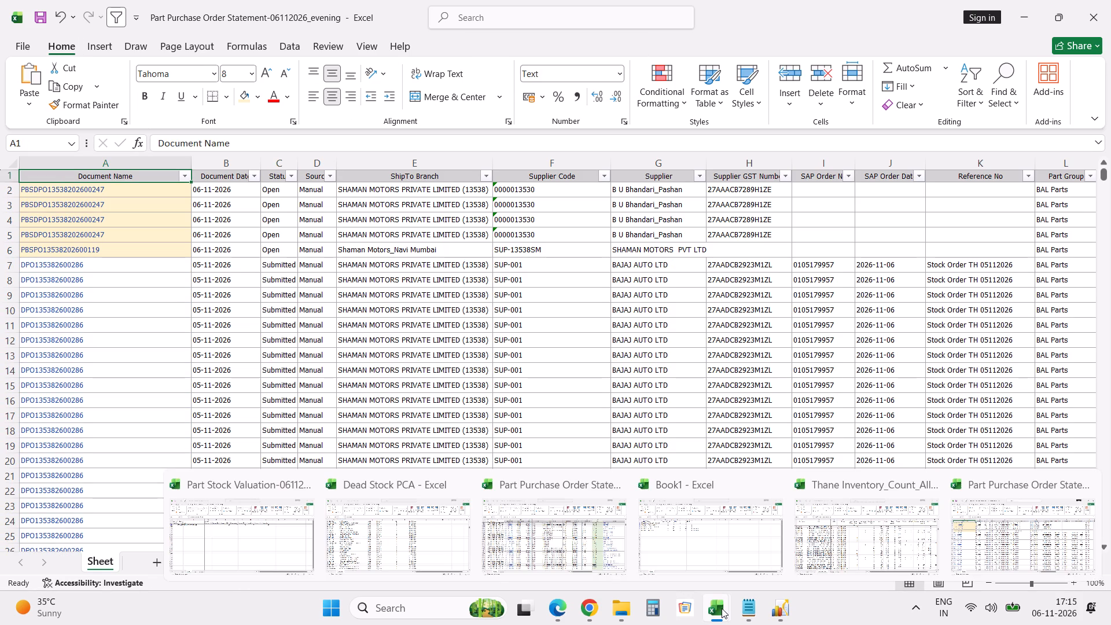
Switch to the Book1 workbook and remove the filter from its parts list.
click(721, 558)
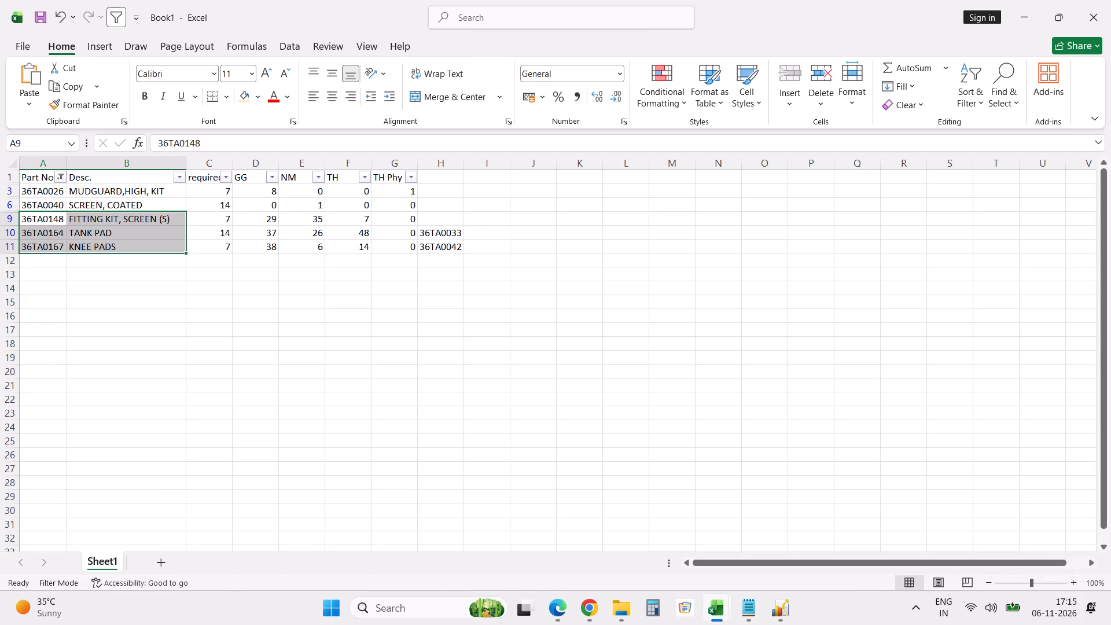
click(564, 351)
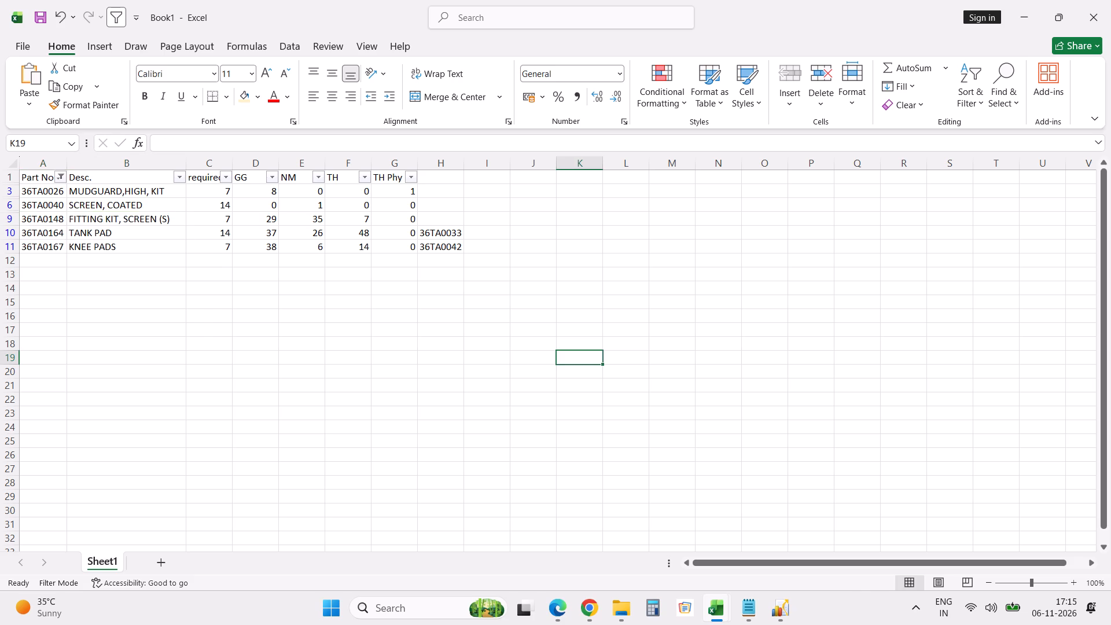
key(alt+d)
text(ff)
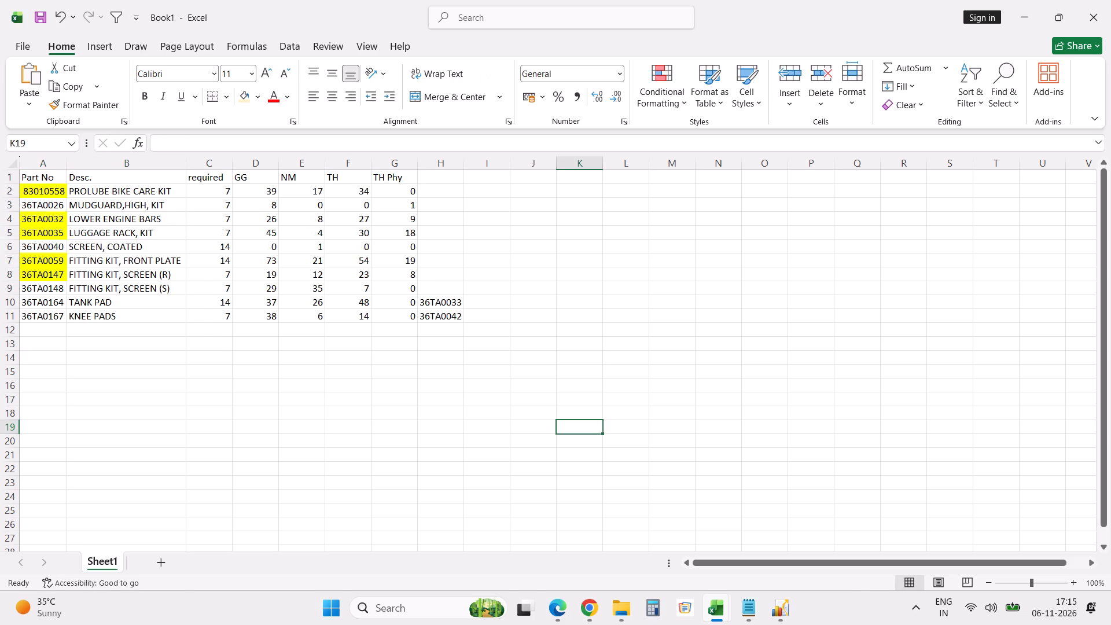
click(503, 192)
Return to the evening purchase order statement and examine its columns across to Total Amount and back to Ordered Qty.
key(alt+Tab)
click(503, 192)
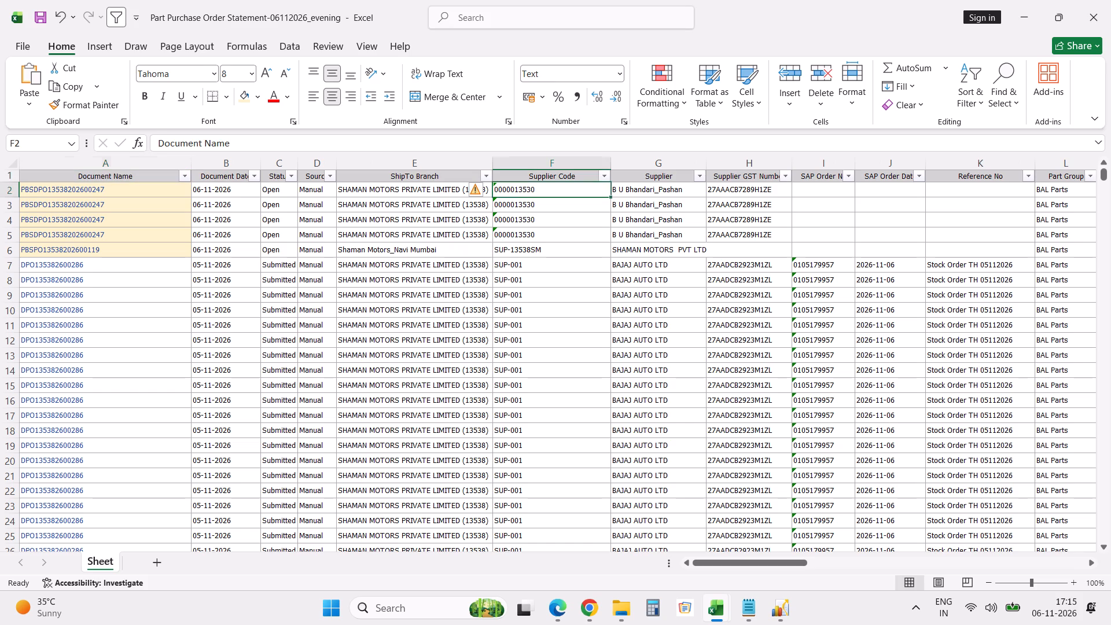
key(Right)
key(Right)
key(Right)
key(Right)
key(Right)
key(Right)
key(Right)
key(Right)
key(Right)
key(Right)
key(Right)
key(Right)
key(Right)
key(Right)
key(Right)
key(Right)
key(Right)
key(Right)
key(Right)
key(Right)
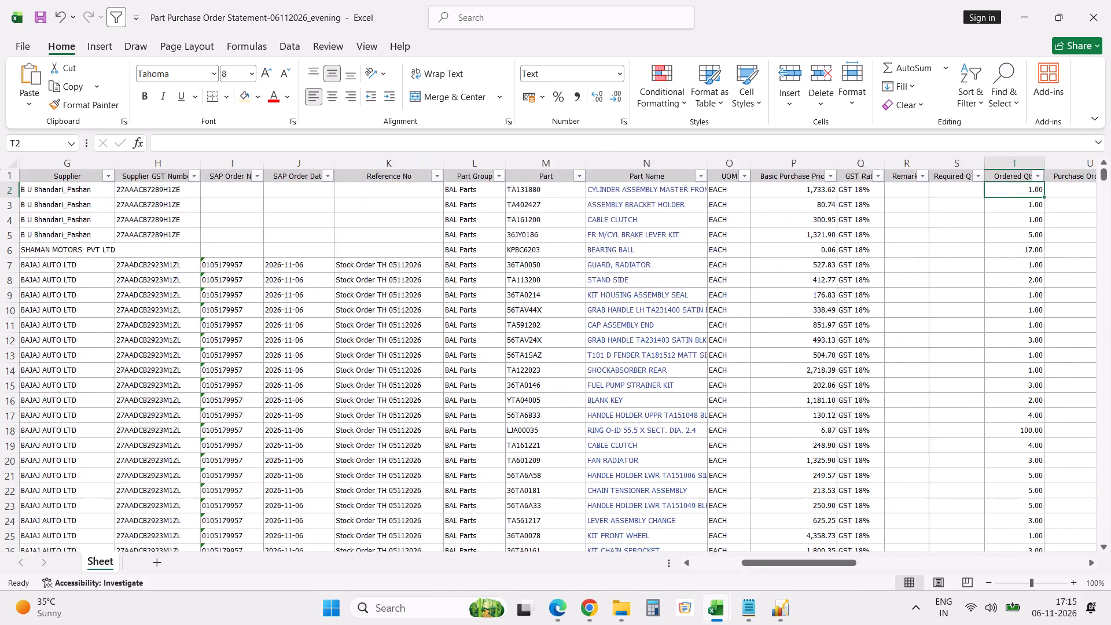
key(Right)
key(Right)
key(Right)
key(Right)
key(Right)
key(Right)
key(Right)
key(Right)
key(Right)
key(Right)
key(Right)
key(Right)
key(Right)
key(Right)
key(Right)
key(Right)
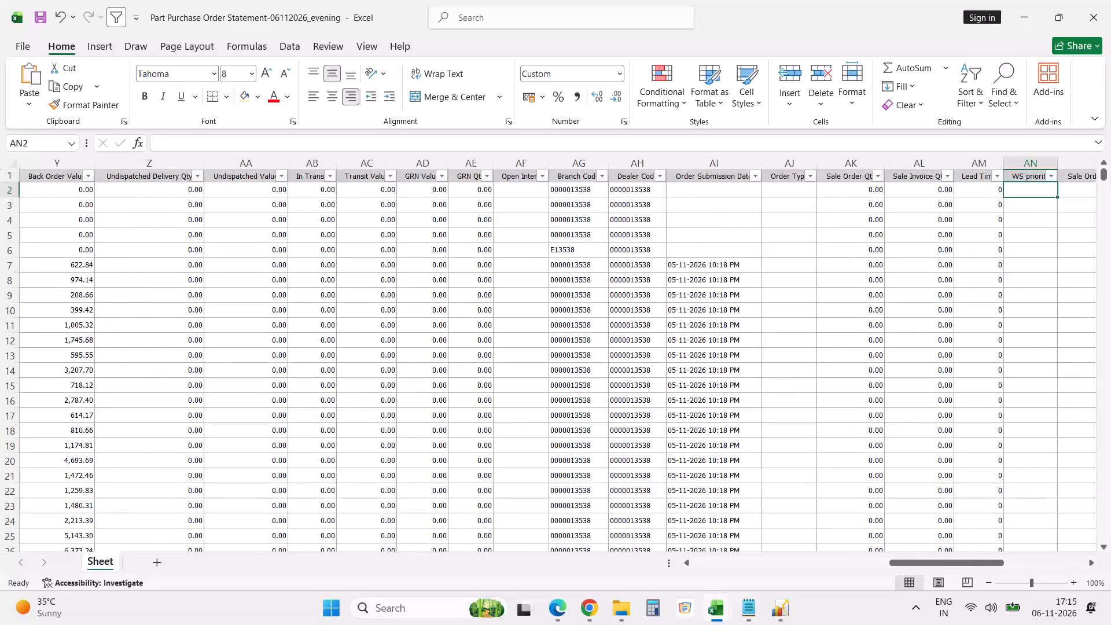
key(Right)
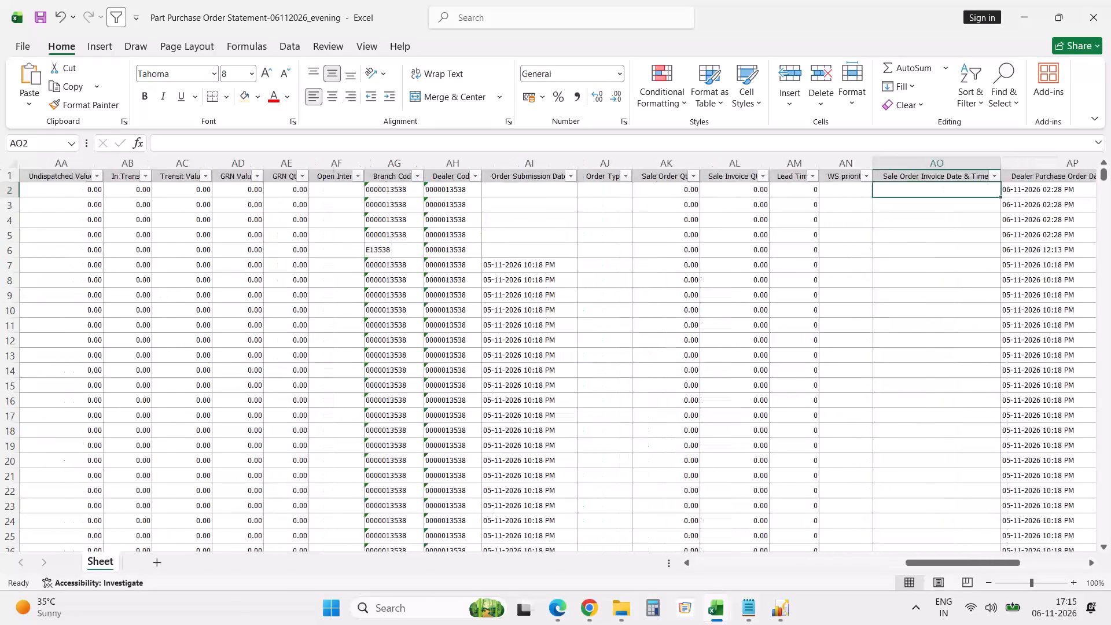
key(Right)
key(Right)
key(Right)
key(Right)
key(Right)
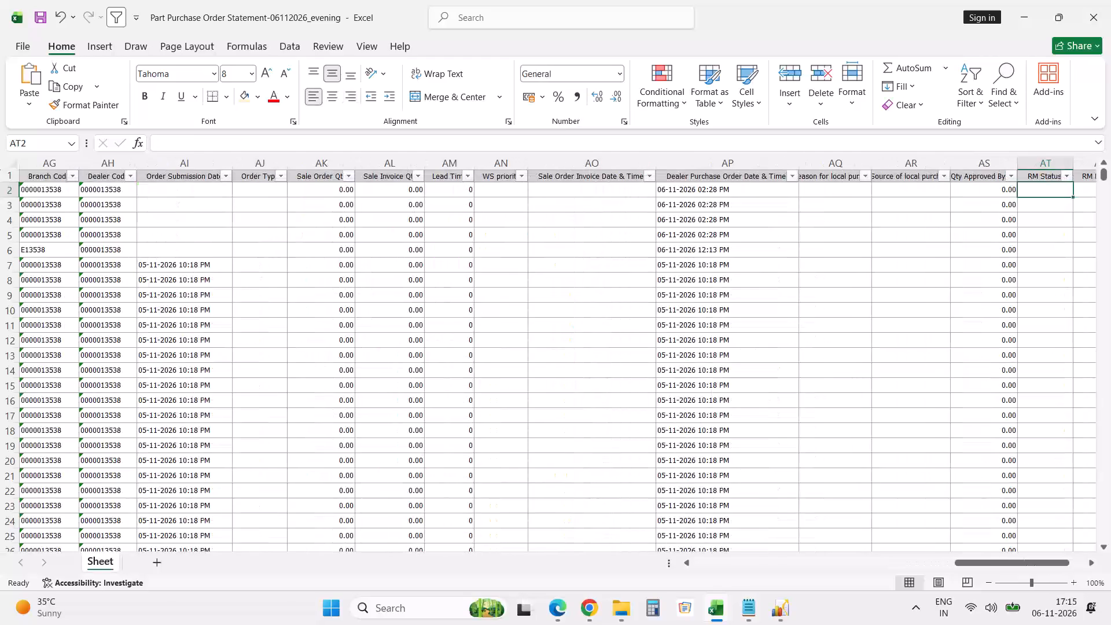
key(Right)
key(Right)
key(Right)
key(Right)
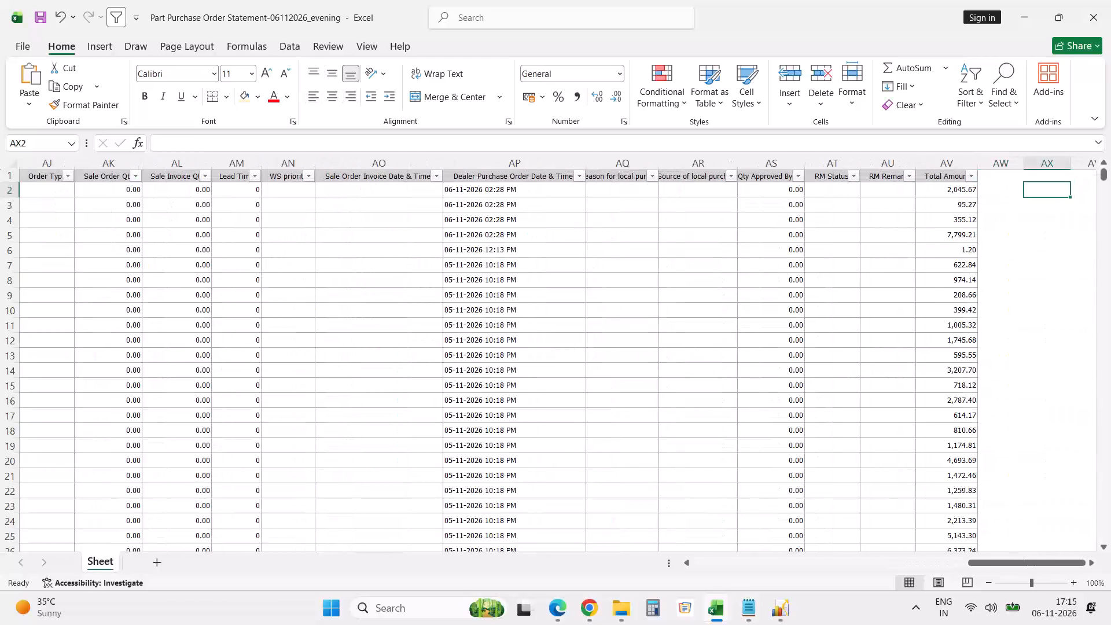
key(Left)
key(Left)
key(Left)
key(Left)
key(Left)
key(Left)
key(Left)
key(Left)
key(Left)
key(Left)
key(Left)
key(Left)
key(Left)
key(Left)
key(Left)
key(Left)
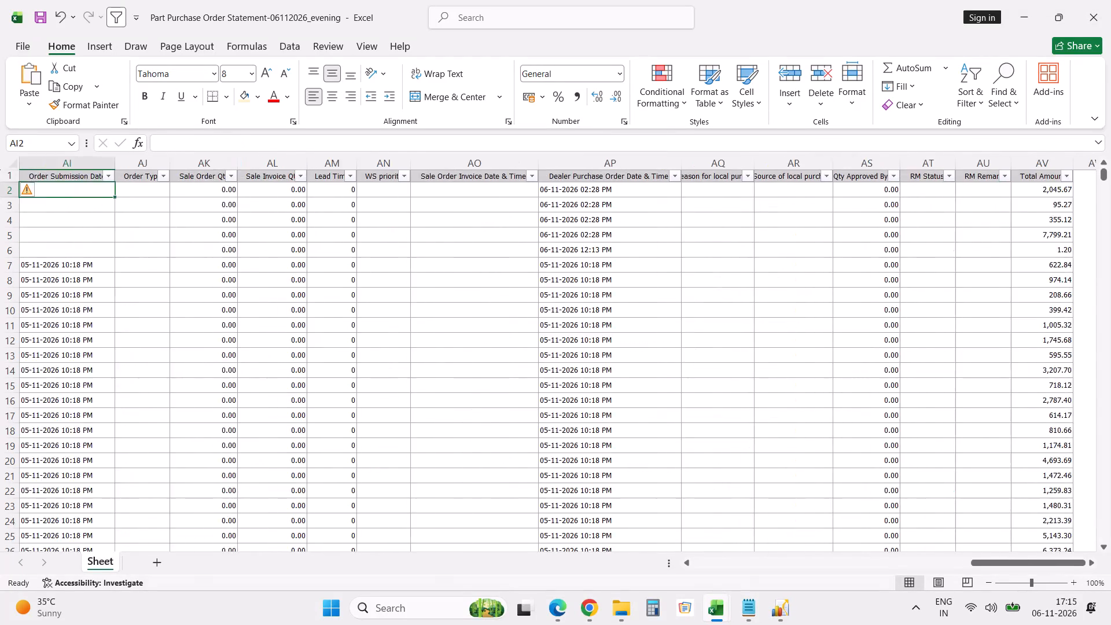
key(Left)
key(Left)
key(Left)
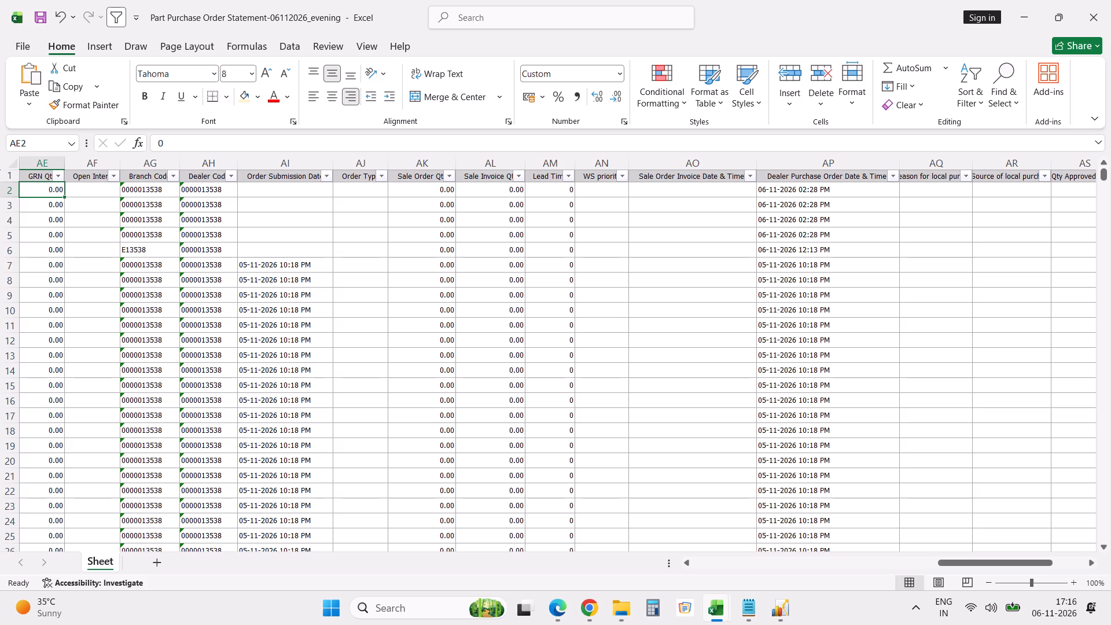
key(Left)
key(Left)
key(Left)
key(Left)
key(Left)
key(Left)
key(Left)
key(Left)
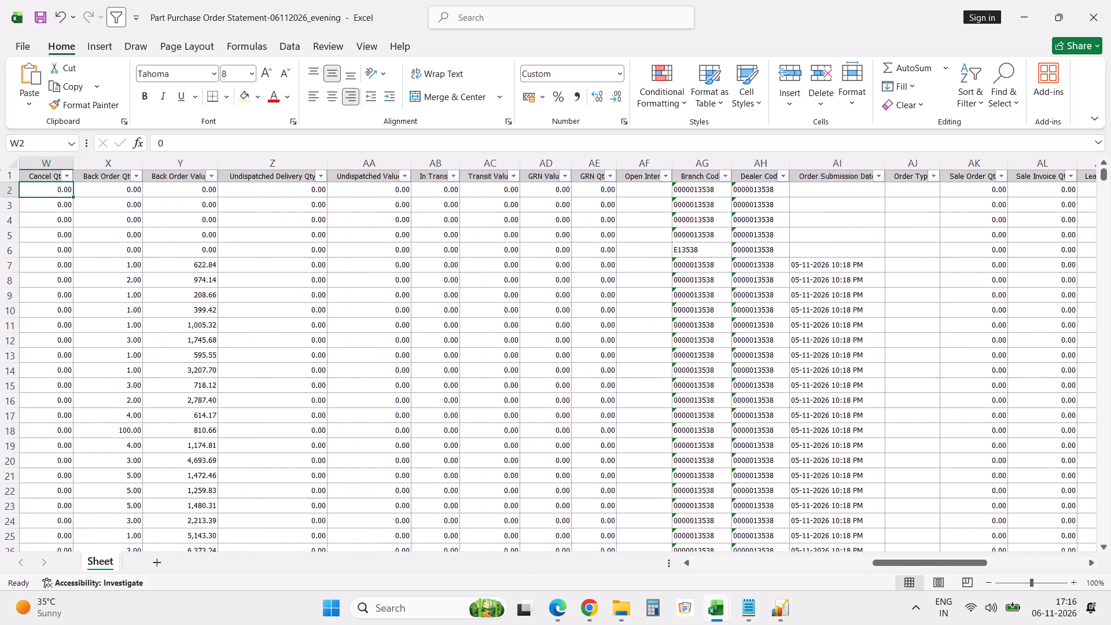
key(Left)
key(Left)
key(Left)
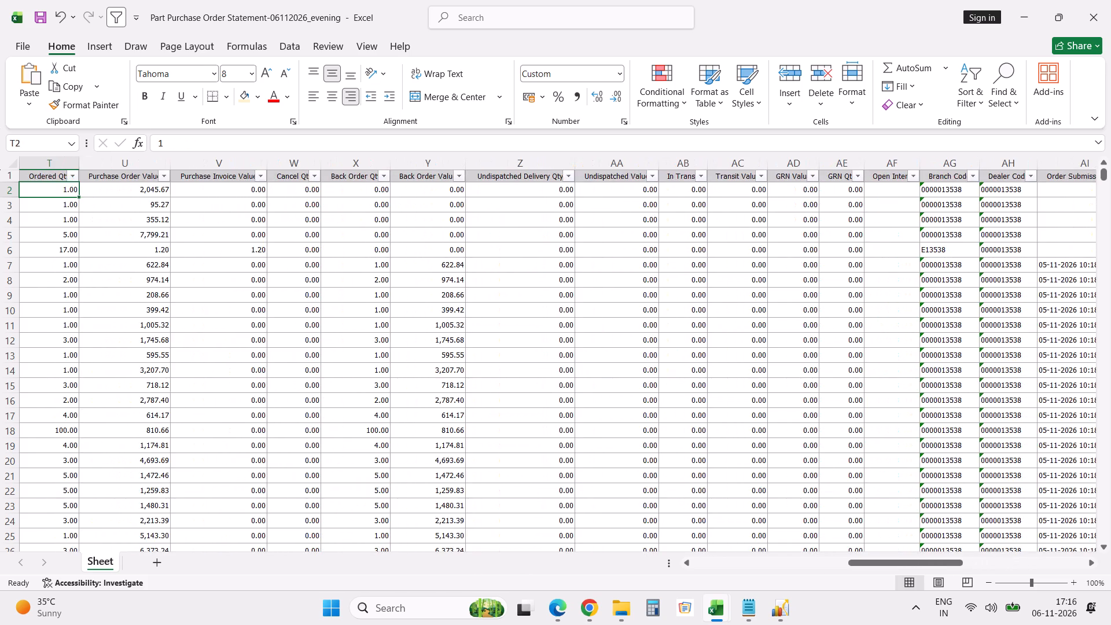
Apply comma number style without decimals from row 2 down, from the Remarks column across the quantity and value columns, short of Total Amount.
key(Right)
key(Right)
key(Right)
key(Right)
key(Right)
key(Right)
key(Right)
key(Right)
key(Right)
key(Right)
key(Right)
key(Right)
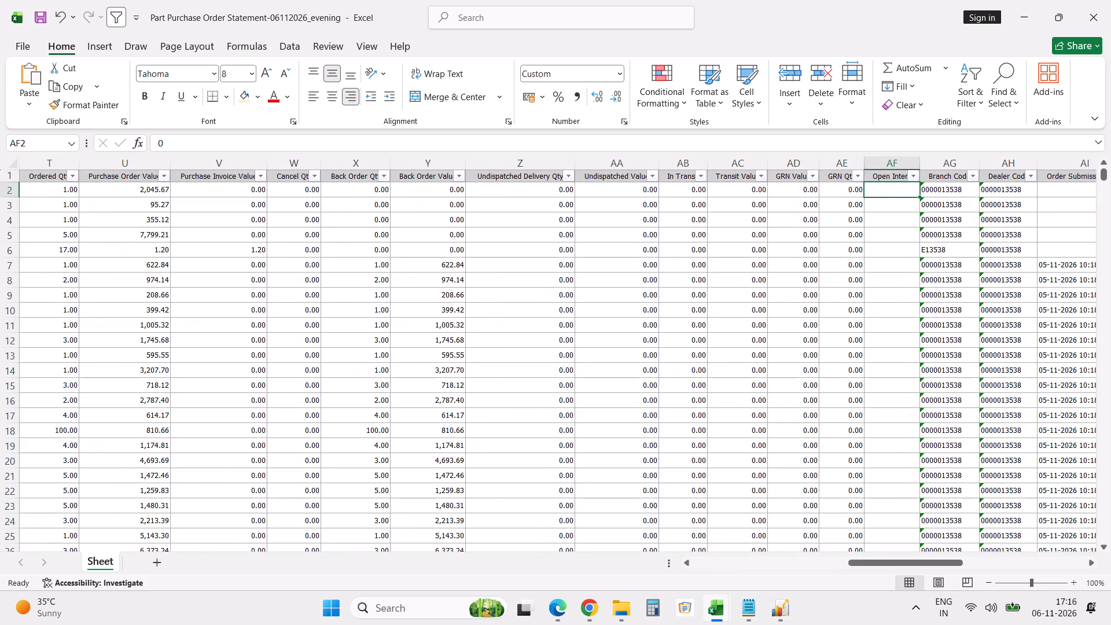
key(shift+Left)
key(shift+Left)
key(shift+Left)
key(shift+Left)
key(shift+Left)
key(shift+Left)
key(shift+Left)
key(shift+Left)
key(shift+Left)
key(shift+Left)
key(shift+Left)
key(shift+Left)
key(shift+Left)
key(shift+Left)
key(shift+Left)
key(shift+Left)
key(shift+Left)
key(shift+Left)
key(shift+Left)
key(shift+Left)
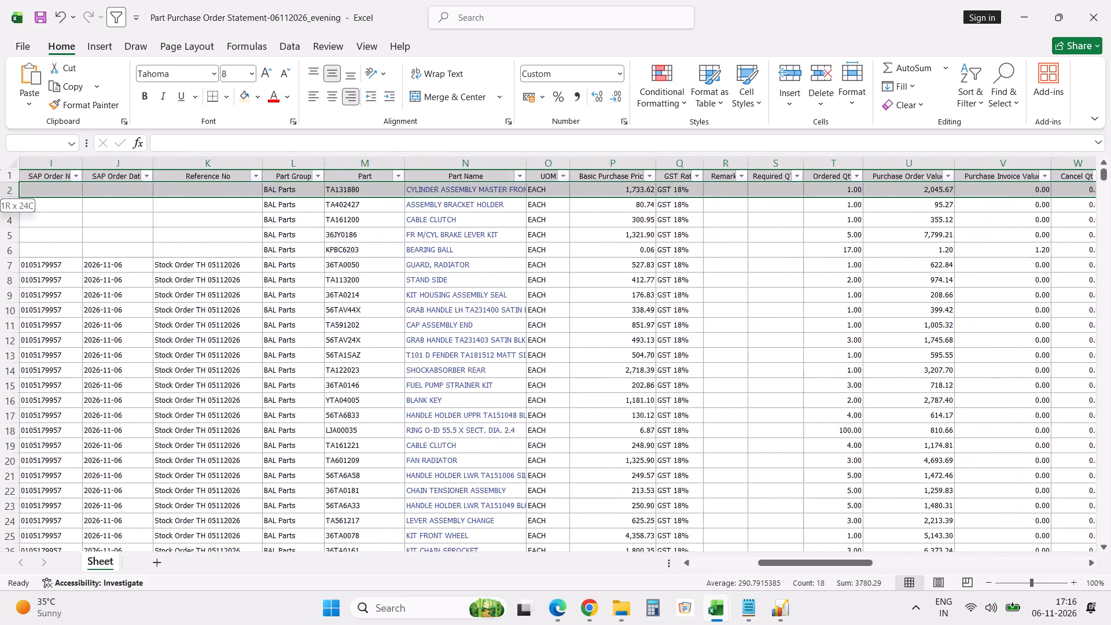
key(shift+Right)
key(shift+Right)
key(shift+Right)
key(shift+Right)
key(shift+Right)
key(shift+Right)
key(shift+Right)
key(shift+Right)
key(shift+Right)
key(shift+Right)
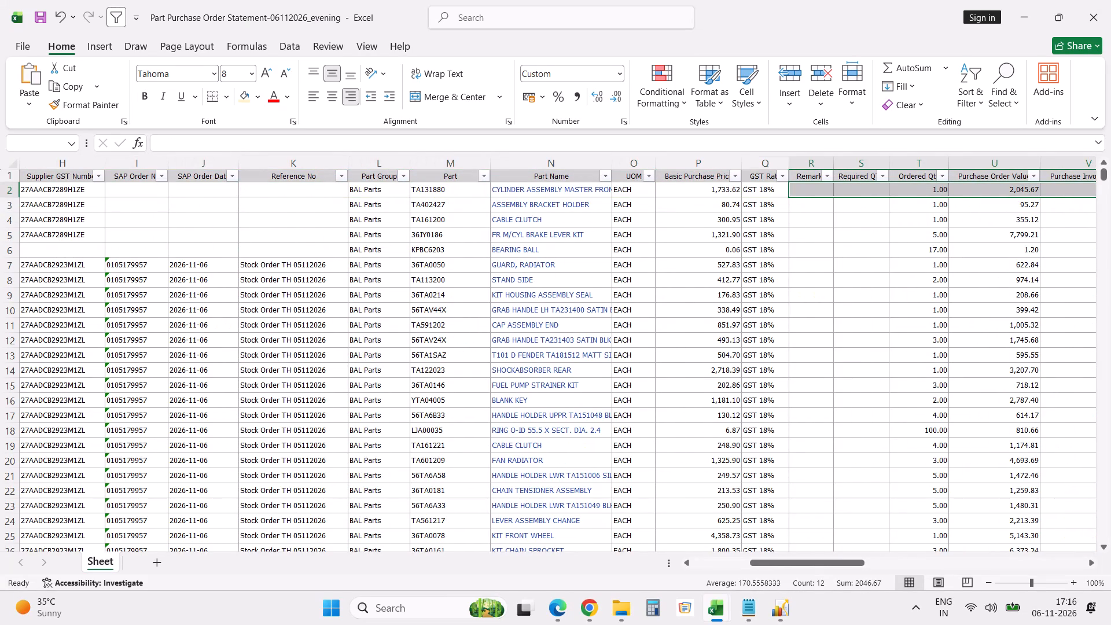
key(shift+Right)
key(shift+Left)
key(ctrl+shift+Down)
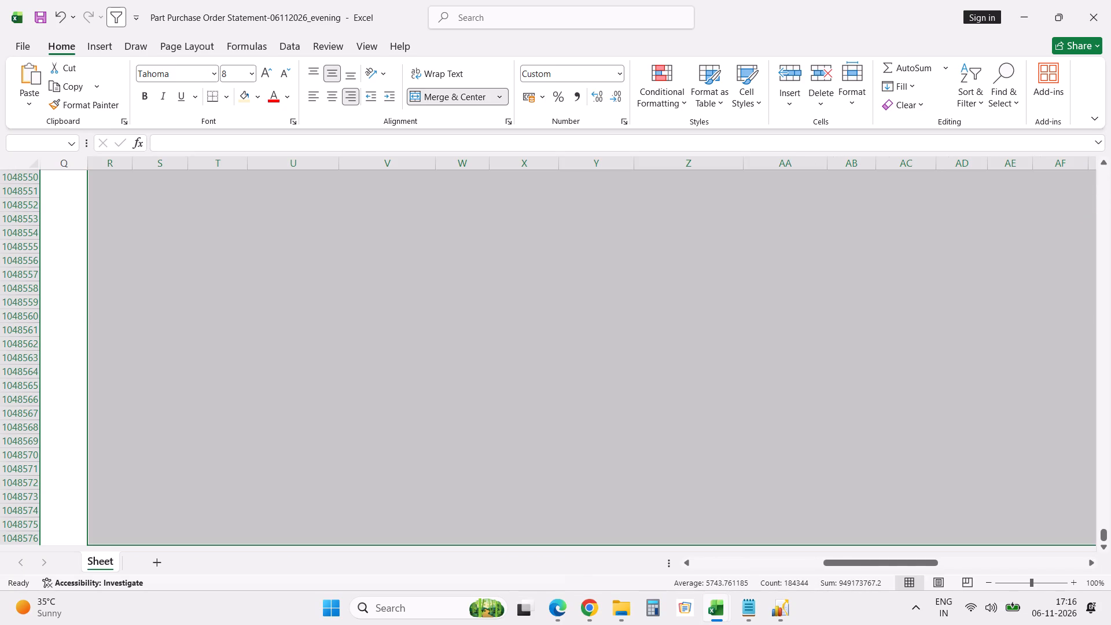
click(577, 98)
triple_click(620, 100)
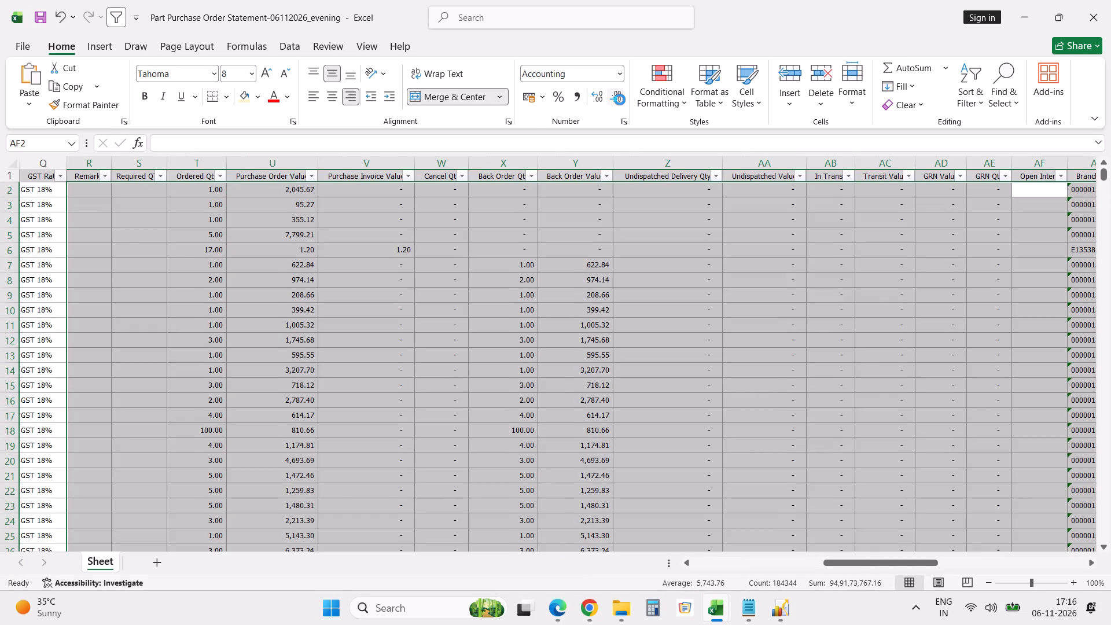
click(522, 233)
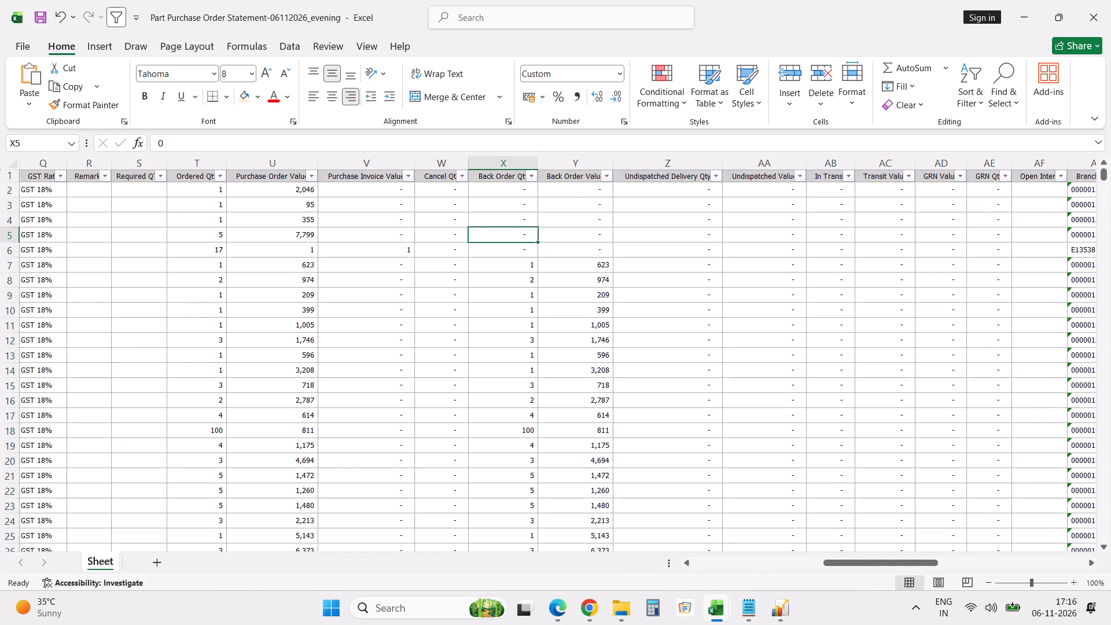
Examine the reformatted statement's columns back to Document Name and across to Order Type.
key(Left)
key(Left)
key(Left)
key(Left)
key(Left)
key(Left)
key(Left)
key(Left)
key(Left)
key(Left)
key(Left)
key(Left)
key(Left)
key(Left)
key(Left)
key(Left)
key(Left)
key(Left)
key(Left)
key(Left)
key(Left)
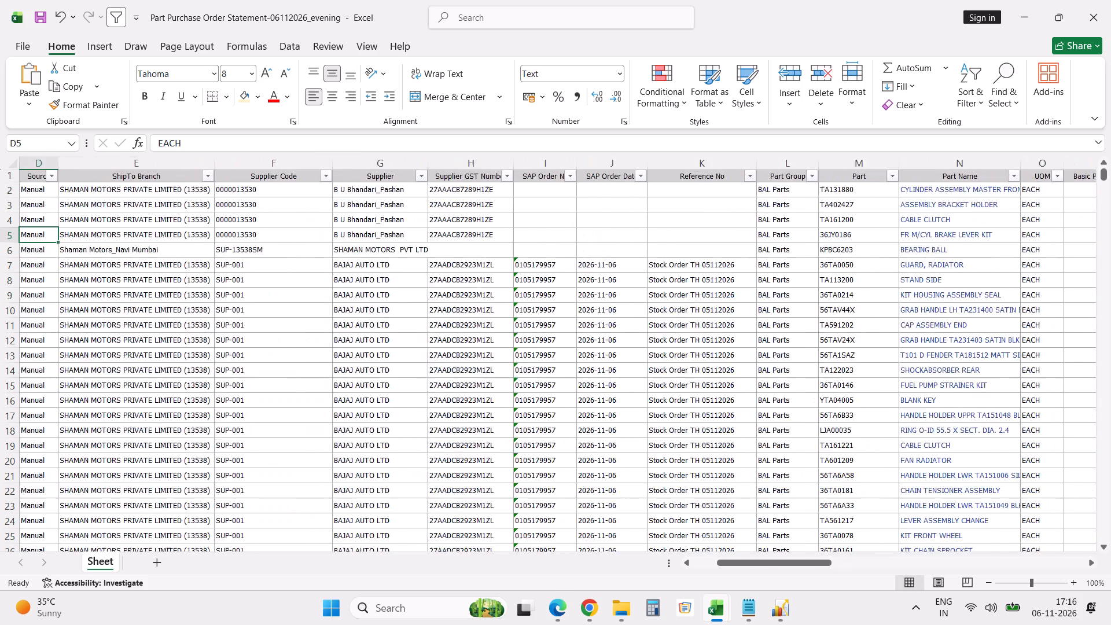
key(ctrl+Up)
key(Right)
key(Right)
key(Right)
key(Right)
key(Right)
key(Right)
key(Right)
key(Right)
key(Right)
key(Right)
key(Right)
key(Right)
key(Right)
key(Right)
key(Right)
key(Right)
key(Right)
key(Right)
key(Right)
key(Right)
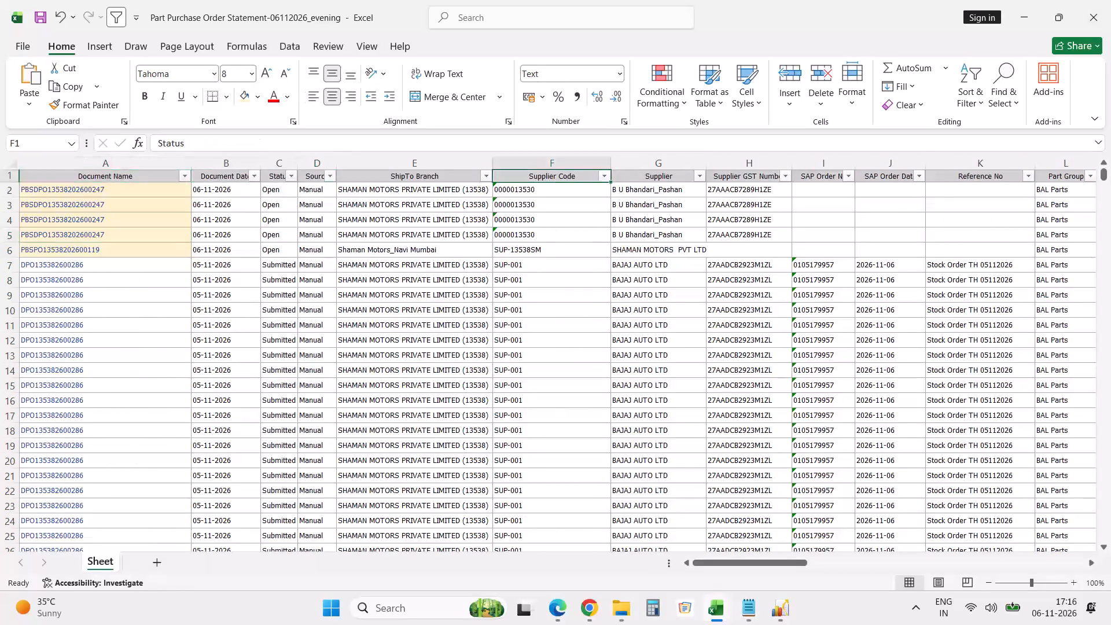
key(Right)
key(Right)
key(Right)
key(Right)
key(Right)
key(Right)
key(Right)
key(Right)
key(Right)
key(Right)
key(Right)
key(Right)
key(Right)
key(Right)
key(Right)
key(Right)
key(Right)
key(Right)
key(Right)
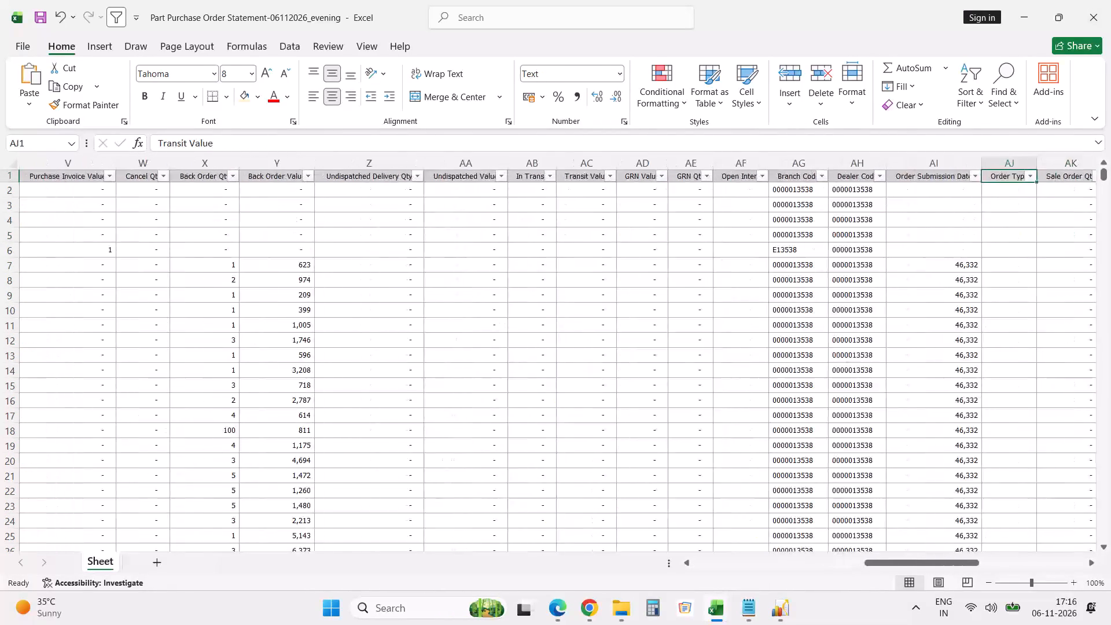
In AW2, beside Total Amount, enter an exact-match VLOOKUP of part M2 against Book1's Sheet1 part numbers $A$2:$A$11, returning column 1.
key(ctrl+Right)
key(Right)
key(Right)
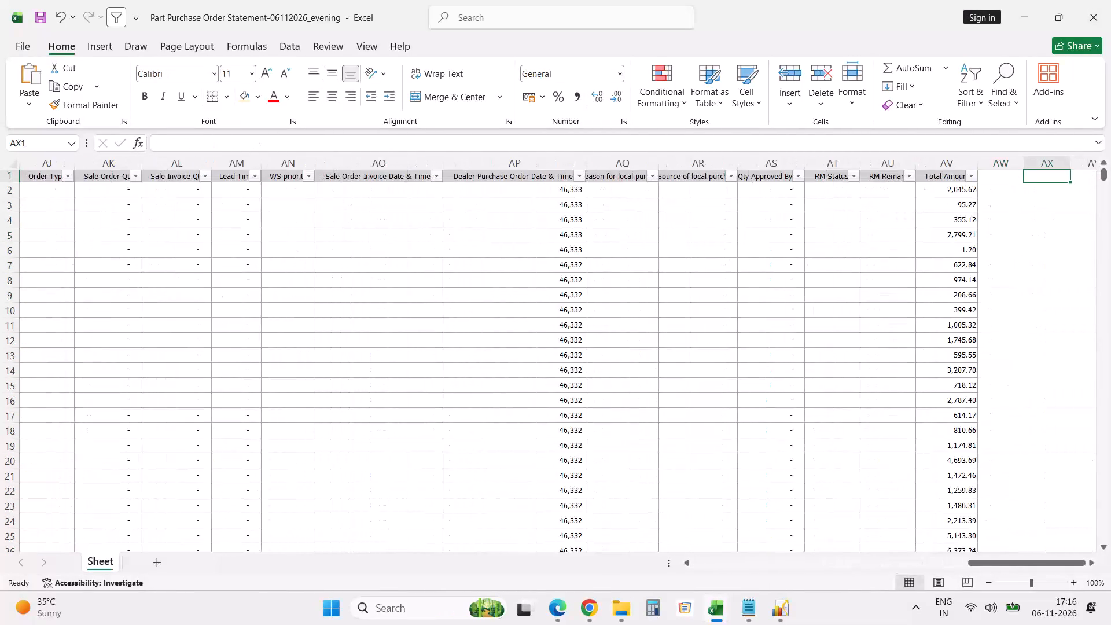
key(Left)
key(Left)
key(Right)
key(Down)
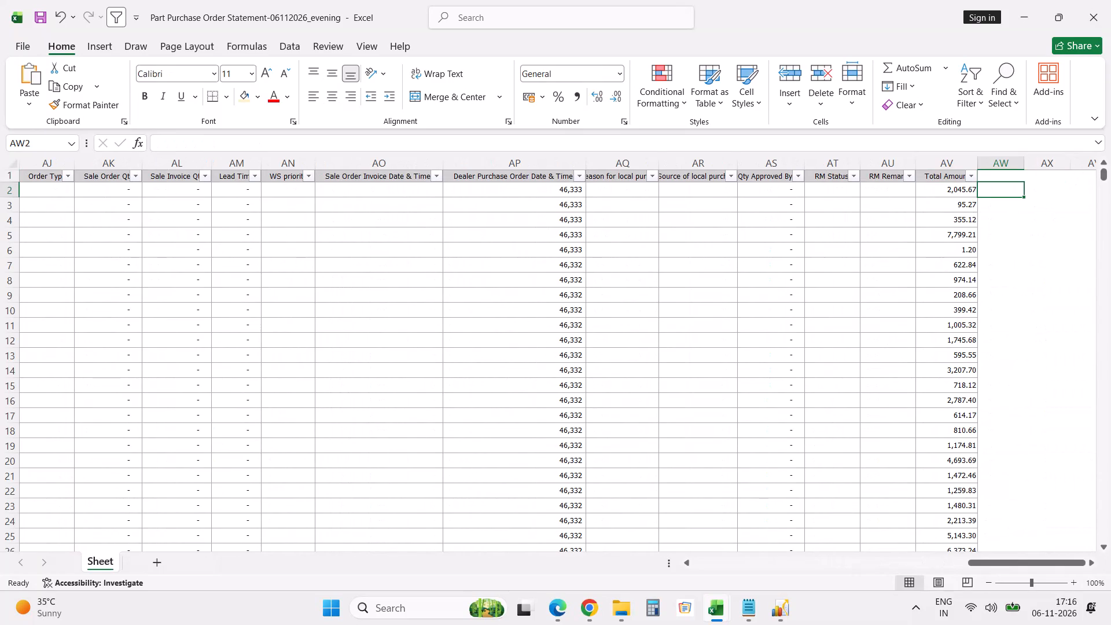
text(=vlo)
key(Tab)
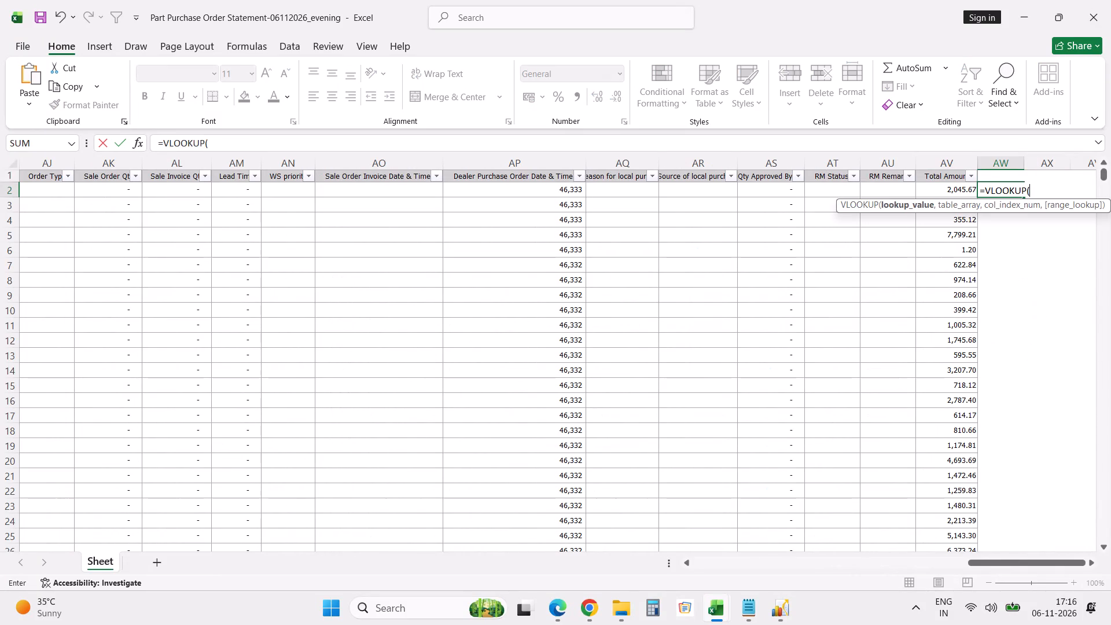
key(Left)
key(Left)
key(Left)
key(Left)
key(Left)
key(Left)
key(Left)
key(Left)
key(Left)
key(Left)
key(Left)
key(Left)
key(Left)
key(Left)
key(Left)
key(Left)
key(Left)
key(Left)
key(Left)
key(Left)
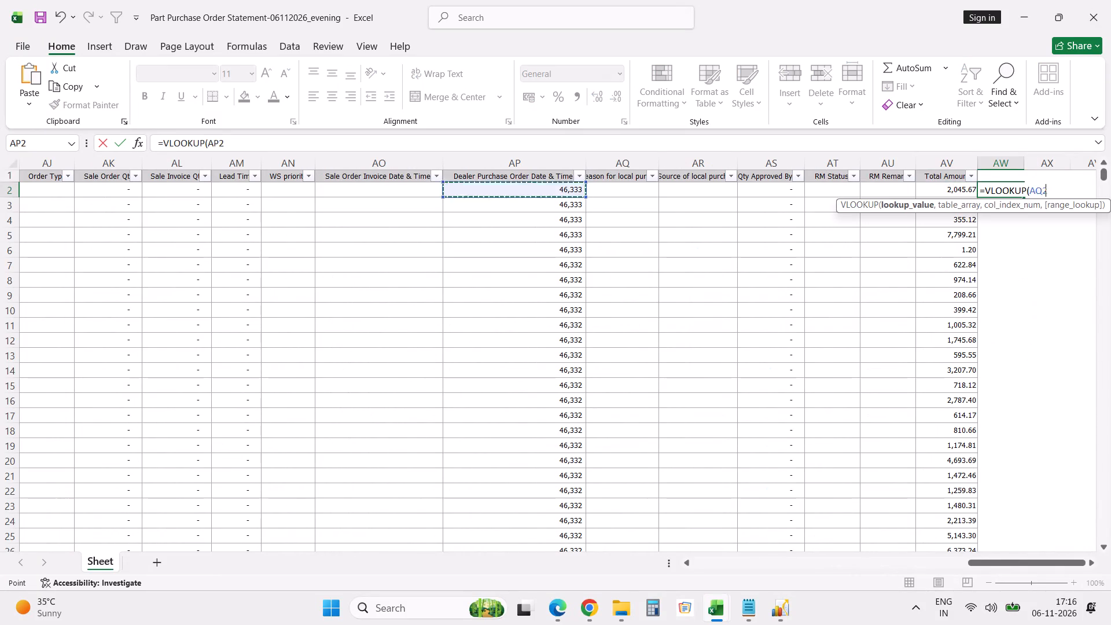
key(Left)
key(Left)
key(Left)
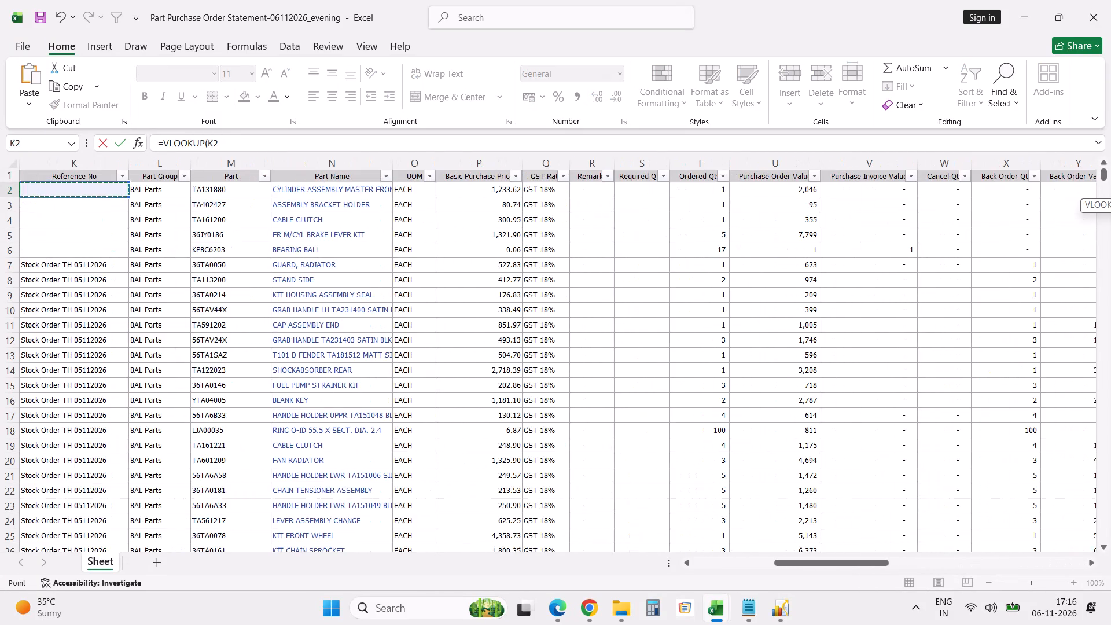
key(Right)
key(Right)
key(comma)
key(alt+Tab)
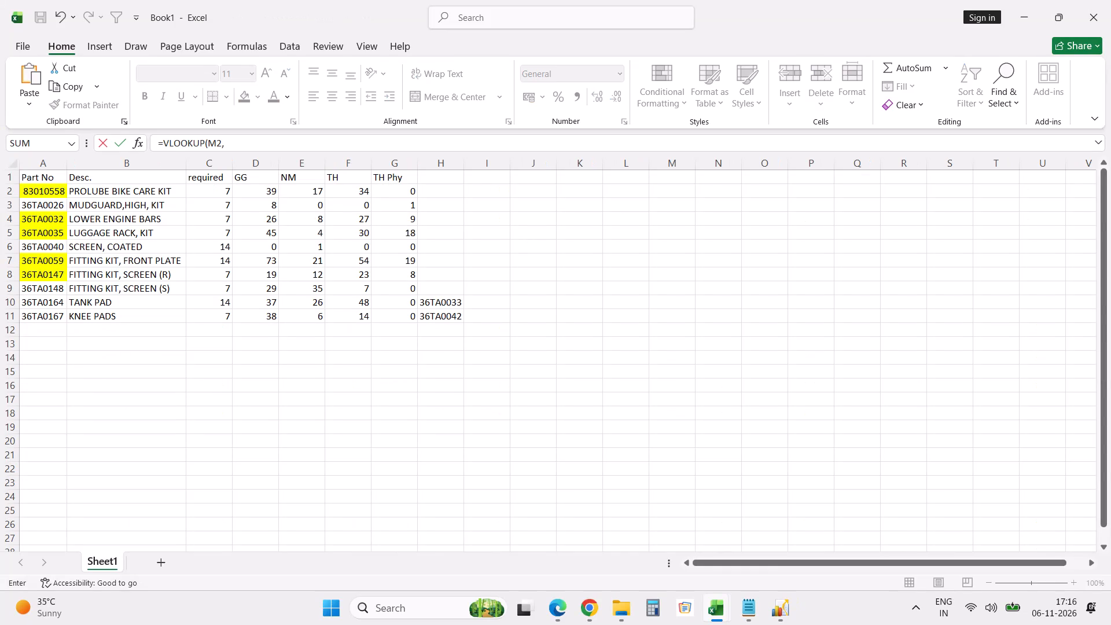
click(43, 192)
key(shift+Down)
key(shift+Down)
key(shift+Down)
key(shift+Down)
key(shift+Down)
key(shift+Down)
key(shift+Down)
key(shift+Down)
key(shift+Down)
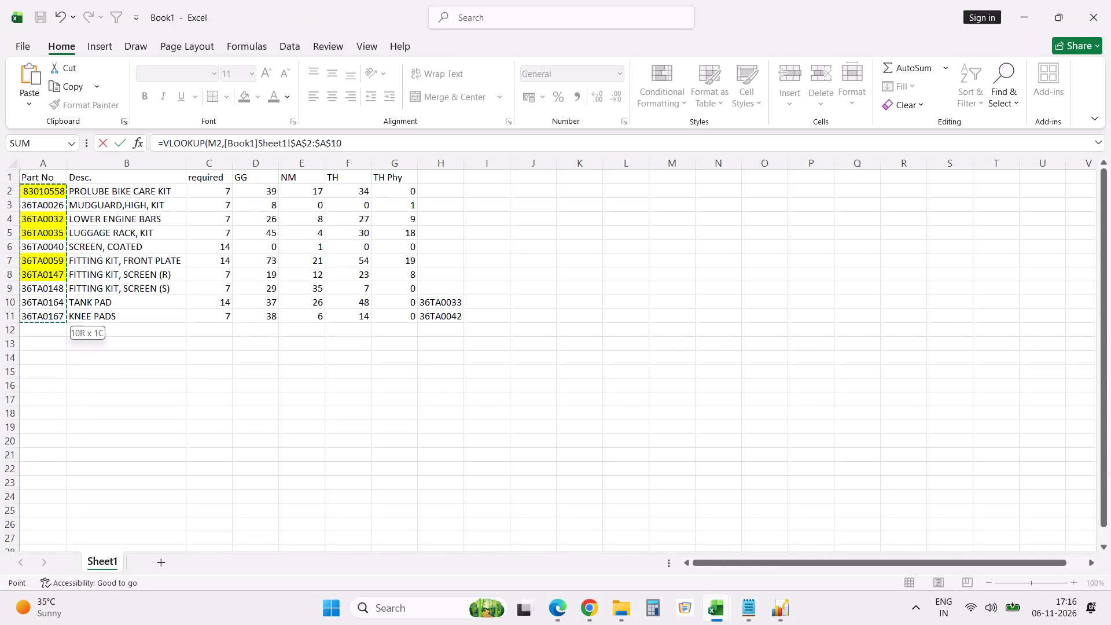
text(,1,0)
key(Return)
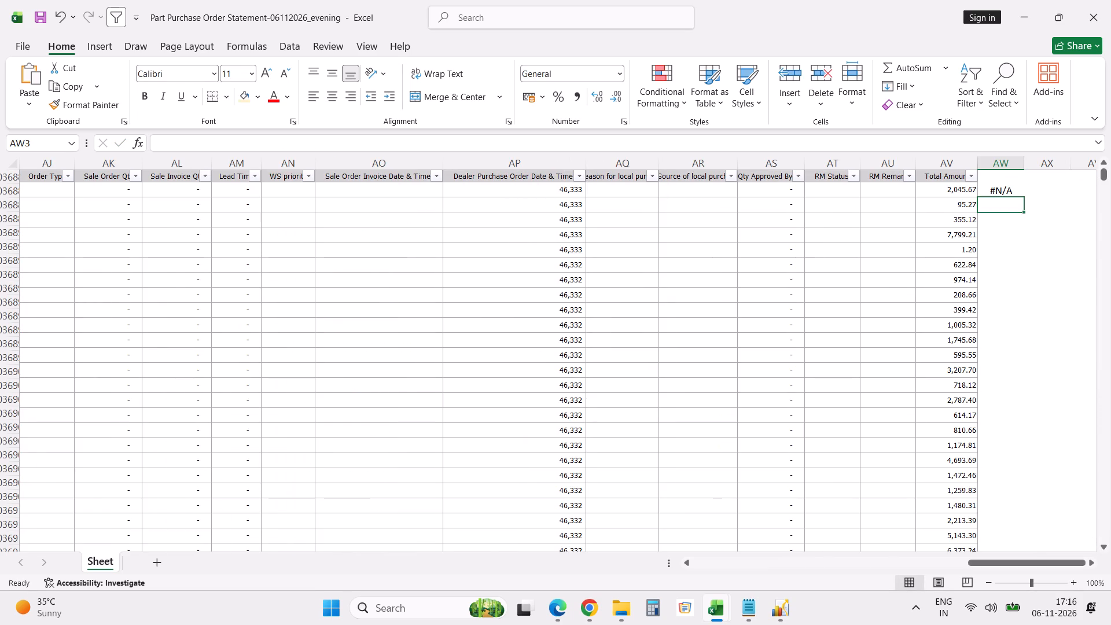
Fill the AW2 lookup formula down column AW for all order rows.
click(994, 194)
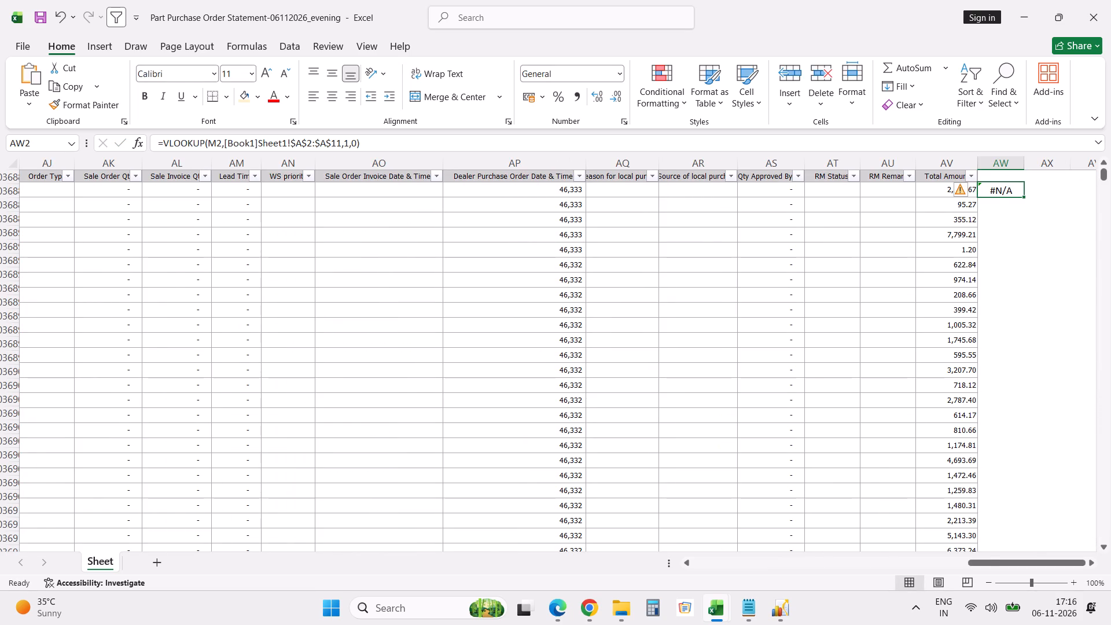
double_click(1023, 196)
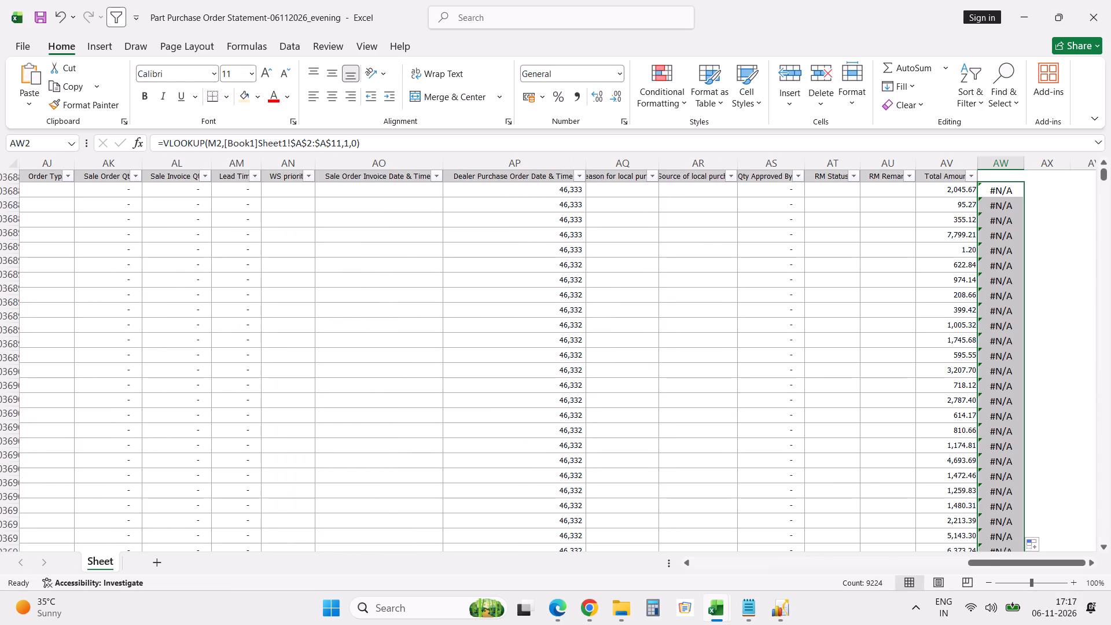
Reapply the header-row filters so they include lookup column AW, and filter out its #N/A rows.
click(13, 177)
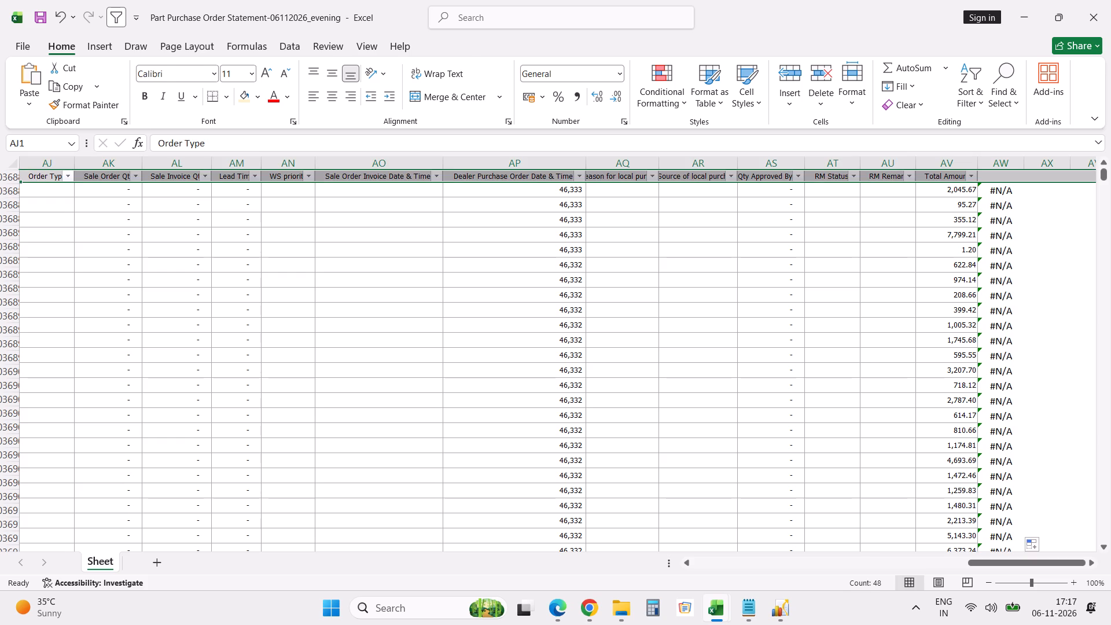
text(dff)
key(alt+d)
text(ff)
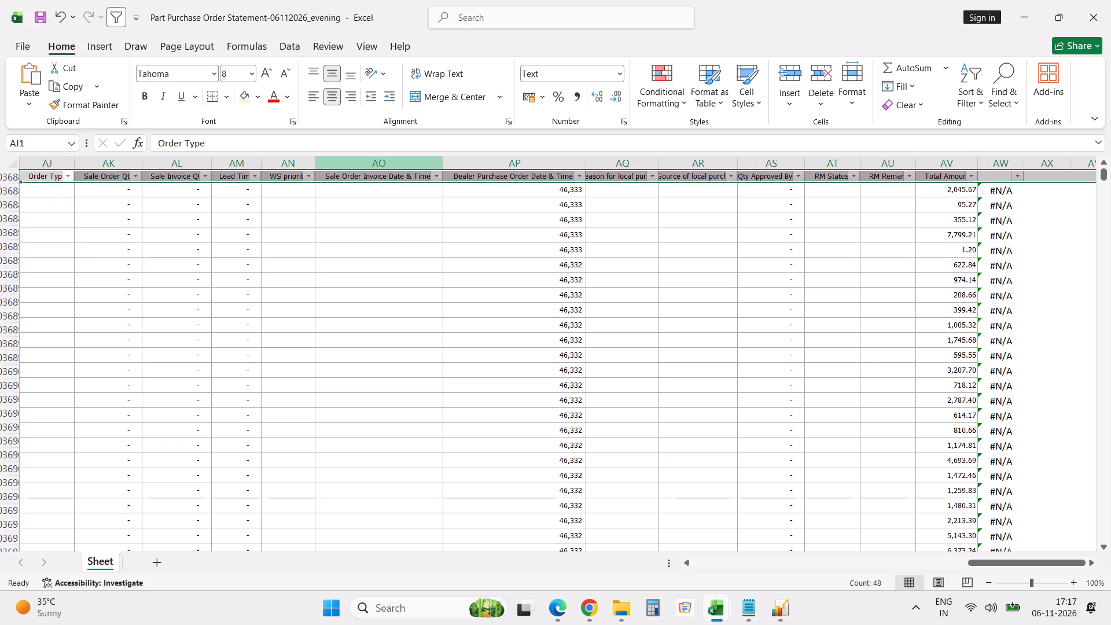
click(1024, 222)
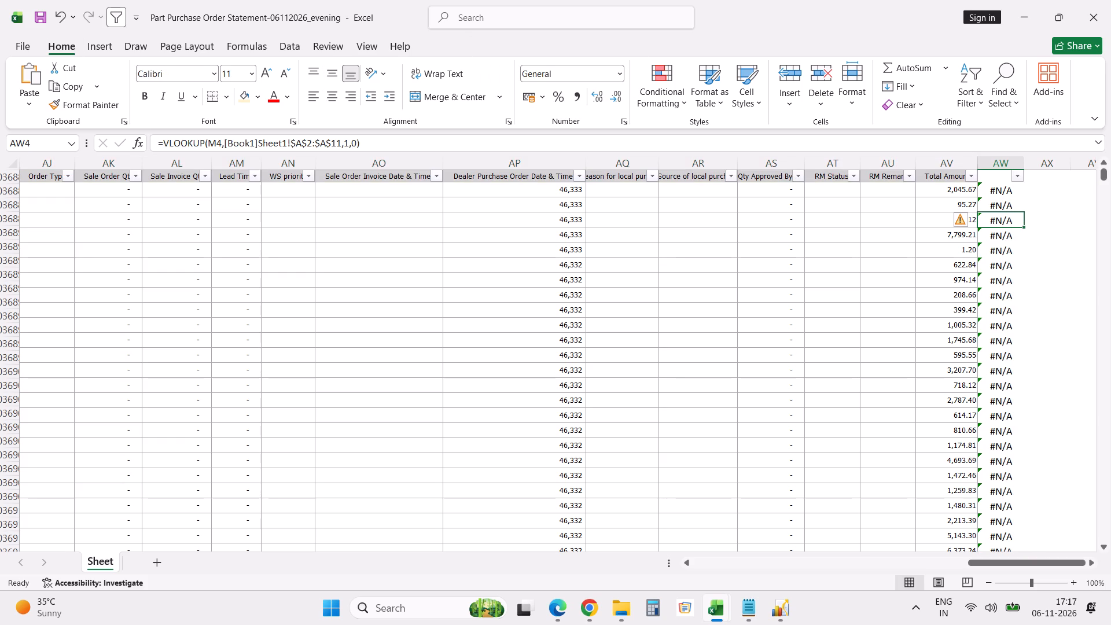
click(1020, 178)
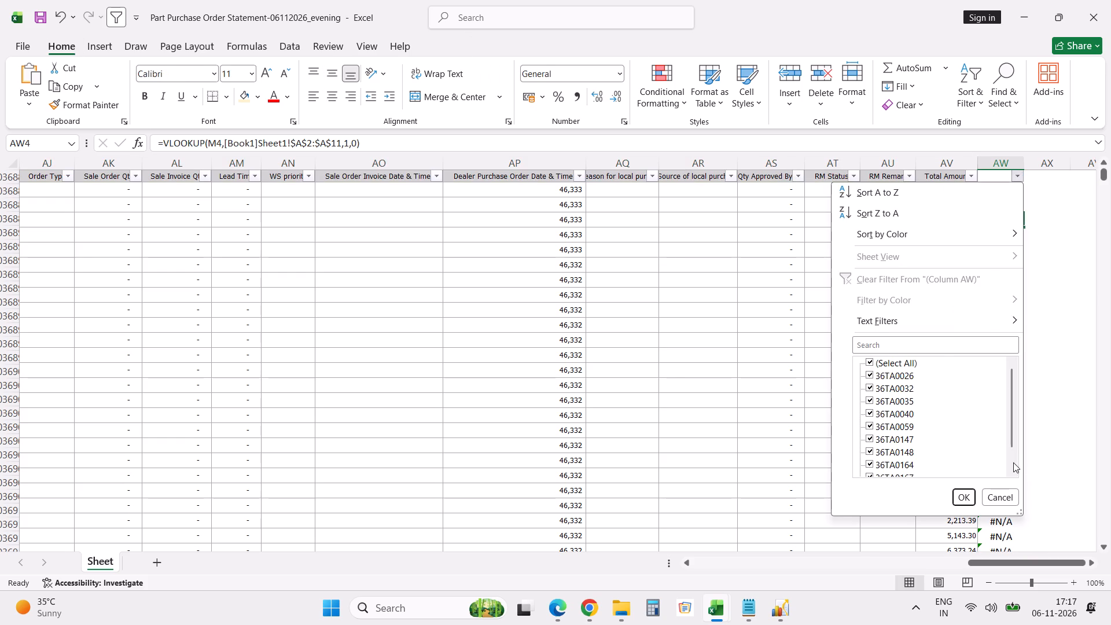
double_click(1013, 462)
click(892, 465)
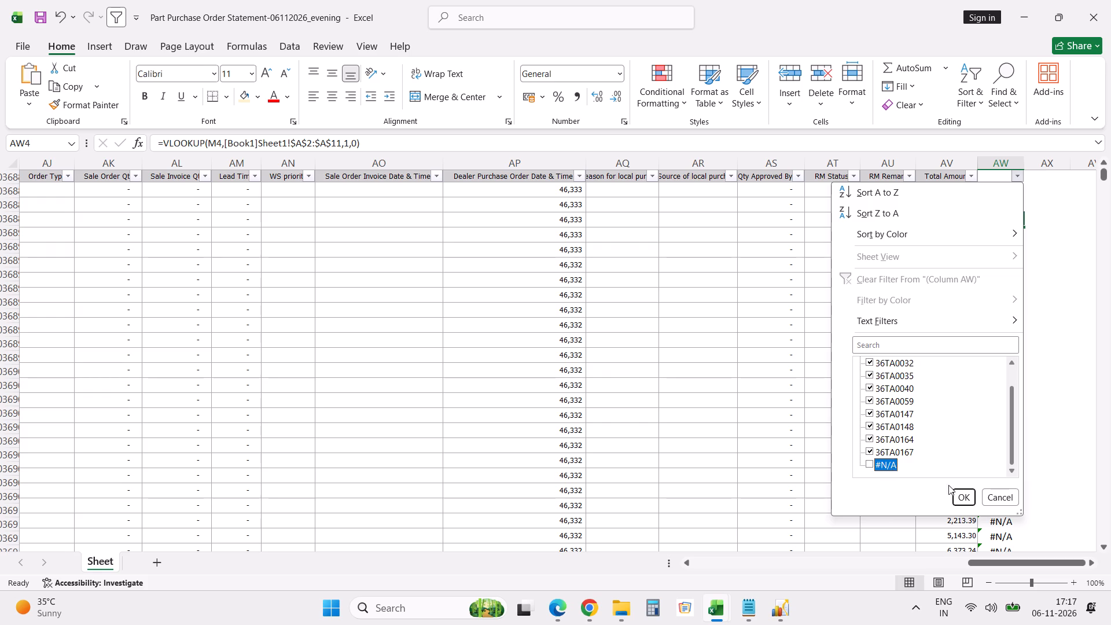
click(957, 496)
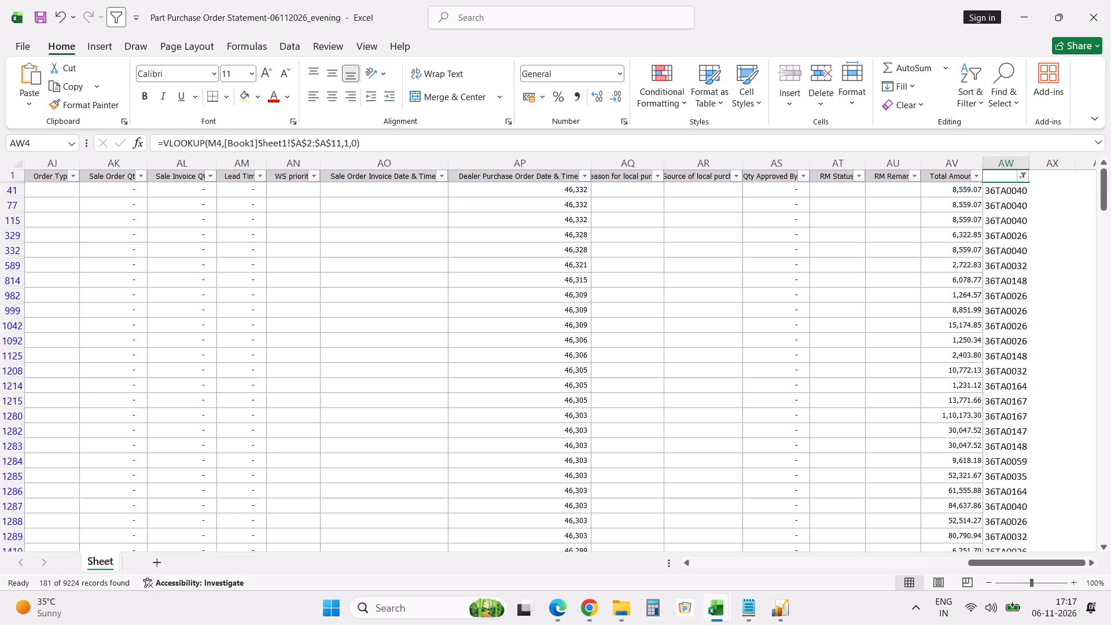
Copy the filtered statement from Document Name through Total Amount, headers included, into a new sheet of the same workbook.
click(631, 182)
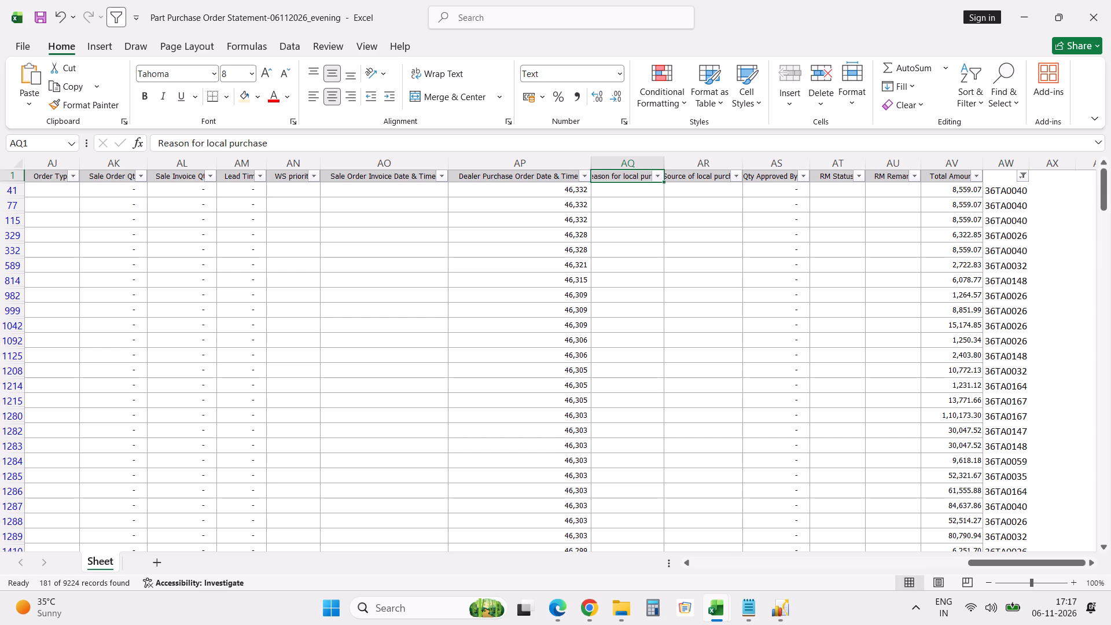
key(ctrl+Left)
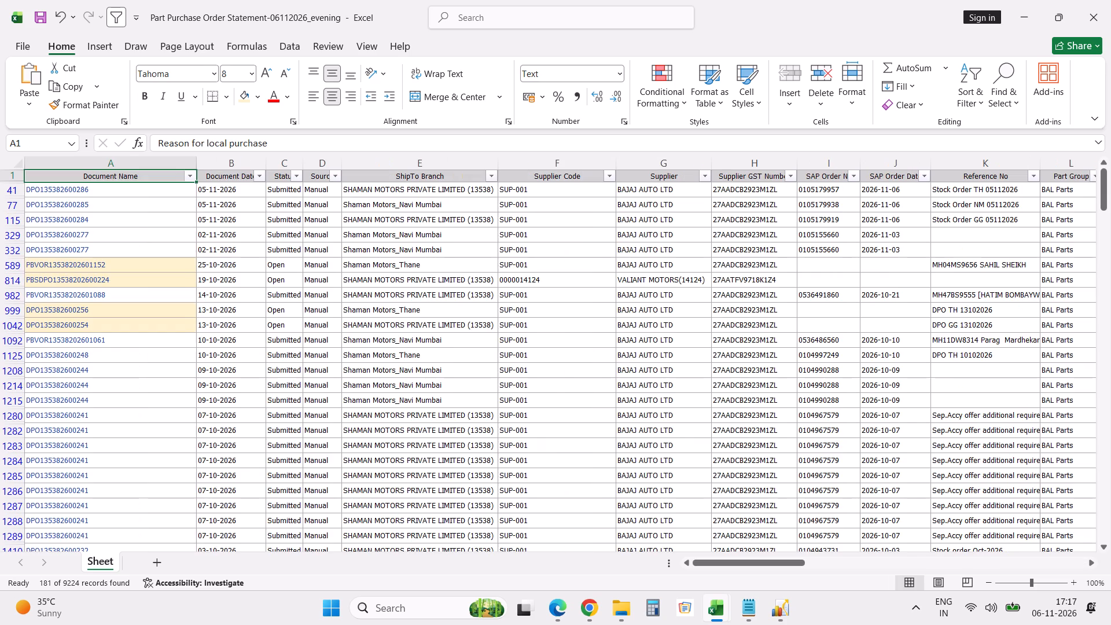
key(Left)
key(Left)
key(ctrl+shift+Down)
key(ctrl+shift+Right)
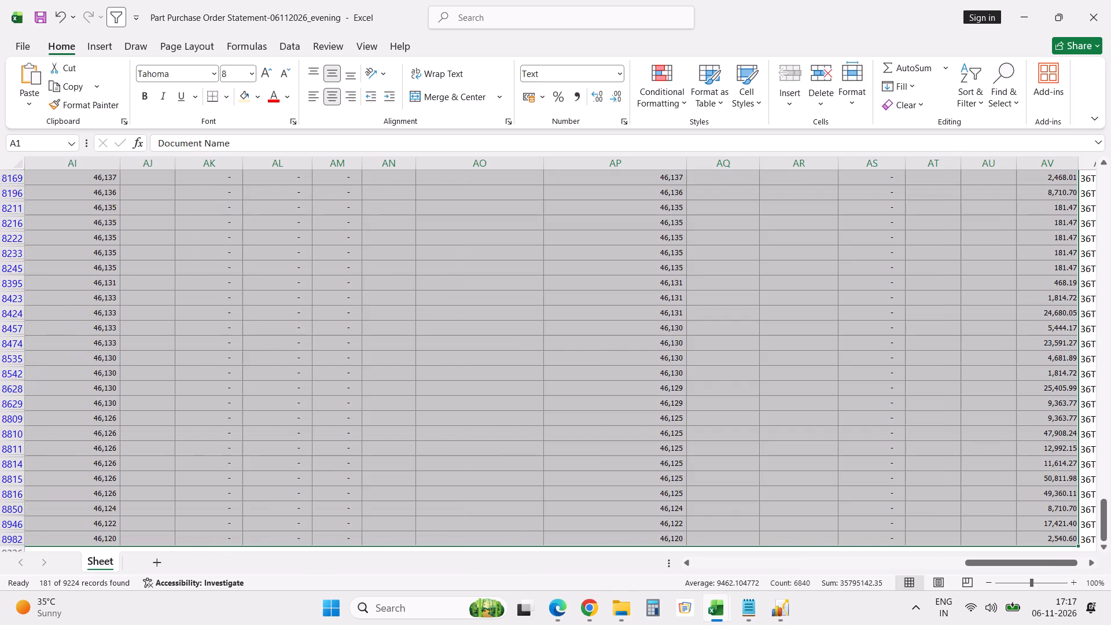
key(ctrl+c)
key(alt+Tab)
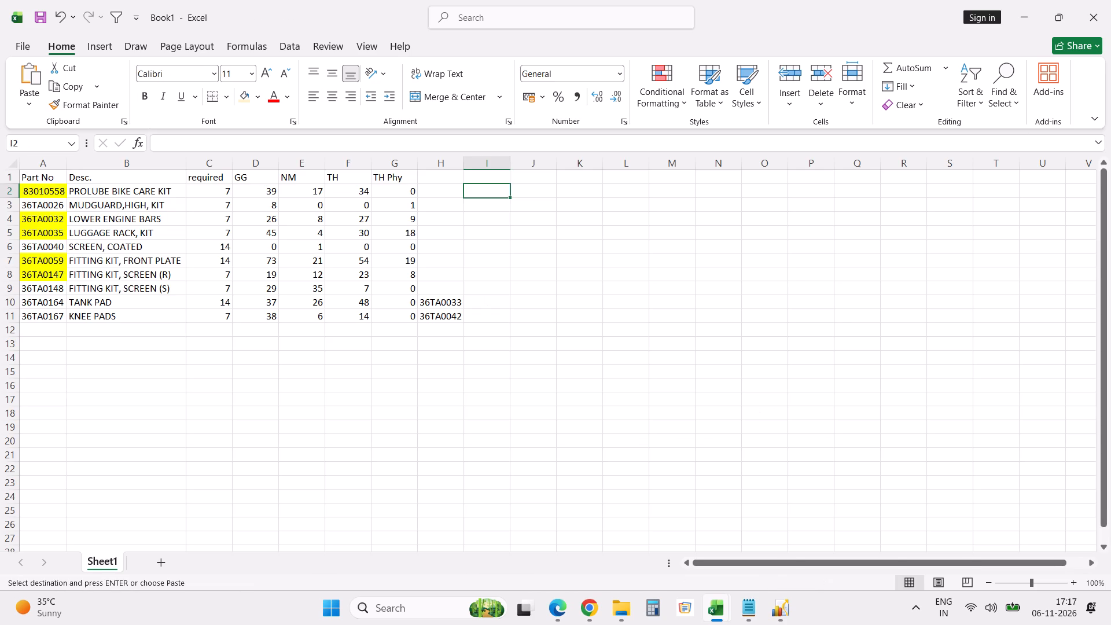
key(alt+Tab)
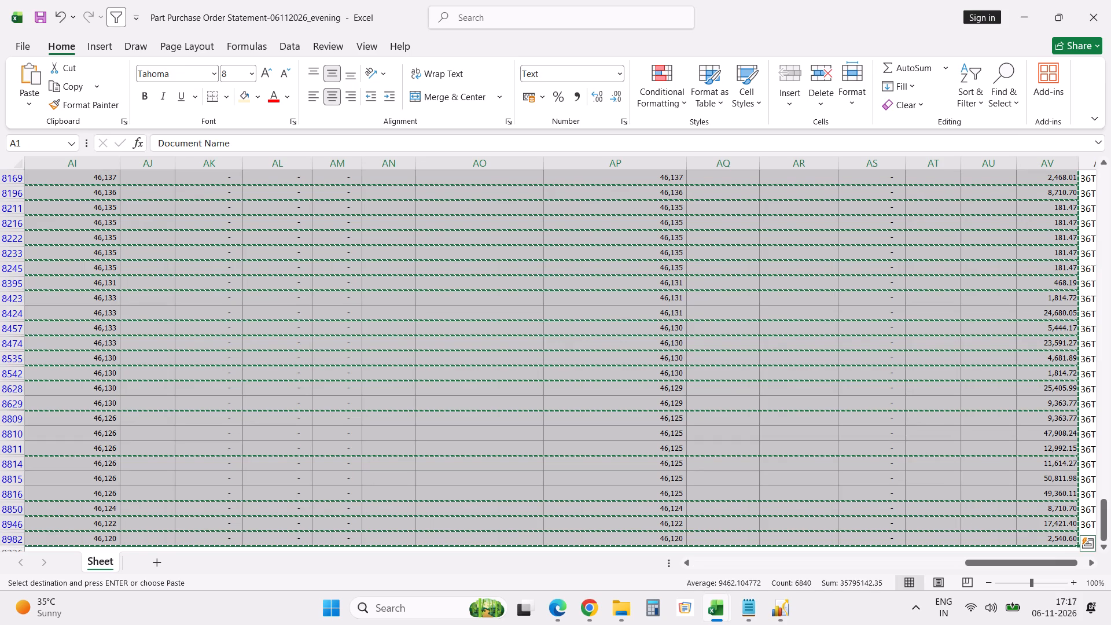
click(158, 562)
key(ctrl+v)
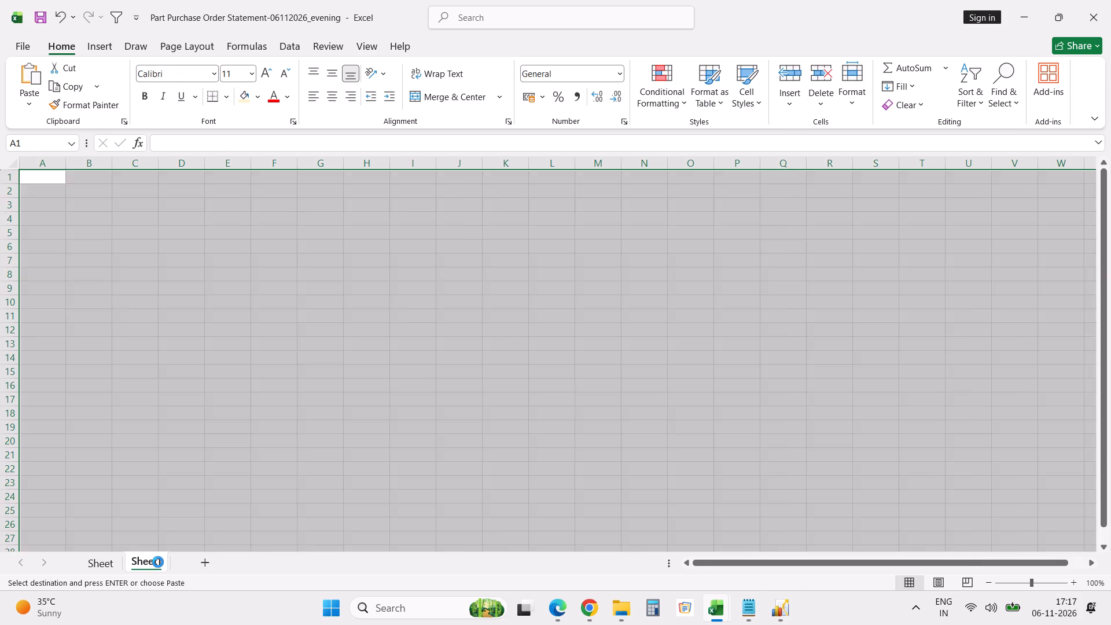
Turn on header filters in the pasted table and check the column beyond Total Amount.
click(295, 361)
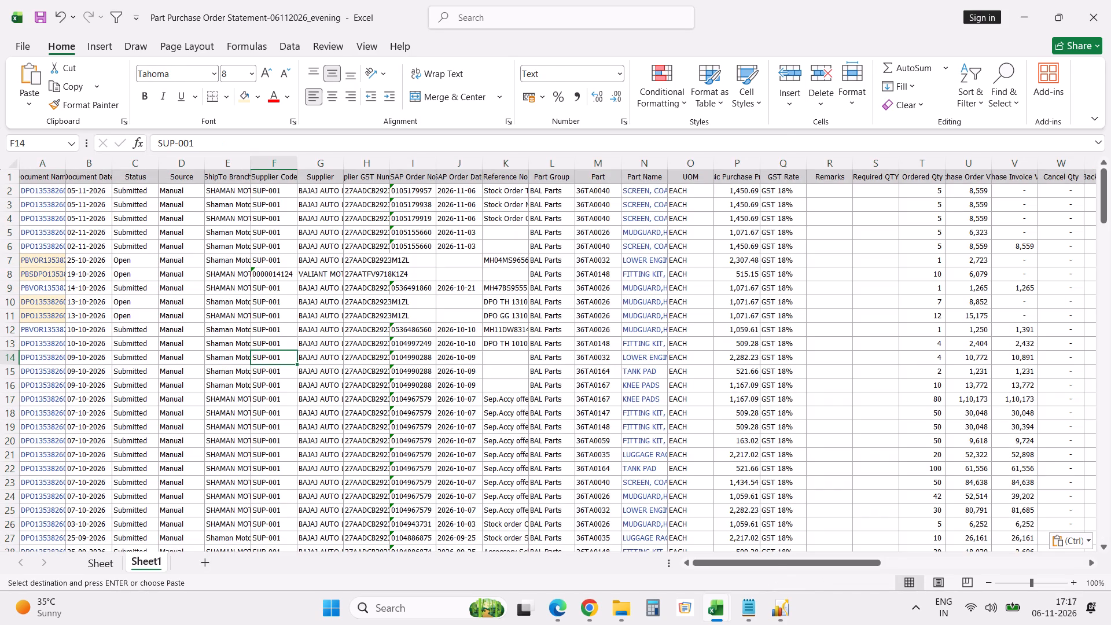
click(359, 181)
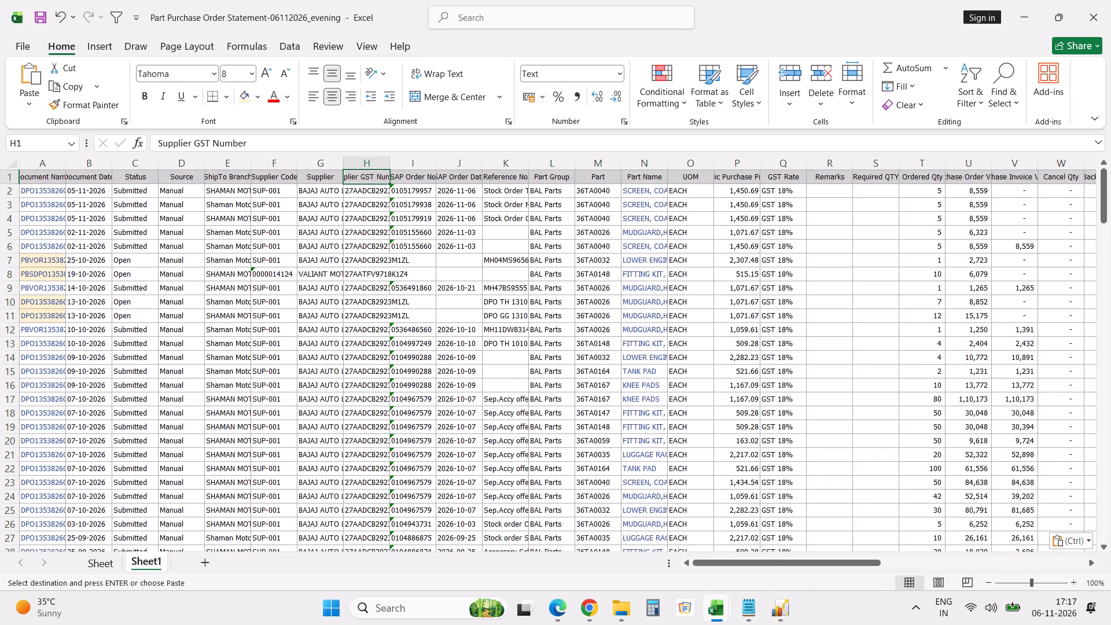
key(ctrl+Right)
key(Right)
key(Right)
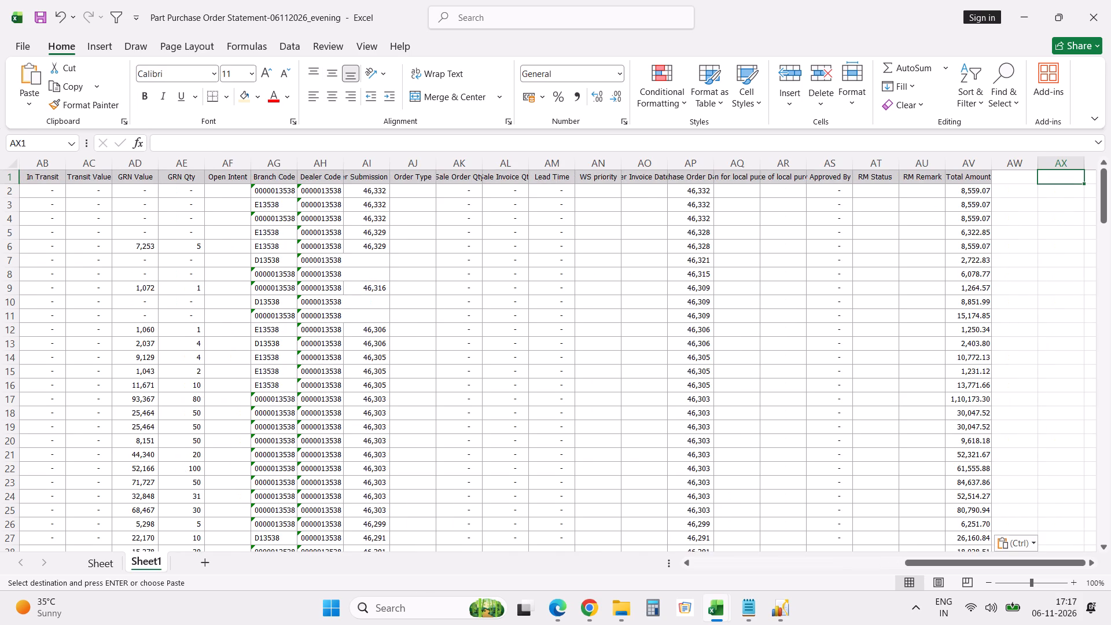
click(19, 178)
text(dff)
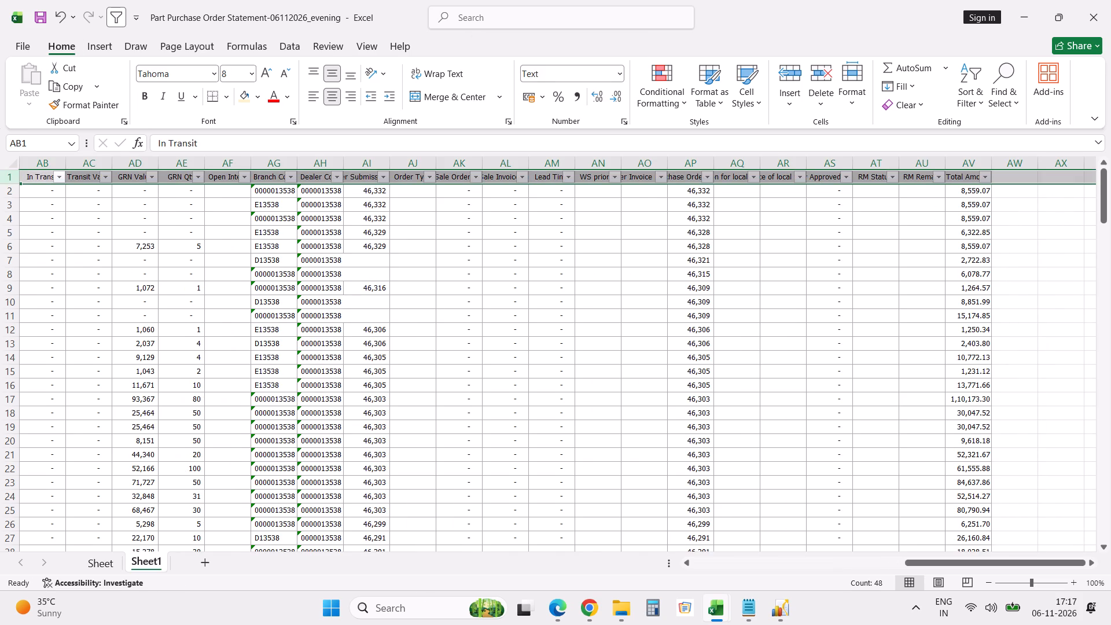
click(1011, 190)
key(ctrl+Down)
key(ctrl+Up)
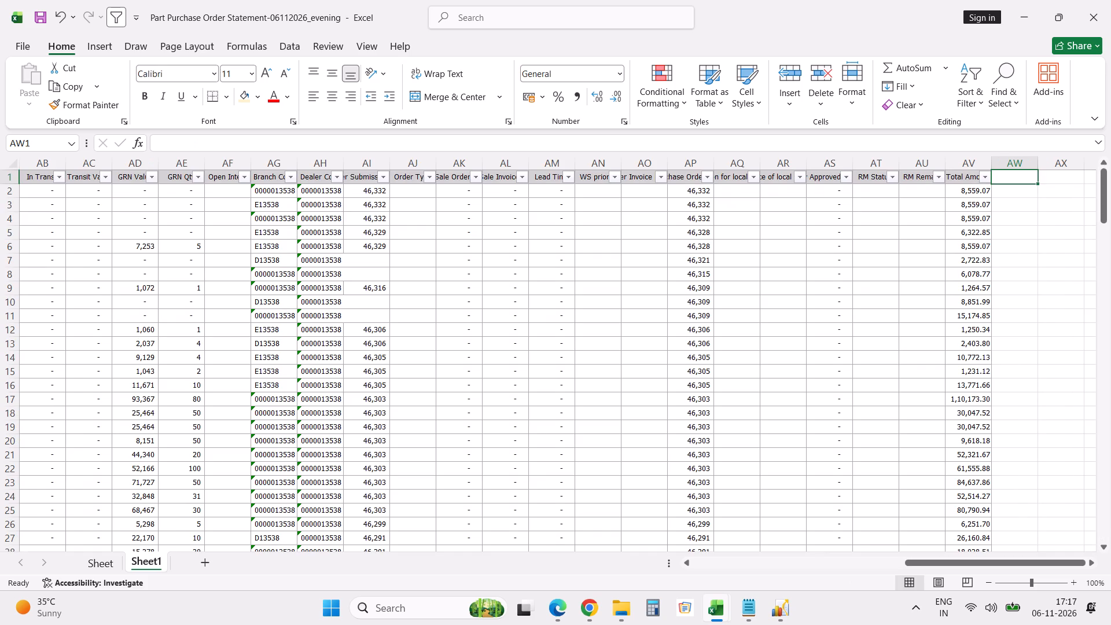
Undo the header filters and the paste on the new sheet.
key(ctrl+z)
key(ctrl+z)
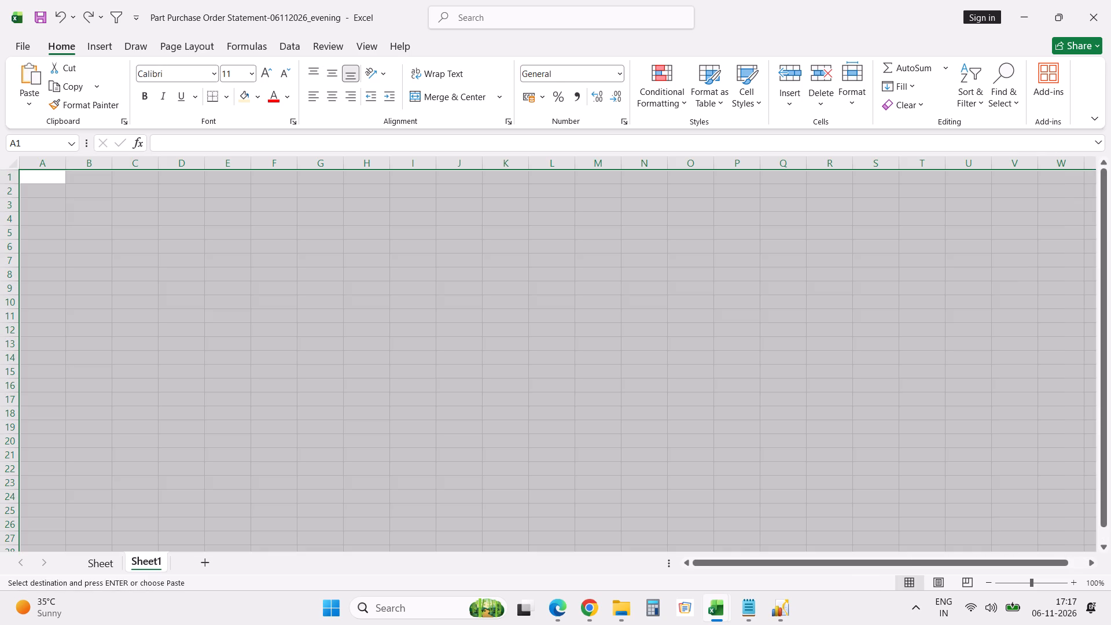
Extend the filtered selection on Sheet to include lookup column AW, and copy it into Sheet1 starting at A1.
click(35, 174)
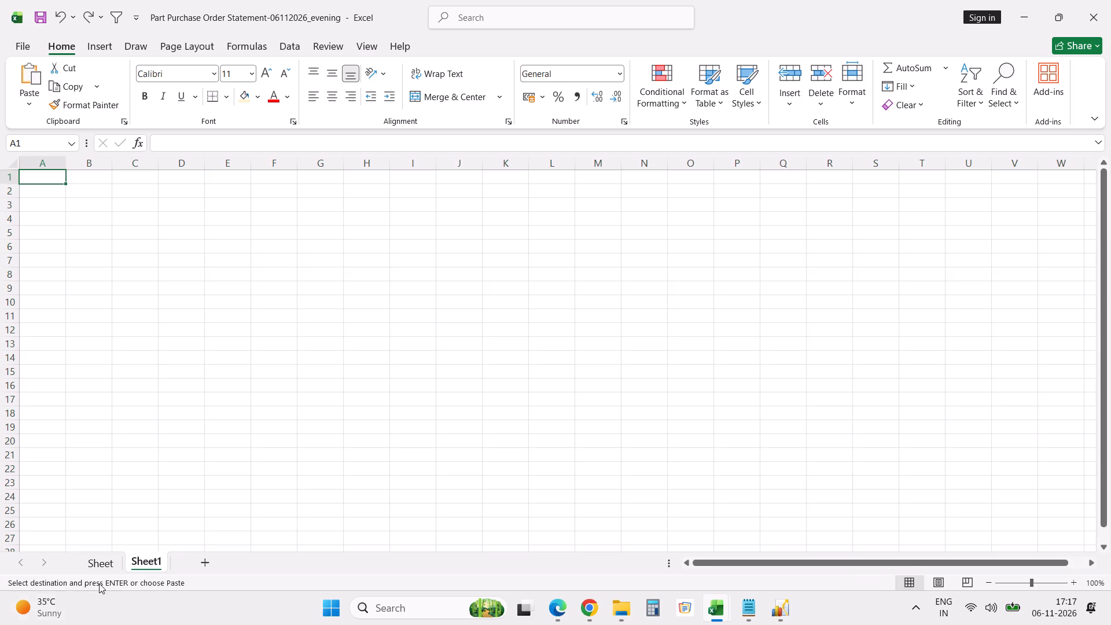
click(105, 558)
key(shift+Right)
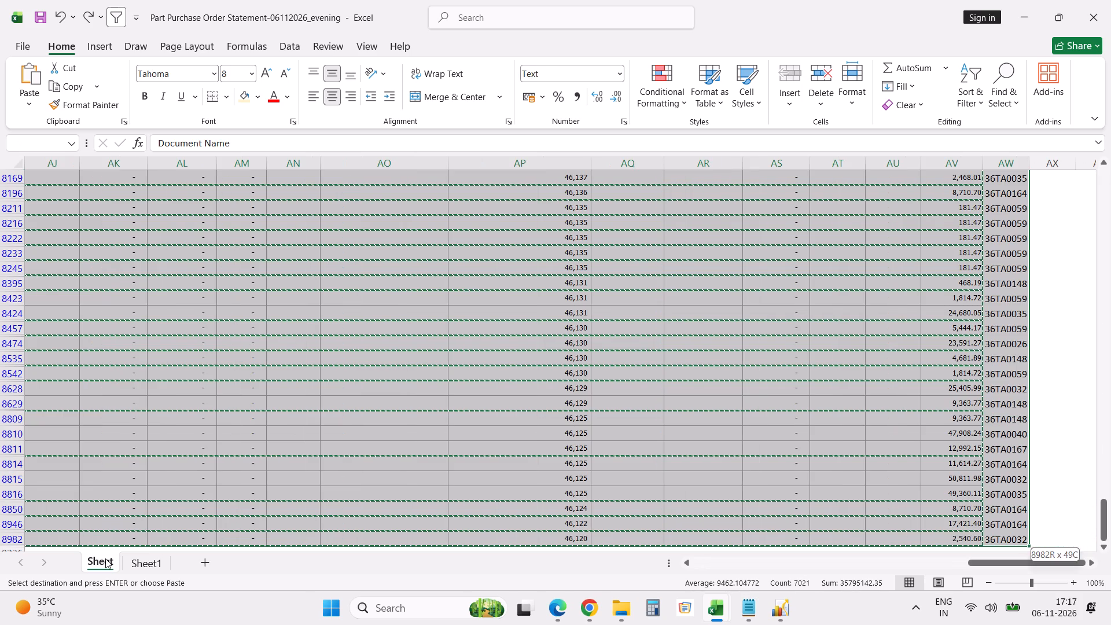
key(ctrl+c)
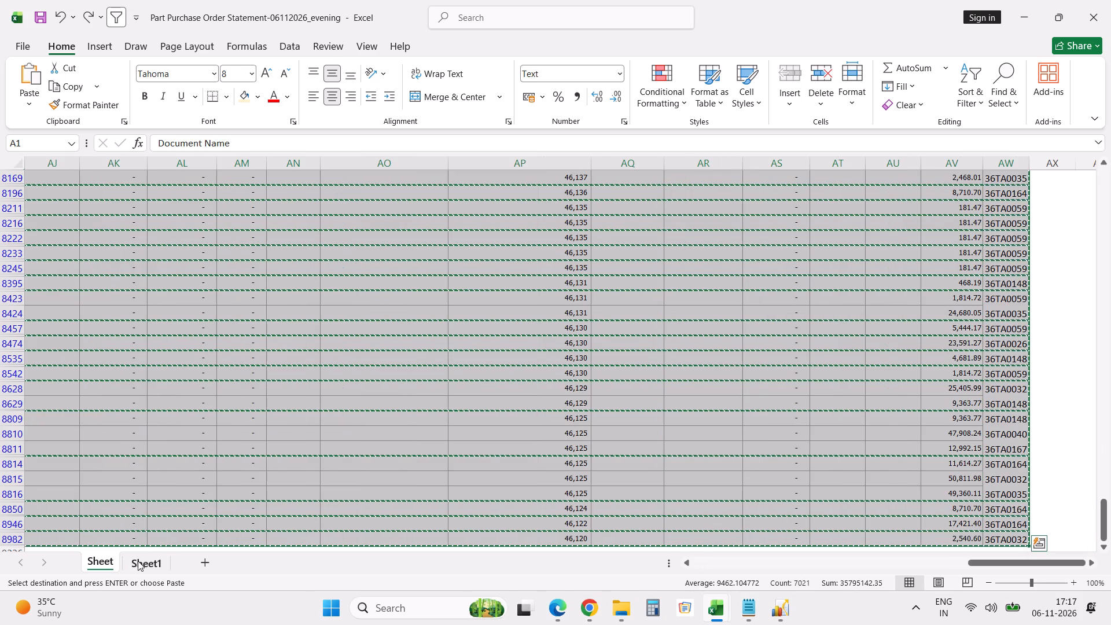
click(138, 561)
key(ctrl+v)
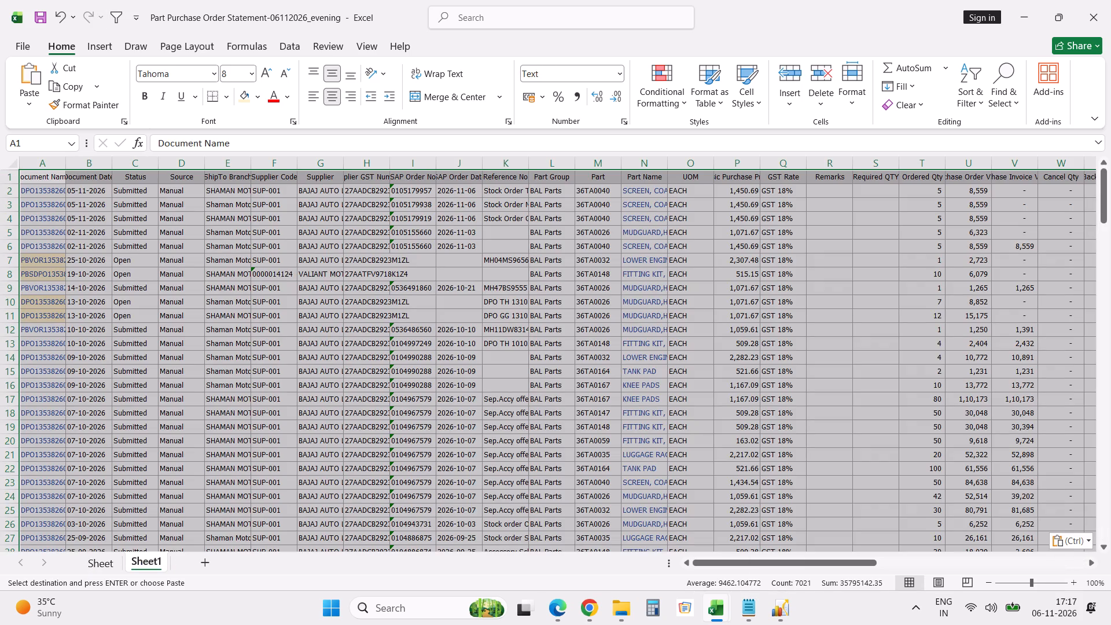
Turn on filters for the header row of the table in Sheet1.
click(53, 177)
key(d)
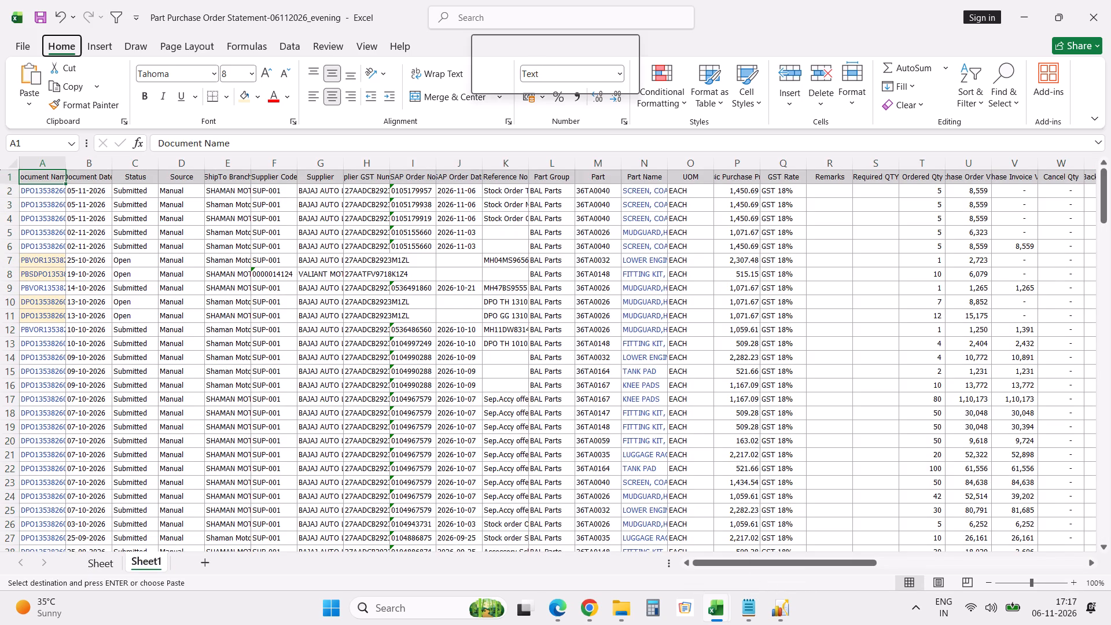
key(f)
key(f)
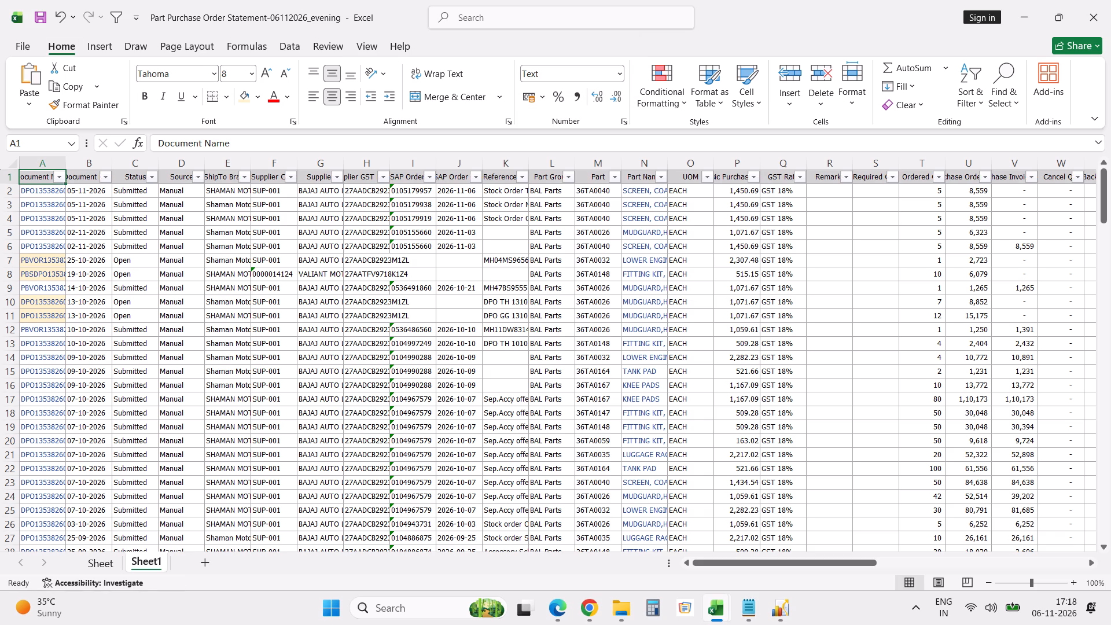
Enter the header req in AW1, above the looked-up part numbers on Sheet1.
key(Right)
key(ctrl+Right)
key(Right)
key(Right)
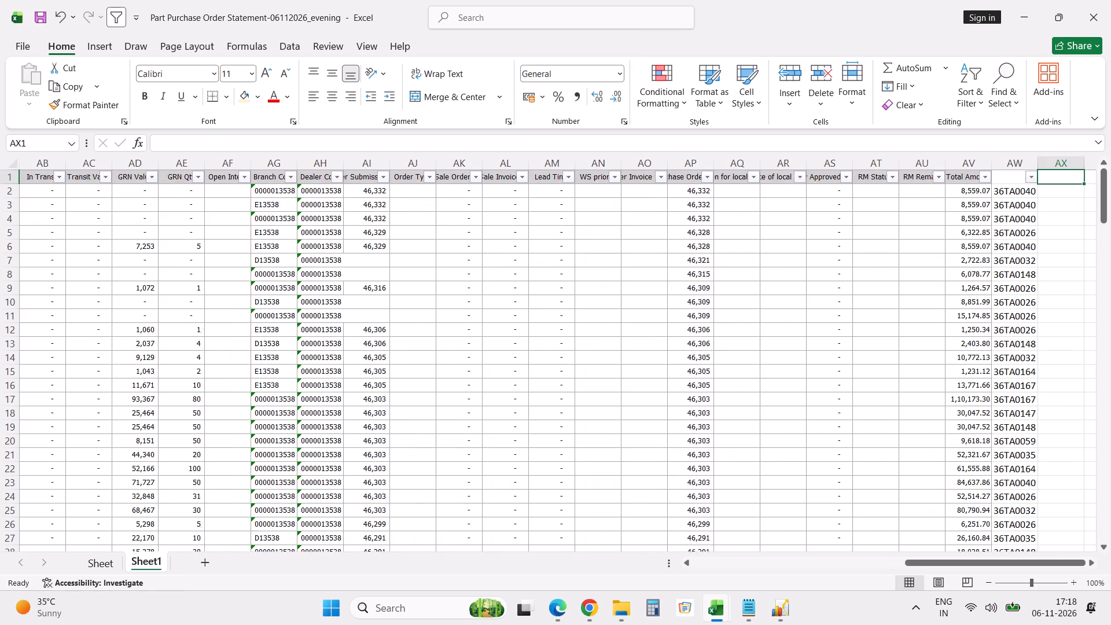
key(Right)
key(Left)
key(Left)
text(req)
key(Return)
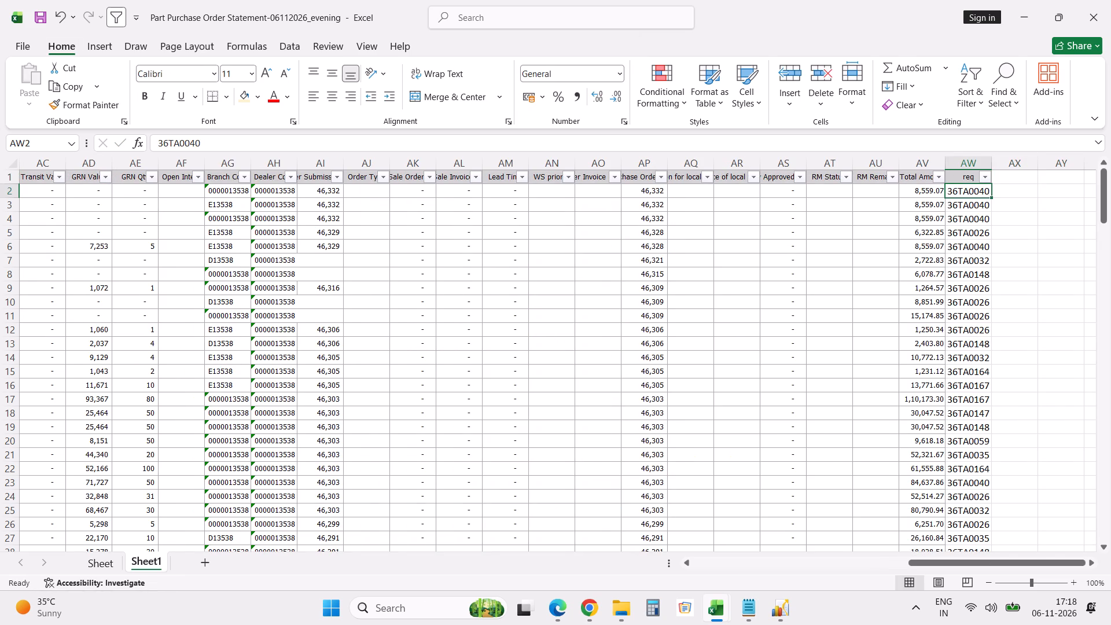
Sort the Sheet1 table by the req column, on cell values, A to Z.
key(Up)
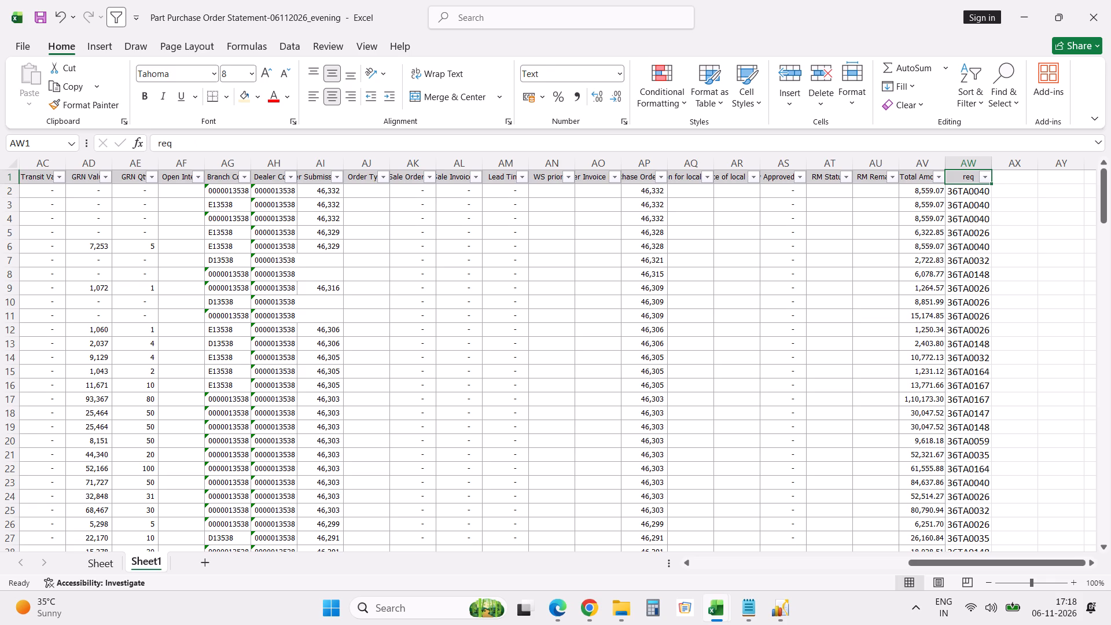
key(alt+d)
key(s)
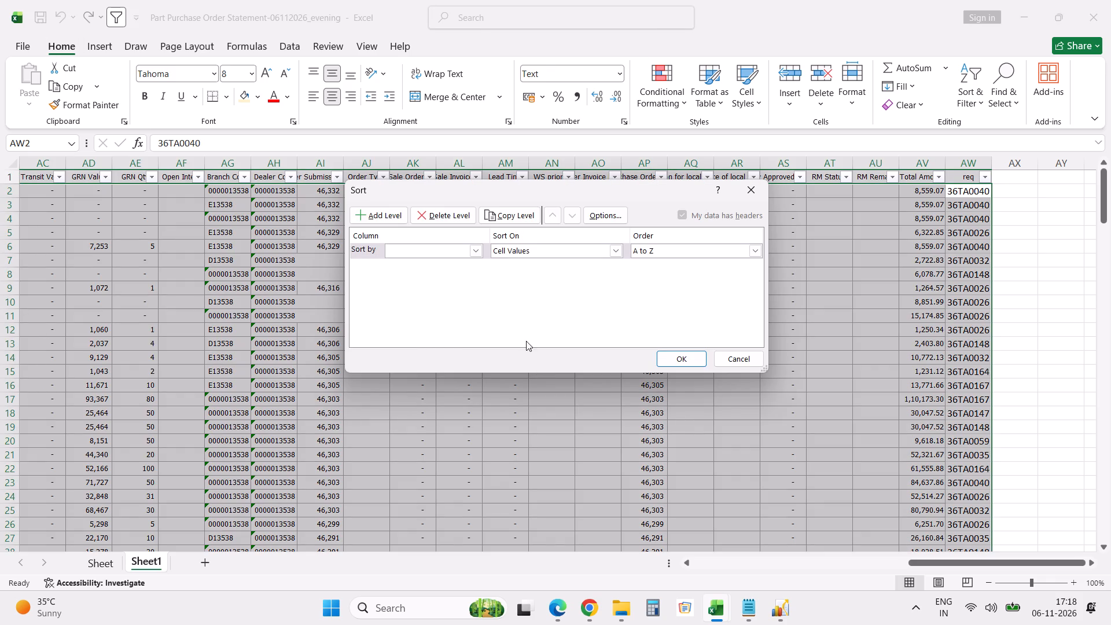
click(477, 248)
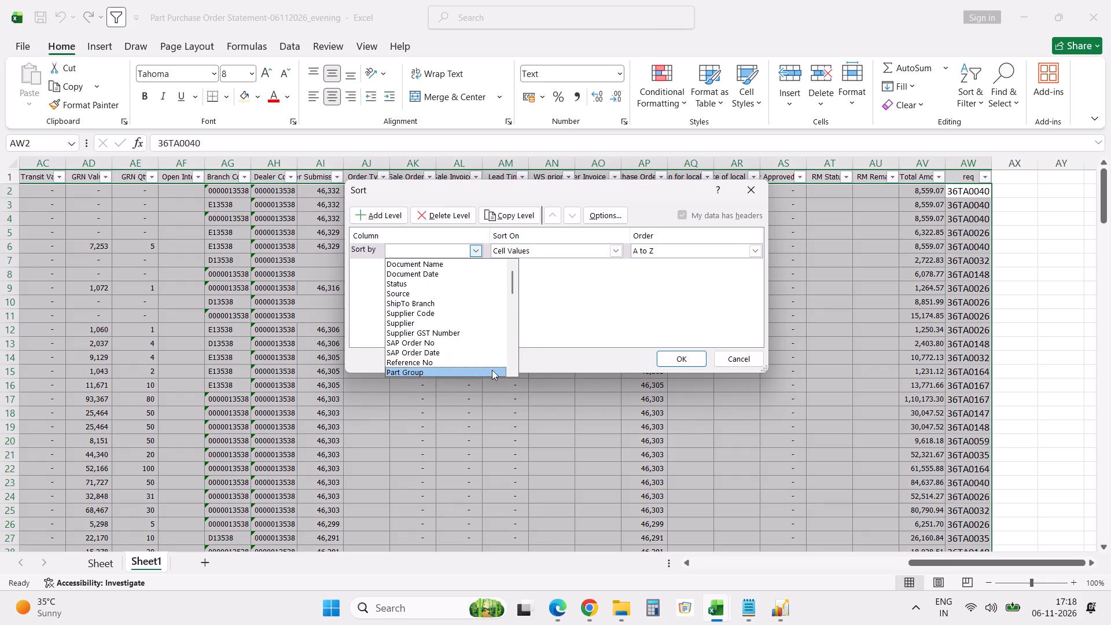
click(516, 362)
drag(515, 308, 514, 334)
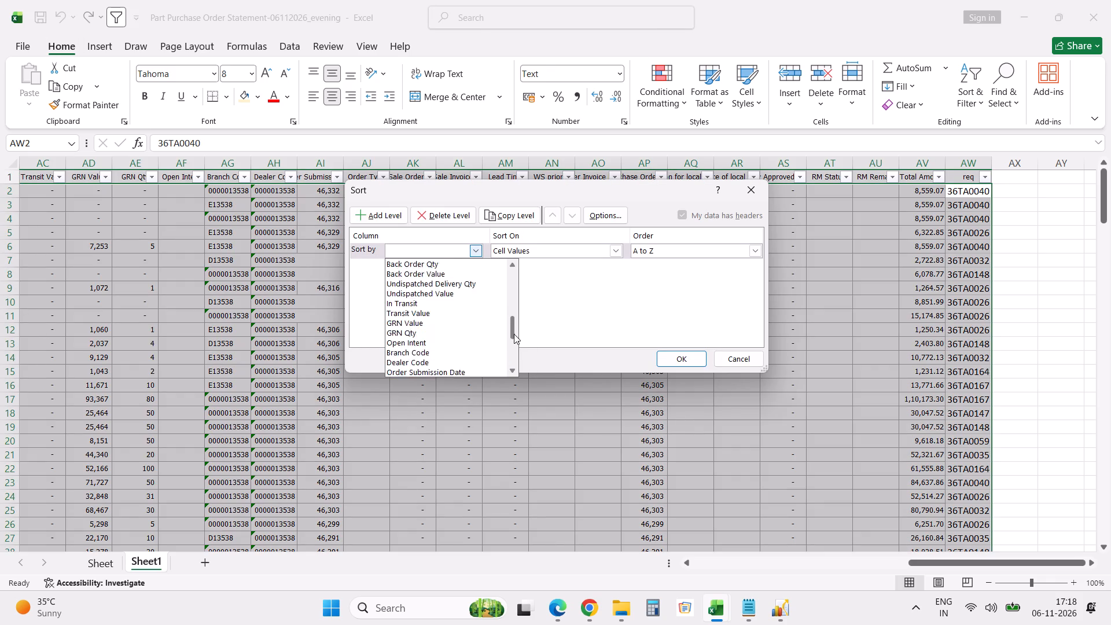
drag(514, 334, 516, 363)
click(424, 372)
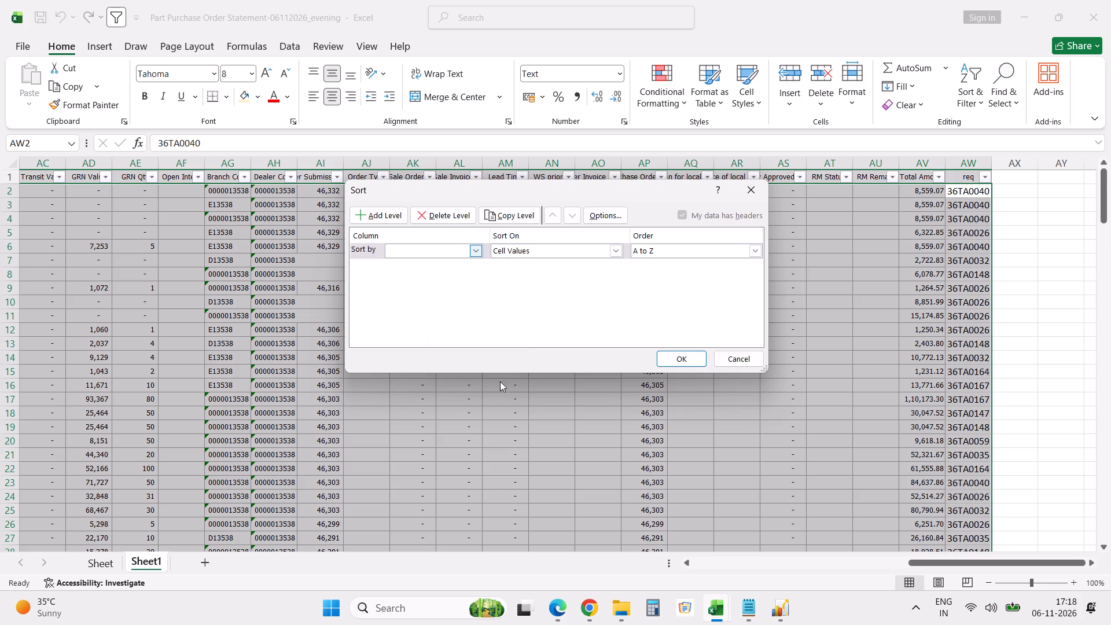
click(660, 362)
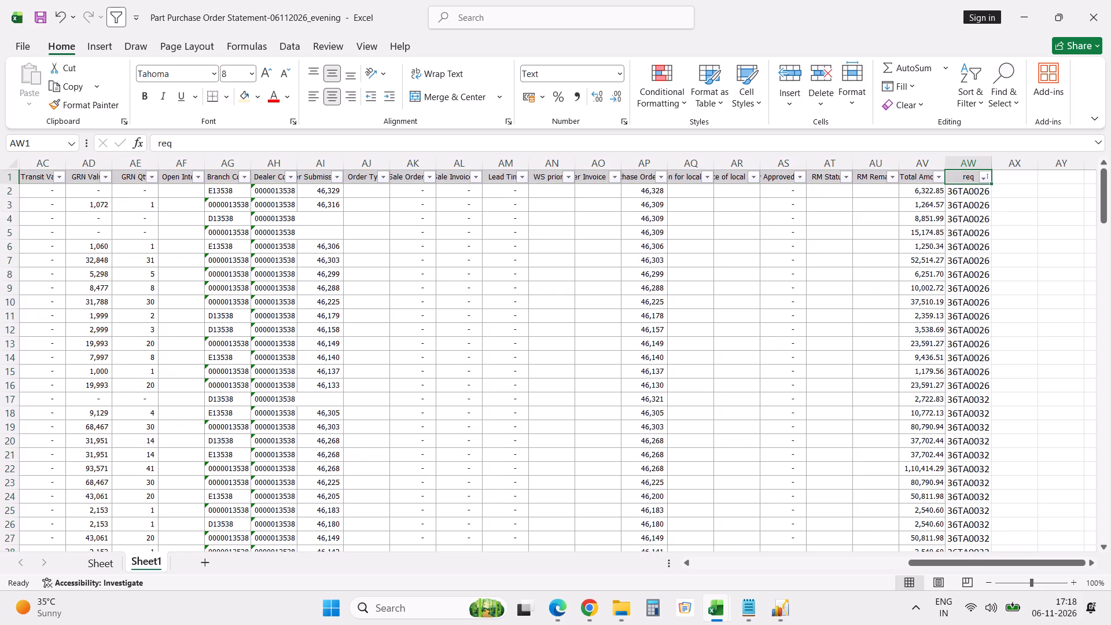
Hide columns AJ to AU on Sheet1, from Order Type through RM Remark.
click(366, 164)
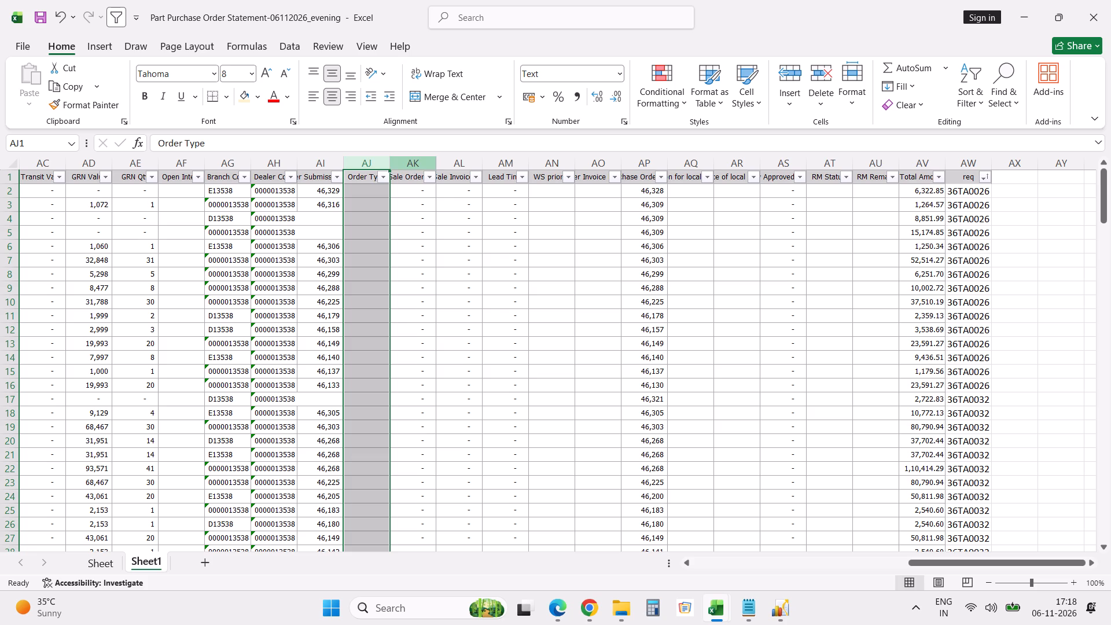
shift+click(869, 166)
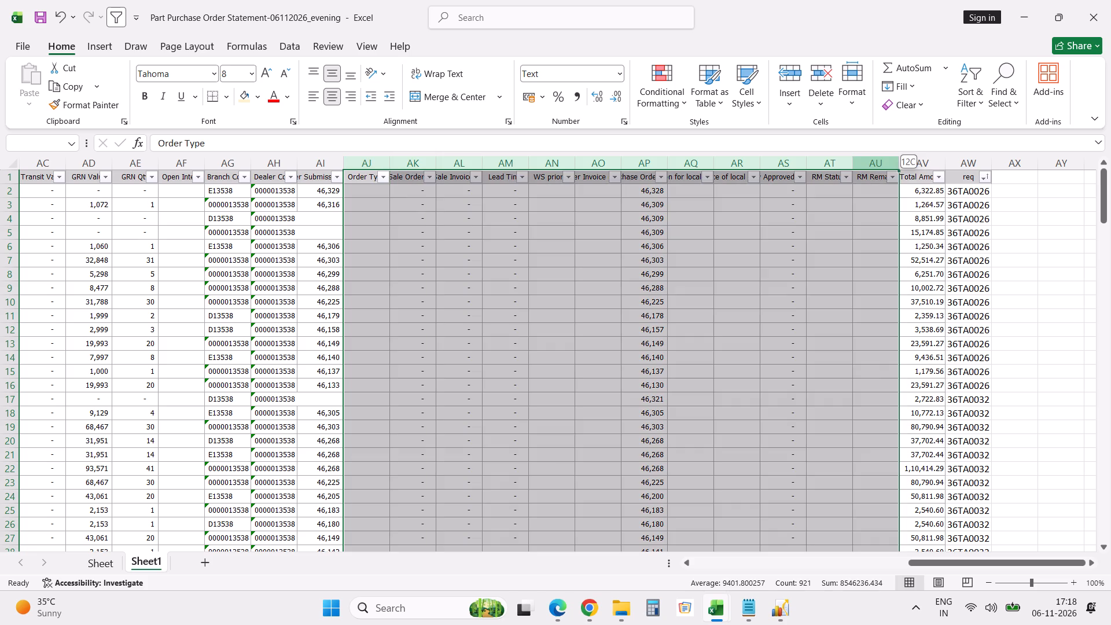
right_click(869, 166)
click(925, 418)
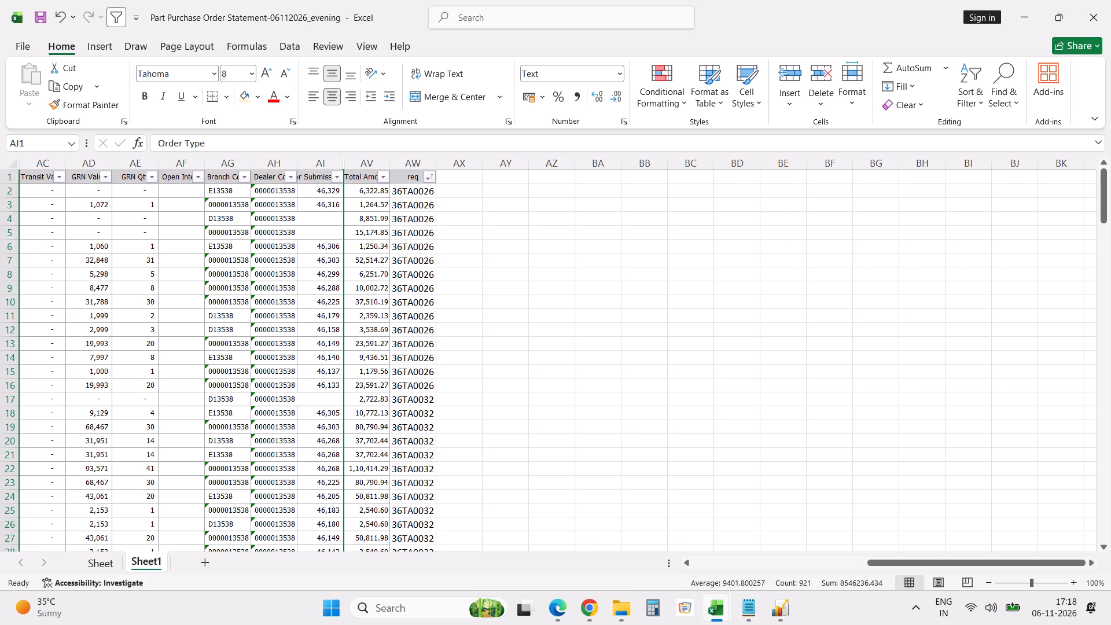
Hide columns AF to AI on Sheet1, starting at Open Intent and including Branch Code and Dealer Code.
click(222, 166)
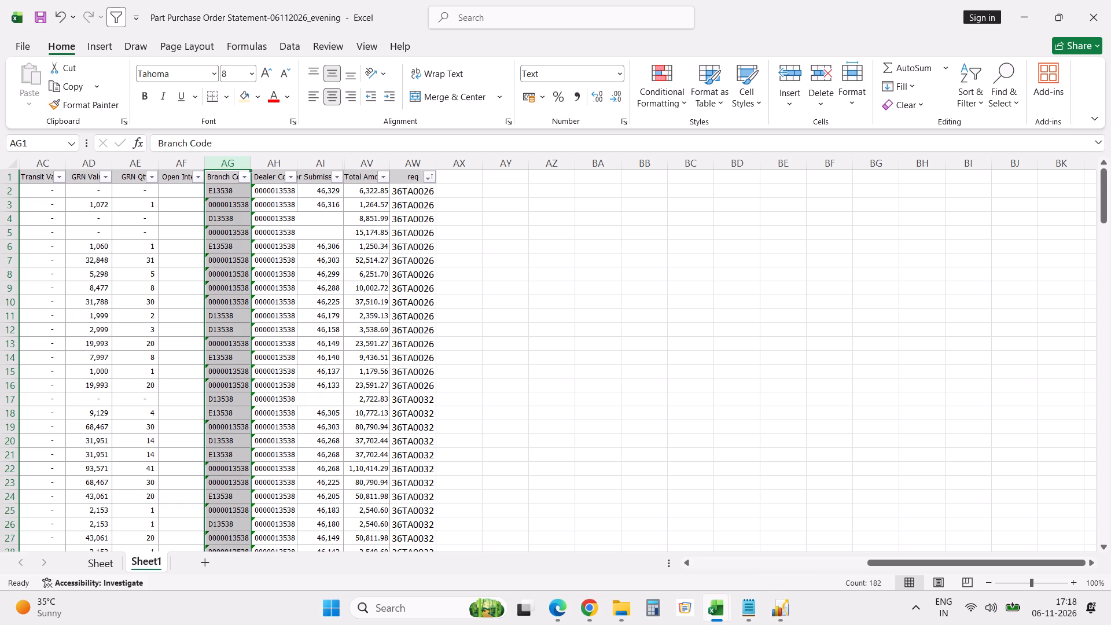
click(191, 160)
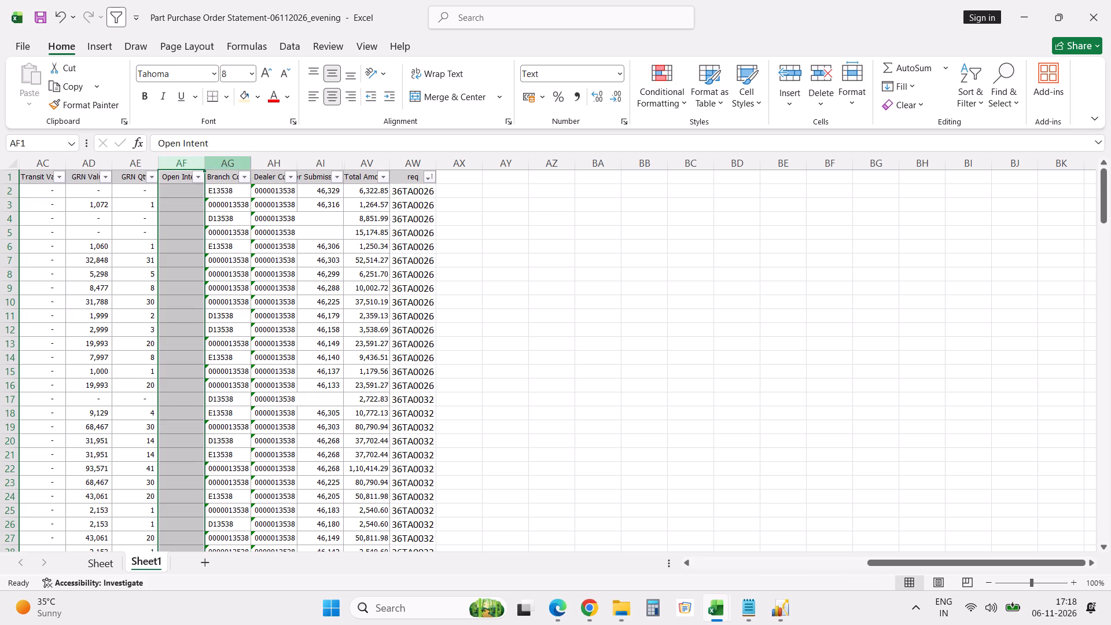
shift+click(322, 167)
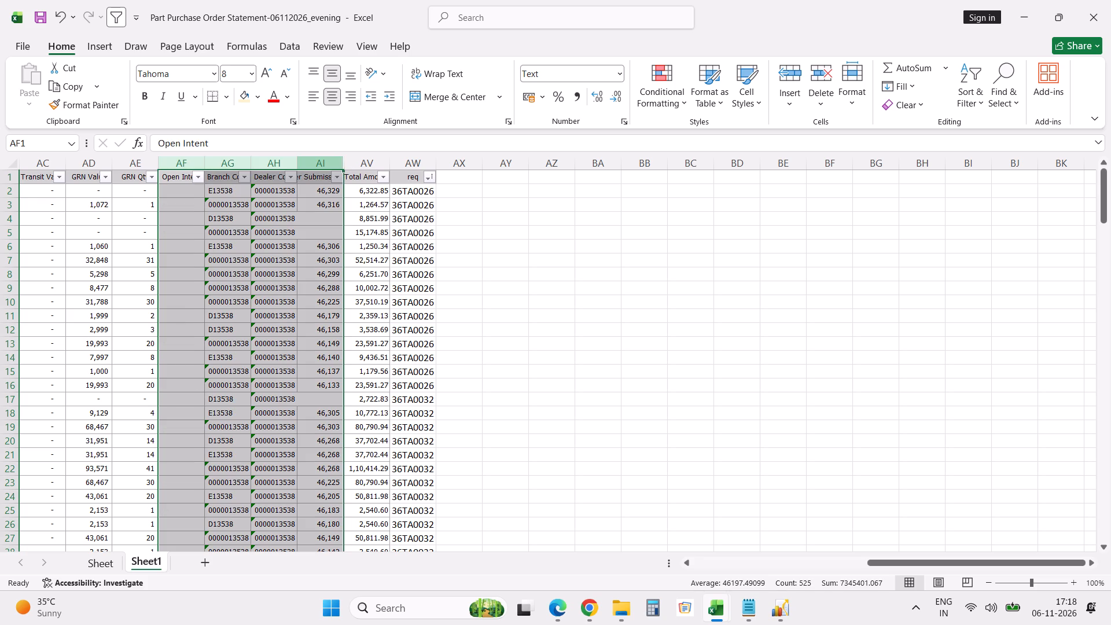
key(F4)
click(209, 252)
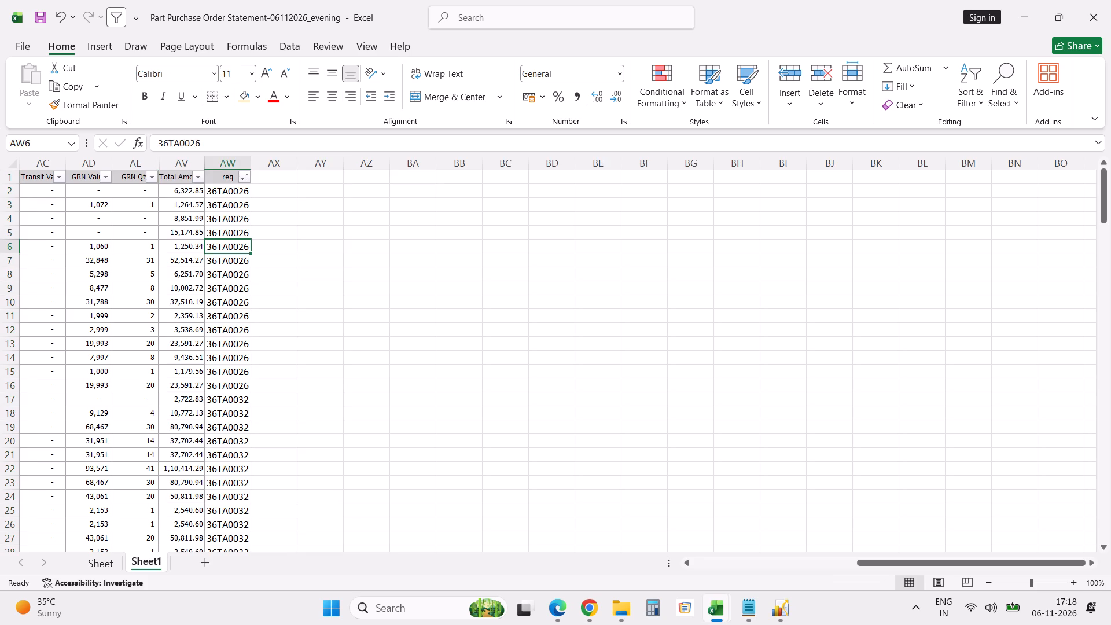
Hide columns F to H on Sheet1, from Supplier Code through the supplier GST column.
click(100, 205)
key(Left)
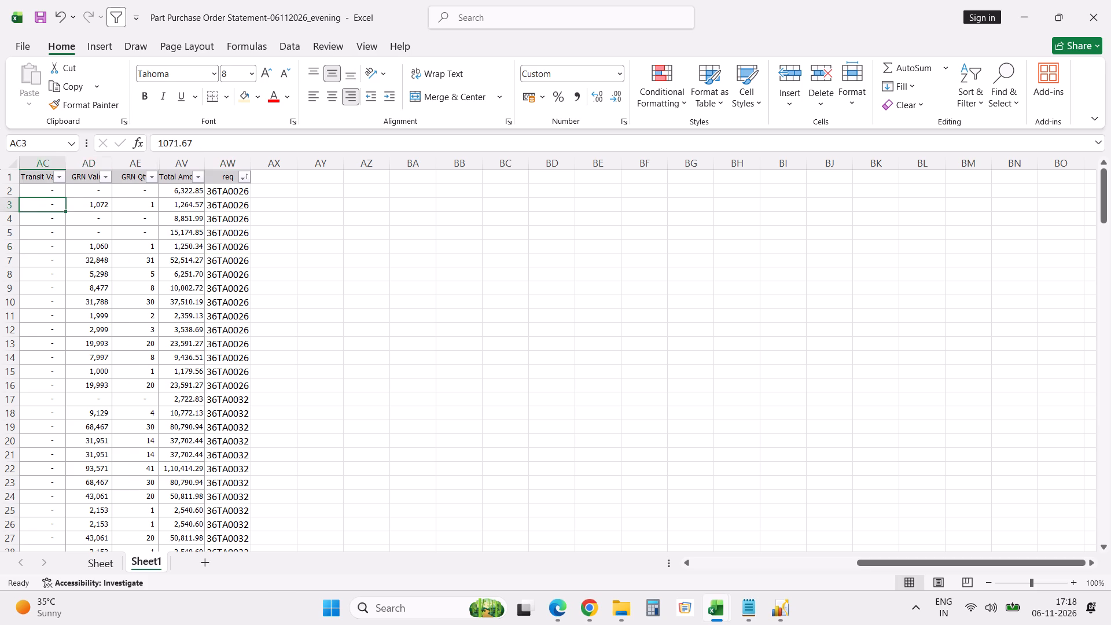
key(Left)
key(Left)
key(Left)
key(Left)
key(Left)
key(Left)
key(Left)
key(Left)
key(Left)
key(Left)
key(Left)
key(Left)
key(Left)
key(Left)
key(Left)
key(Left)
key(Left)
key(Left)
key(Left)
key(Left)
key(Left)
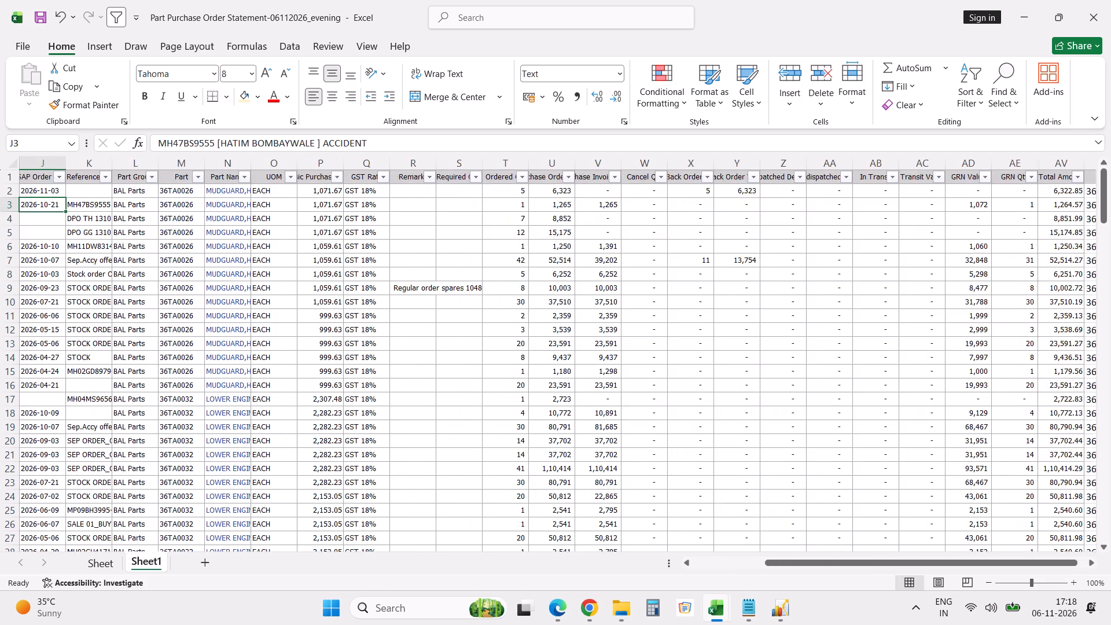
key(Left)
key(Left)
key(Left)
key(Left)
key(Left)
key(Left)
key(Left)
key(Left)
key(Left)
key(Left)
key(Left)
key(Left)
key(Left)
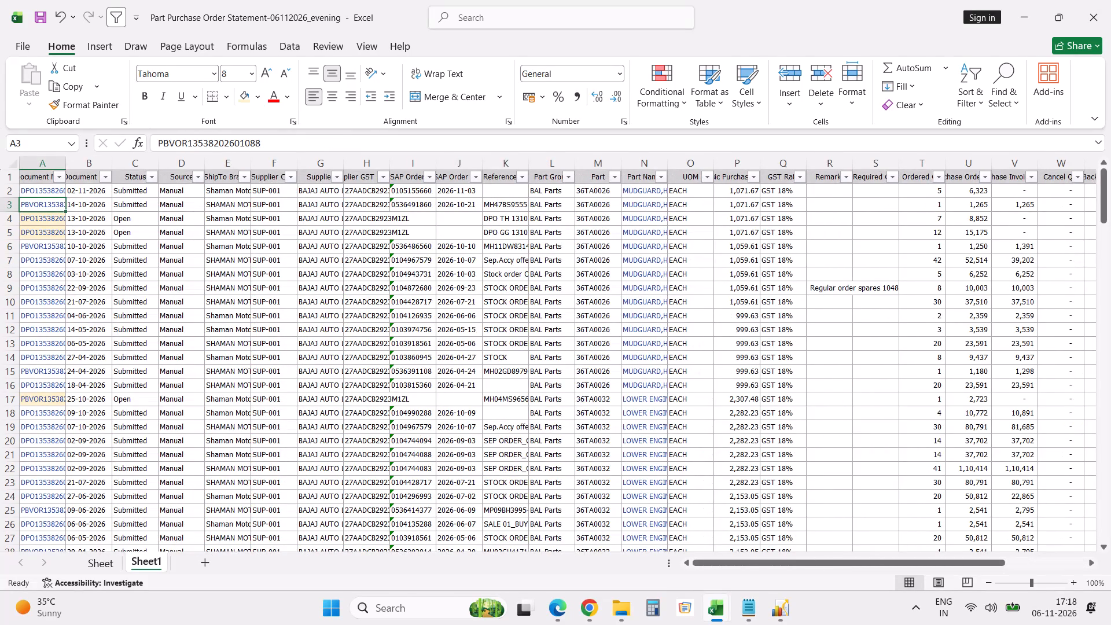
click(273, 160)
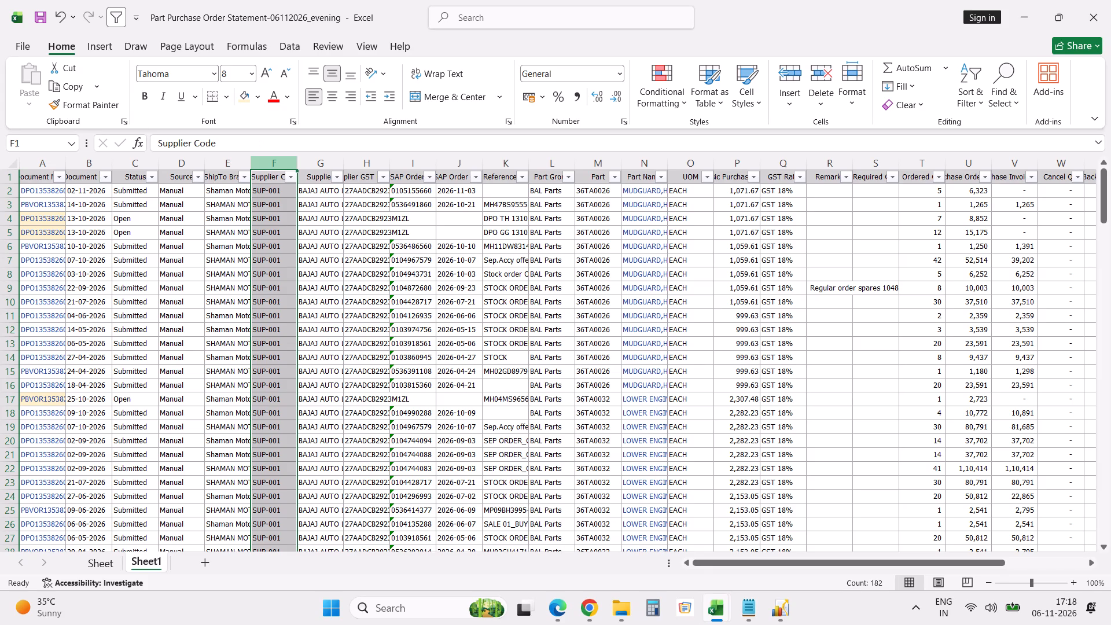
key(shift+Right)
key(shift+Right)
right_click(273, 160)
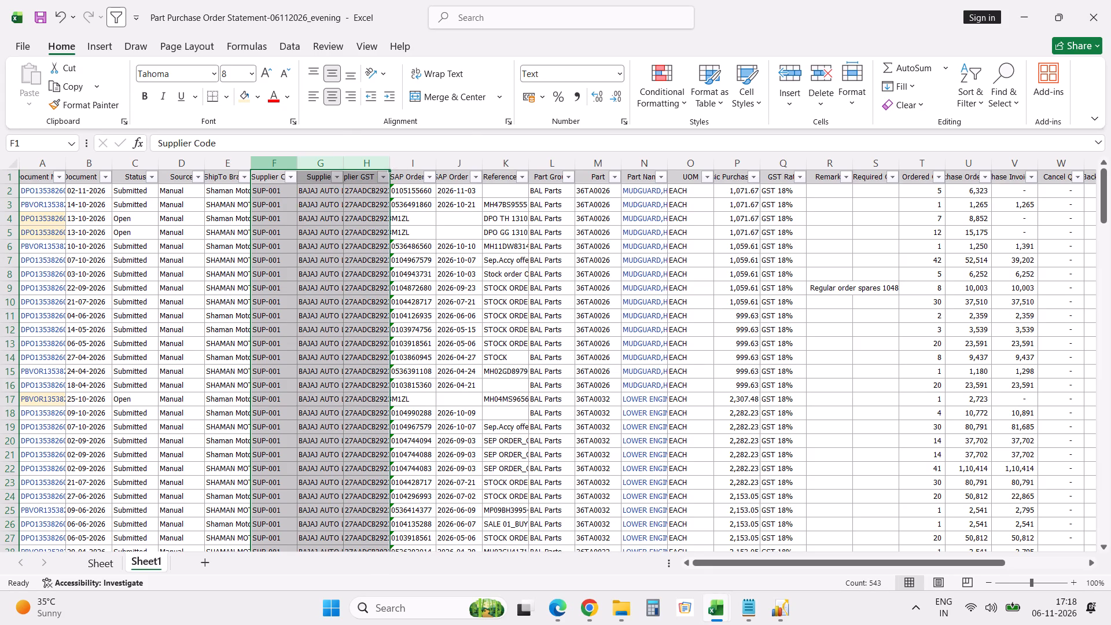
click(326, 414)
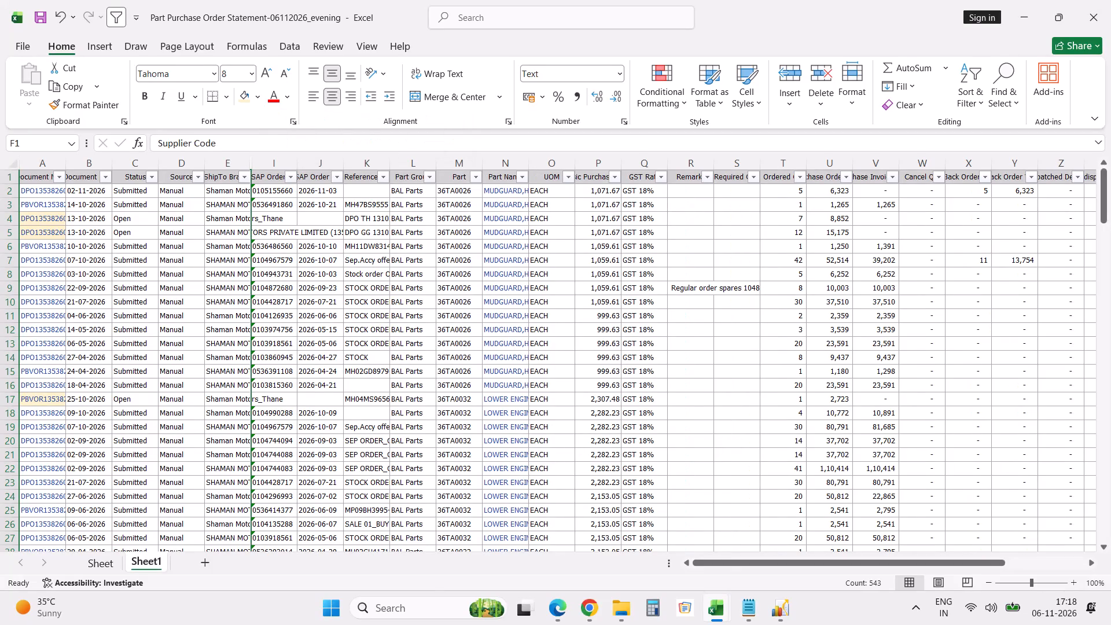
Hide the UOM, Remarks and Required QTY columns (O, R and S) on Sheet1.
click(547, 164)
key(F4)
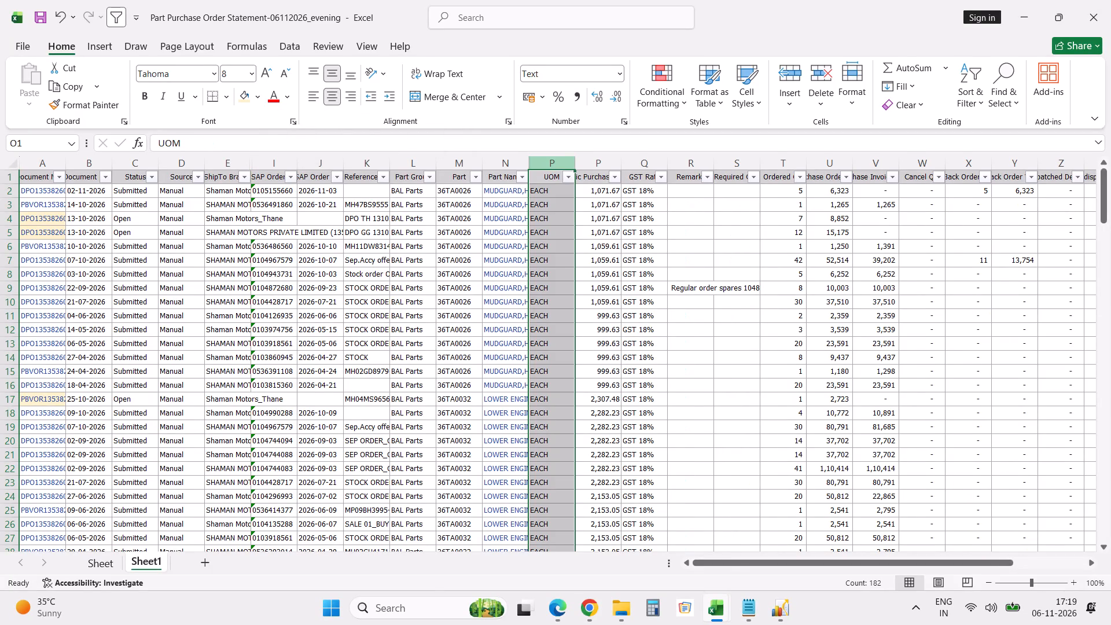
click(646, 164)
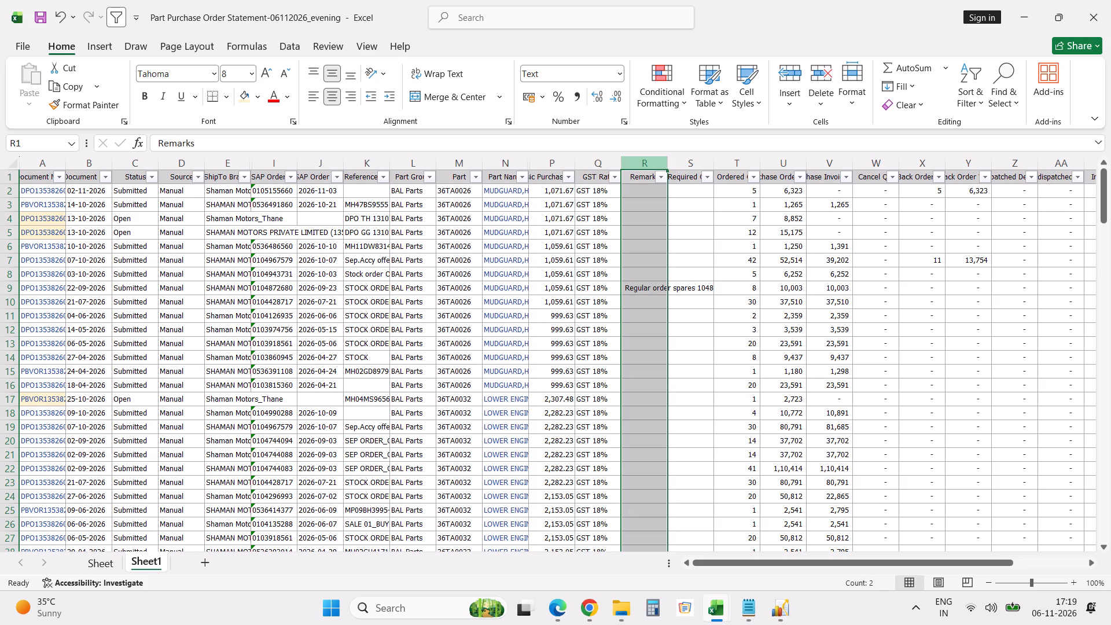
key(F4)
click(646, 164)
key(F4)
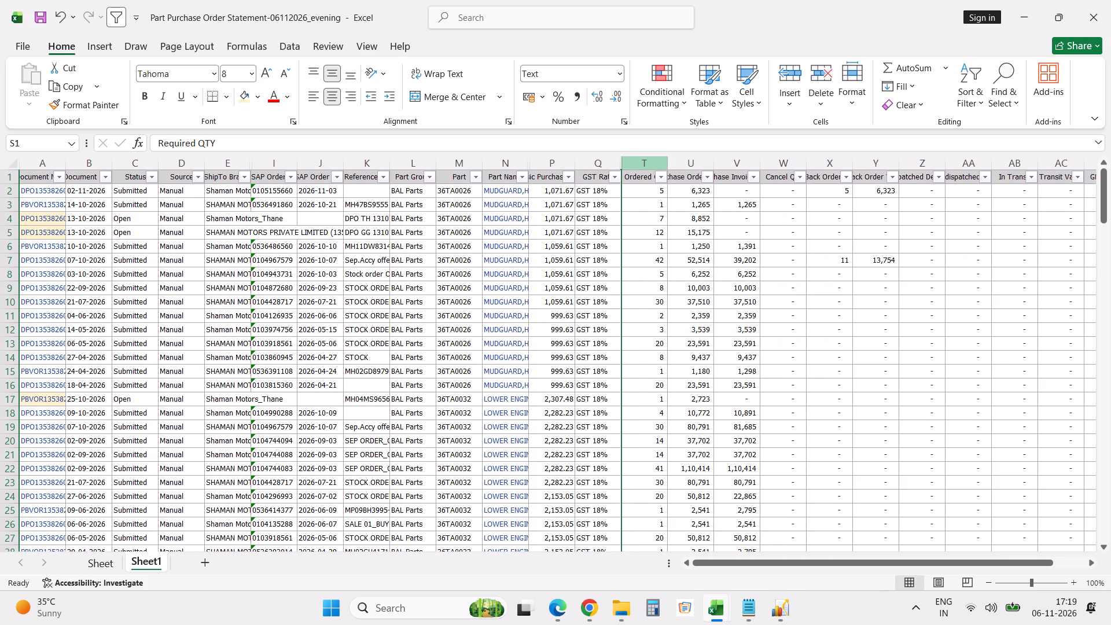
Hide the SAP Order No, Source and Status columns (I, D and C) on Sheet1.
click(274, 163)
key(F4)
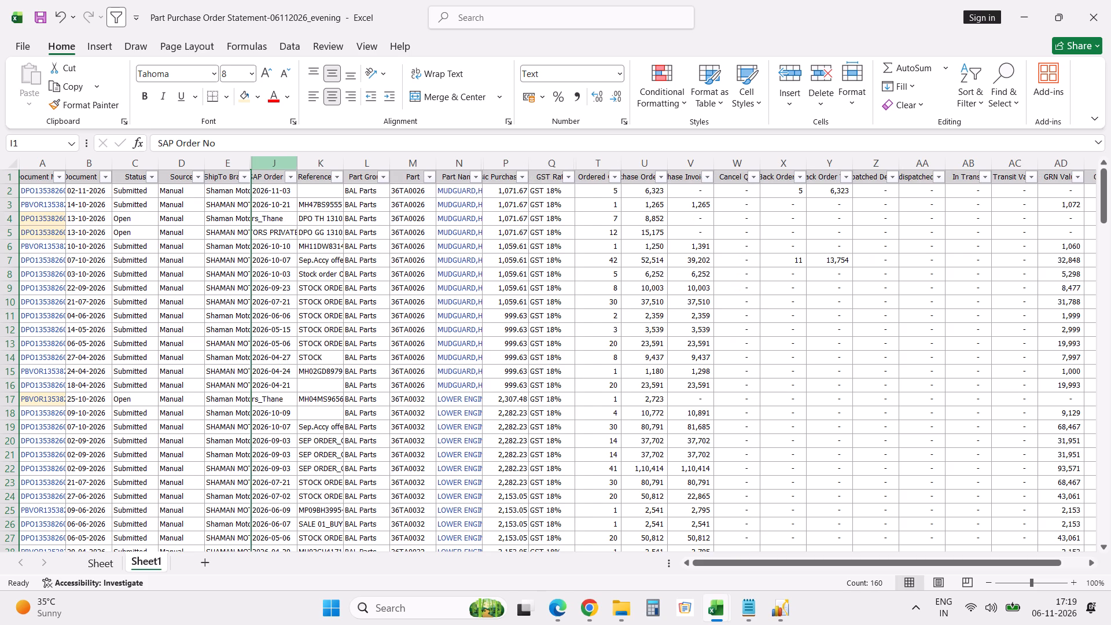
click(183, 164)
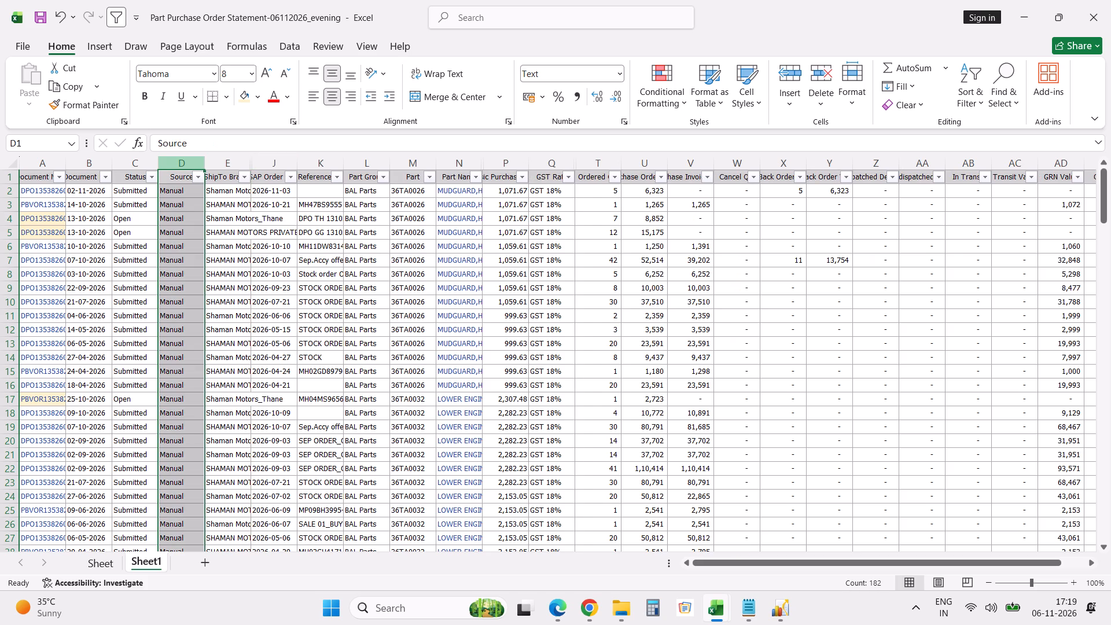
key(F4)
click(132, 164)
key(F4)
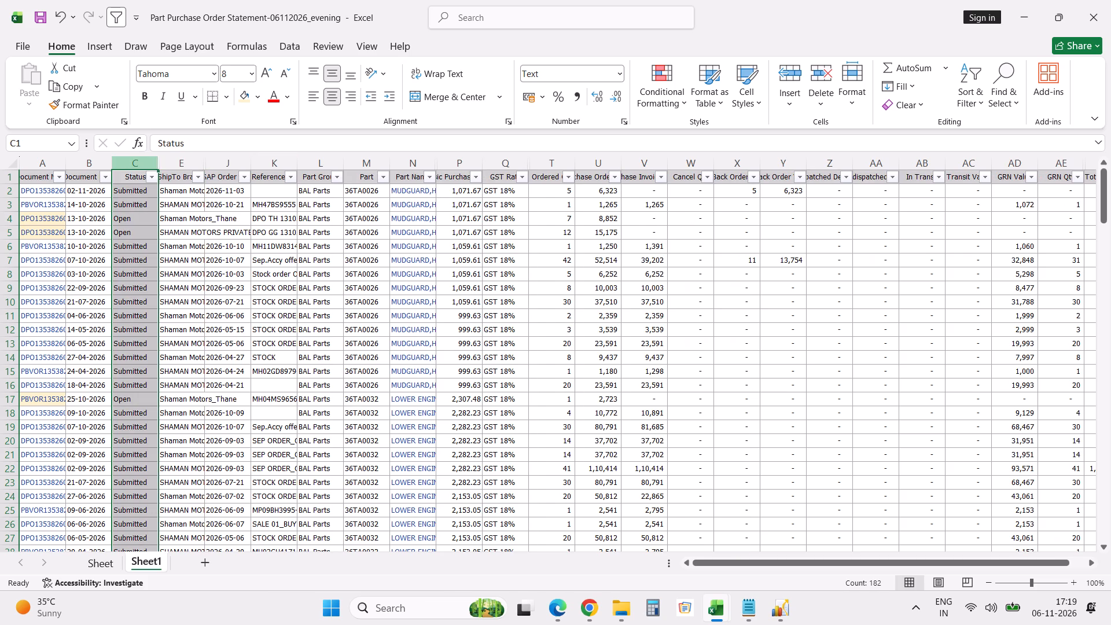
key(F4)
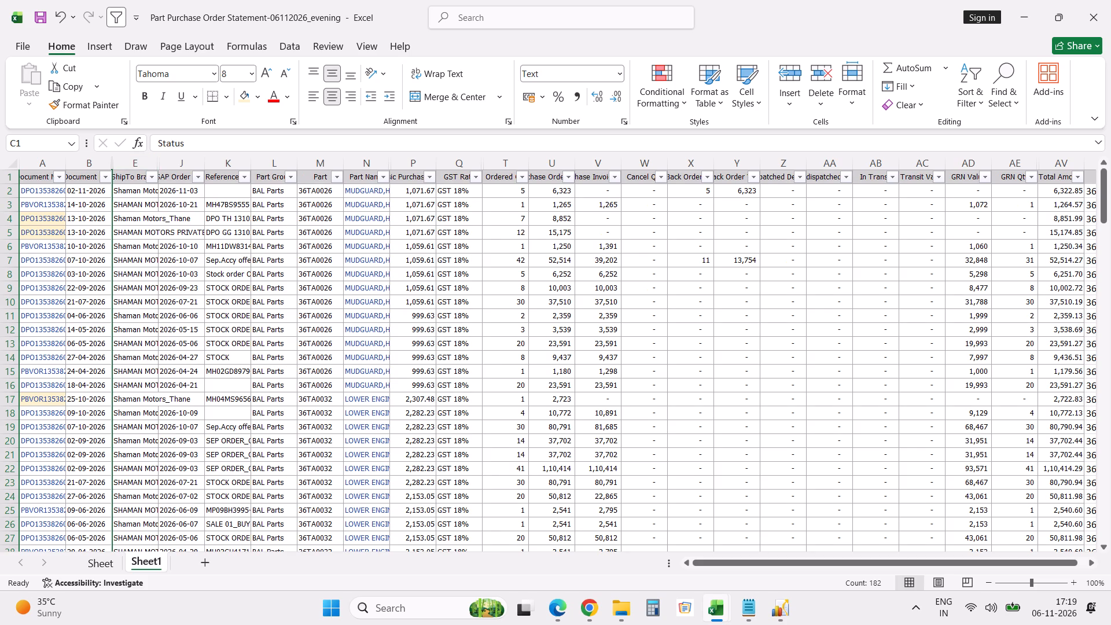
Copy part number 83010558 from Book1 and search for it in the Part column filter of the purchase order statement's Sheet1.
key(alt+Tab)
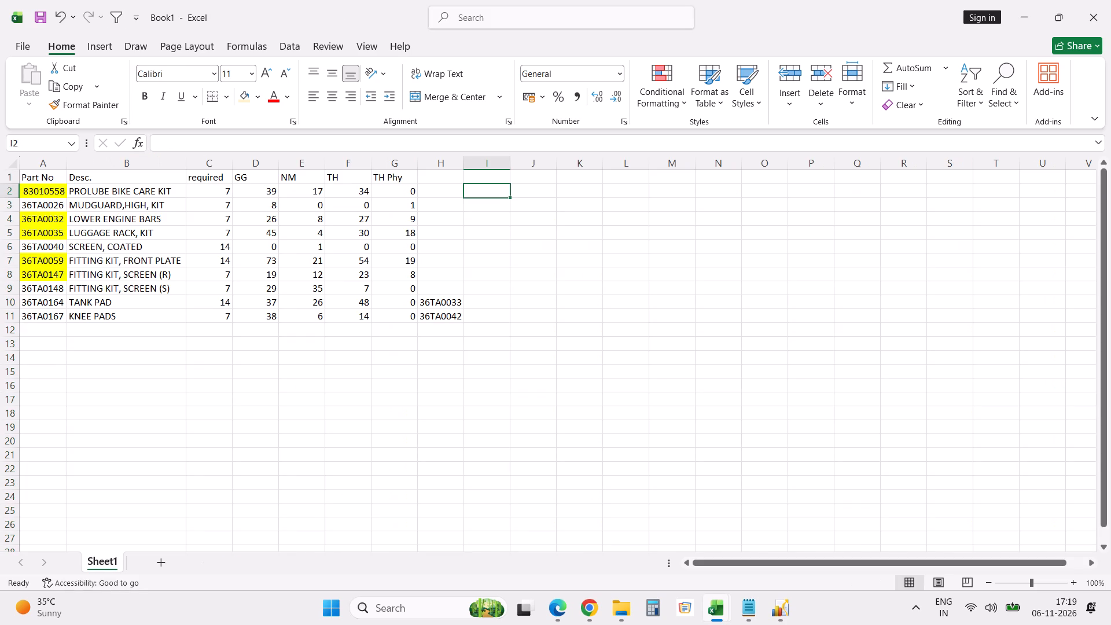
click(54, 193)
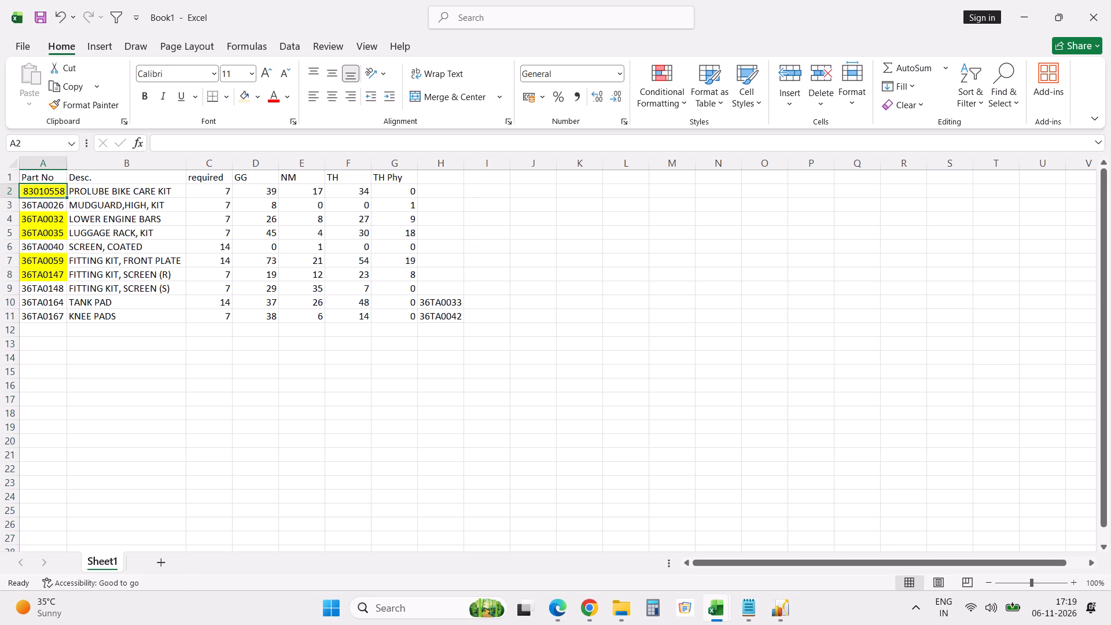
key(ctrl+c)
key(alt+Tab)
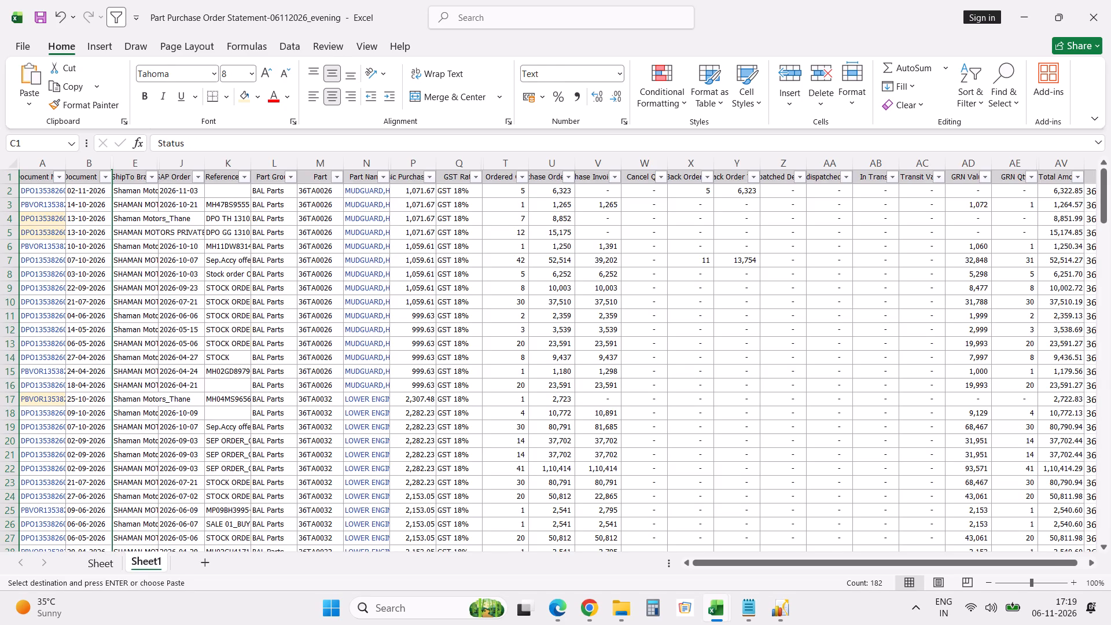
click(339, 174)
click(299, 343)
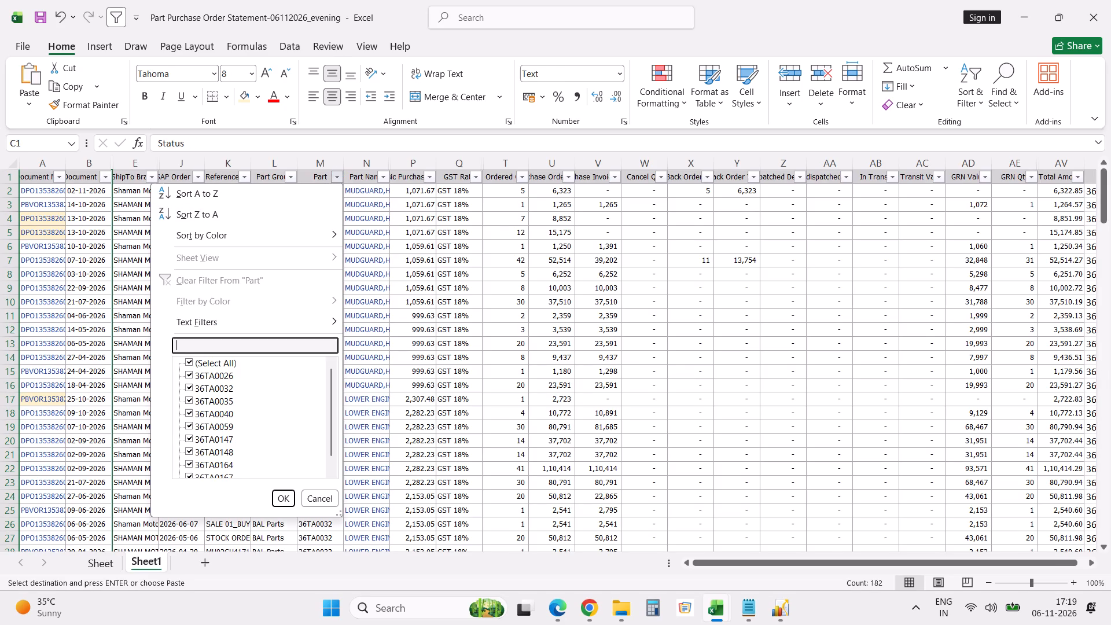
key(ctrl+v)
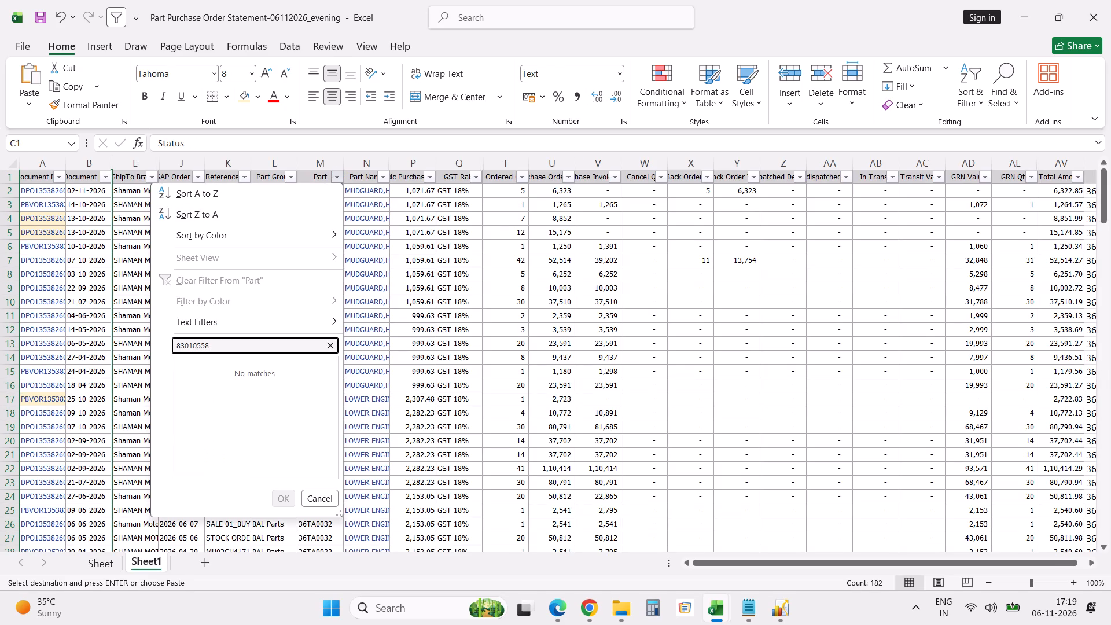
key(Escape)
key(Escape)
Filter the Part column of the purchase order statement's Sheet1 by part number 36TA0026, copied from Book1.
key(alt+Tab)
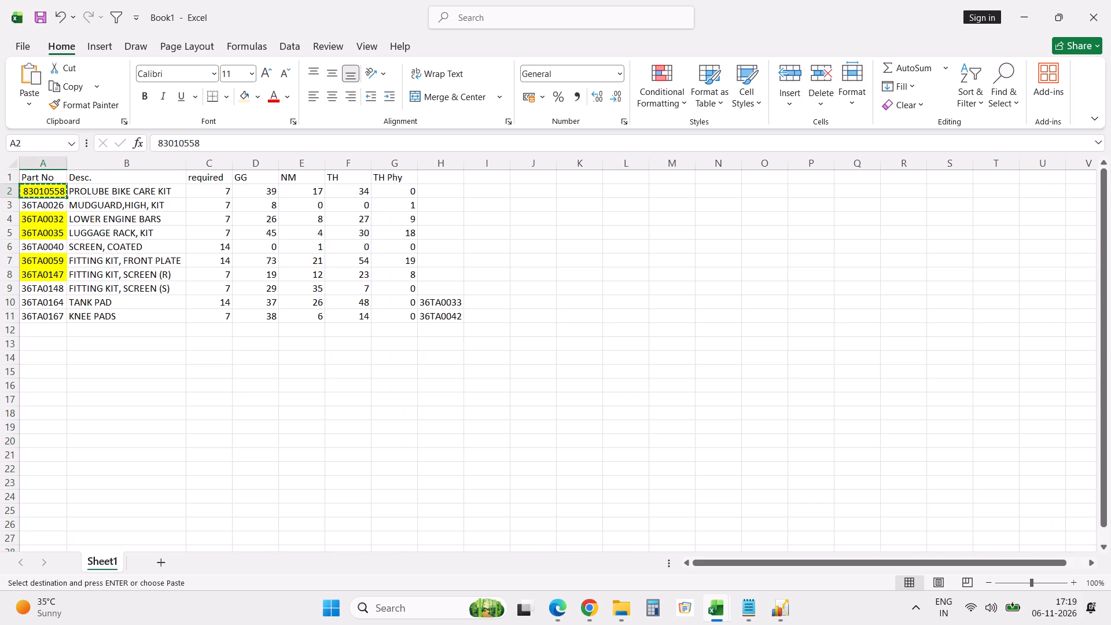
click(53, 207)
key(ctrl+c)
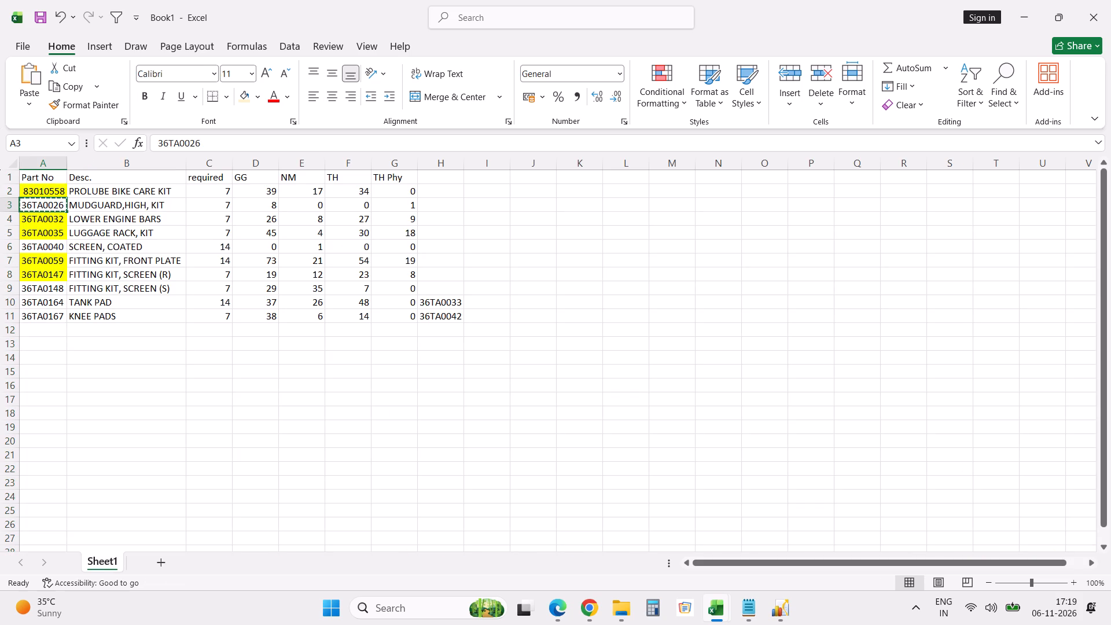
key(alt+Tab)
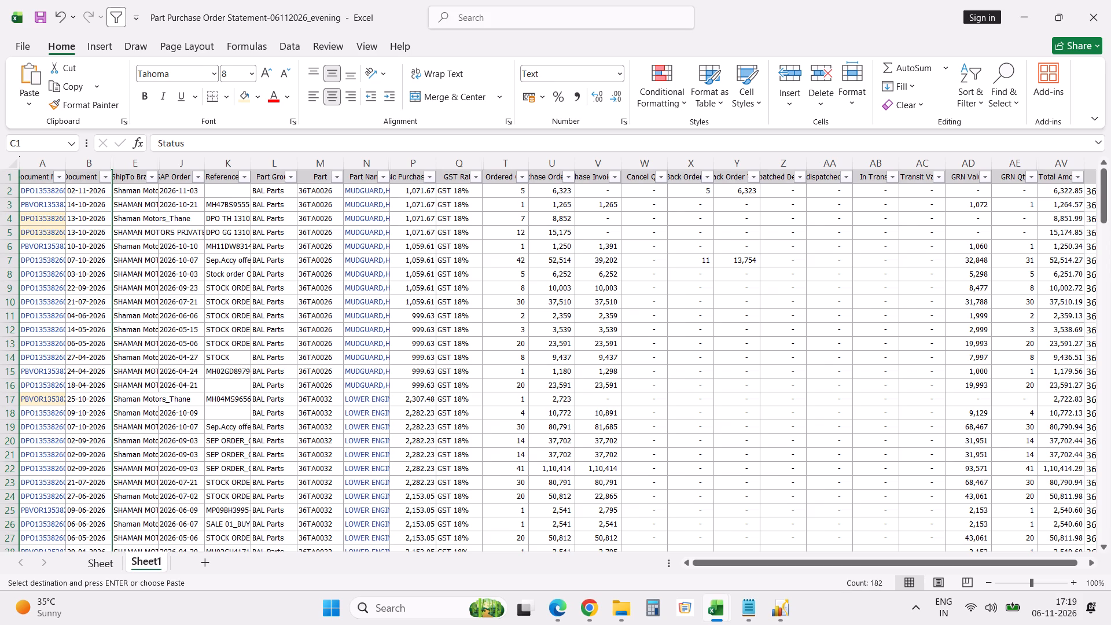
click(337, 178)
click(290, 345)
key(ctrl+v)
key(Return)
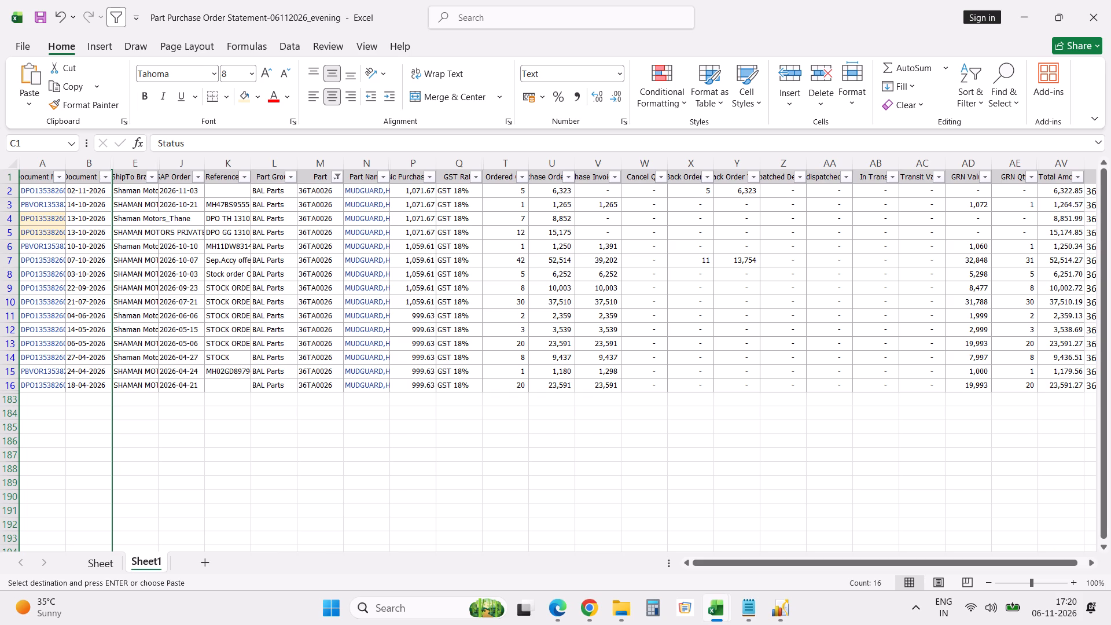
click(493, 259)
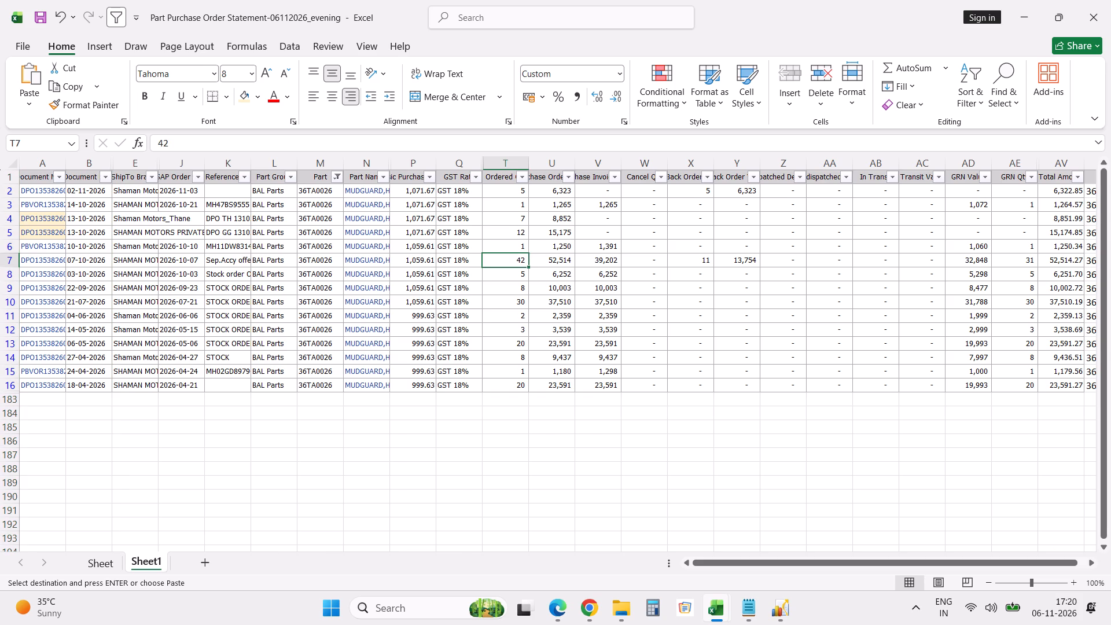
click(243, 263)
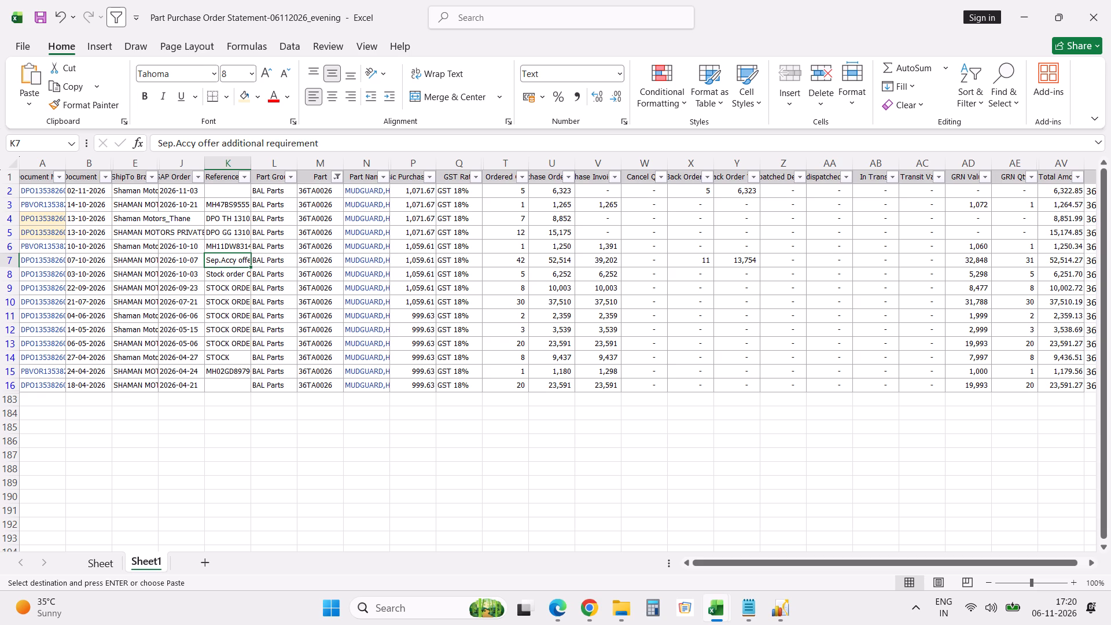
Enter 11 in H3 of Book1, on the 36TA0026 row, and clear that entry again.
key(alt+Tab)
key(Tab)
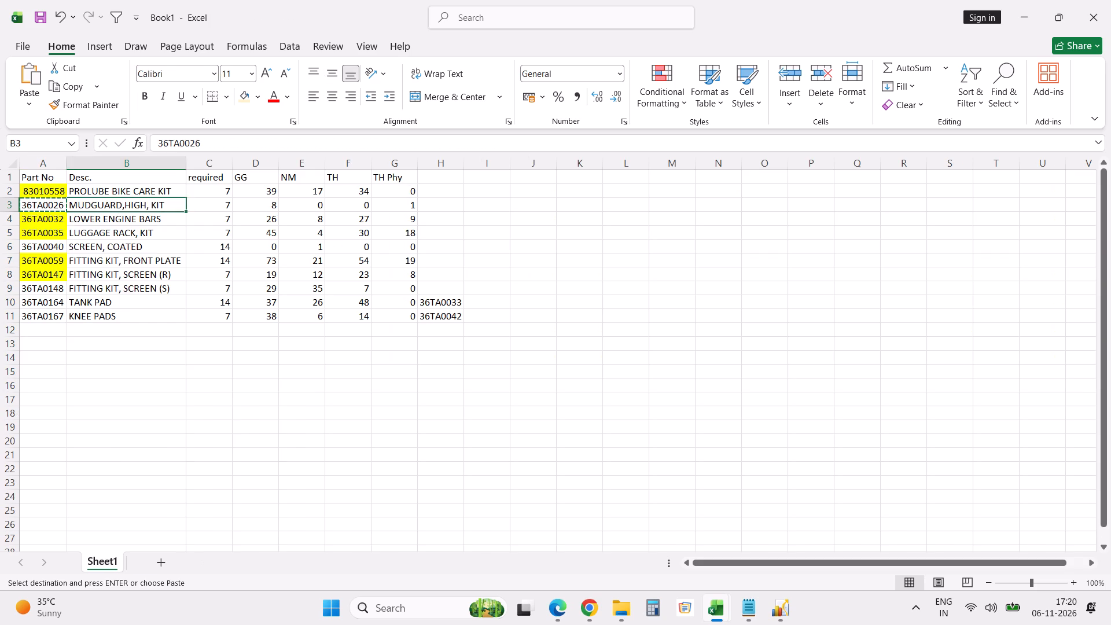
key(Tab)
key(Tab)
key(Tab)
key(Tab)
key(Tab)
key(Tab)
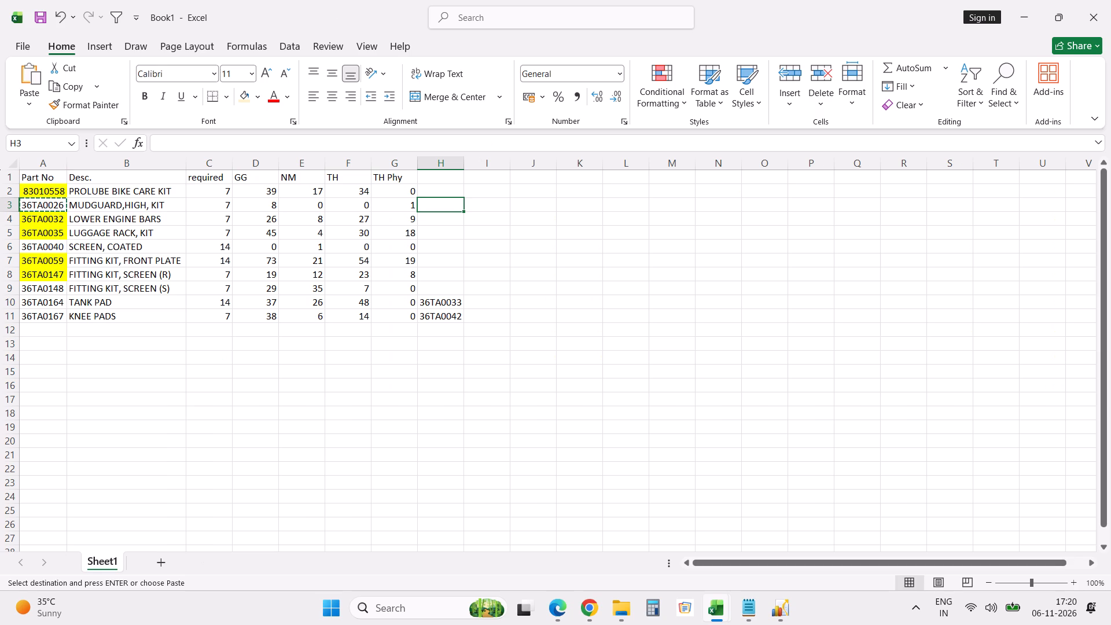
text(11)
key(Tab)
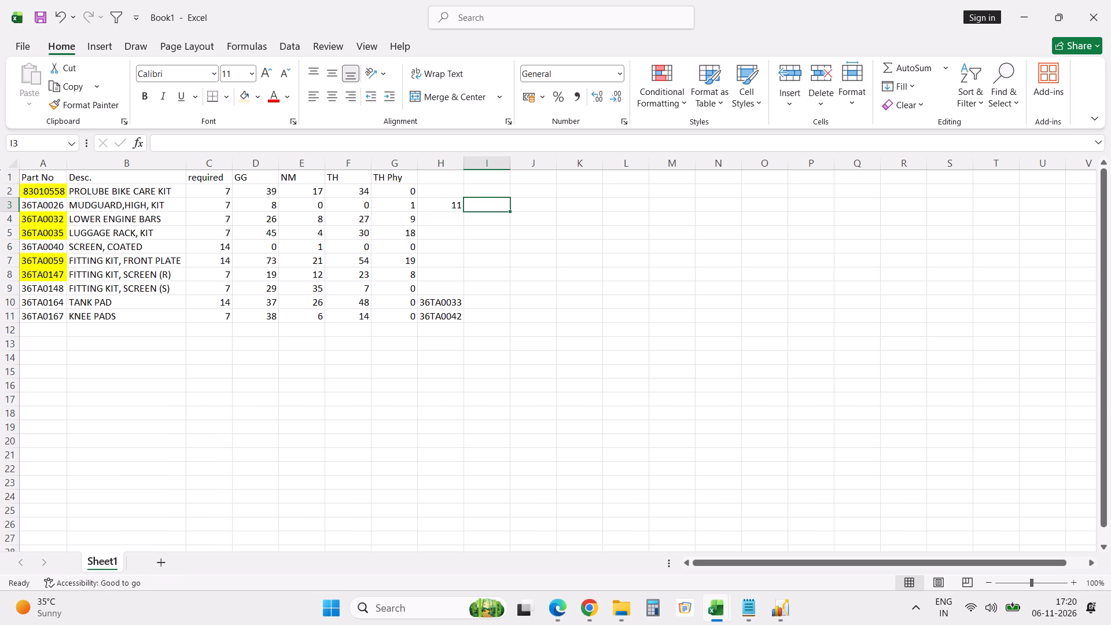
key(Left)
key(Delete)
Add the column header "Back order" in I1 of Book1.
key(Tab)
key(Up)
key(Up)
key(Up)
text(Back i)
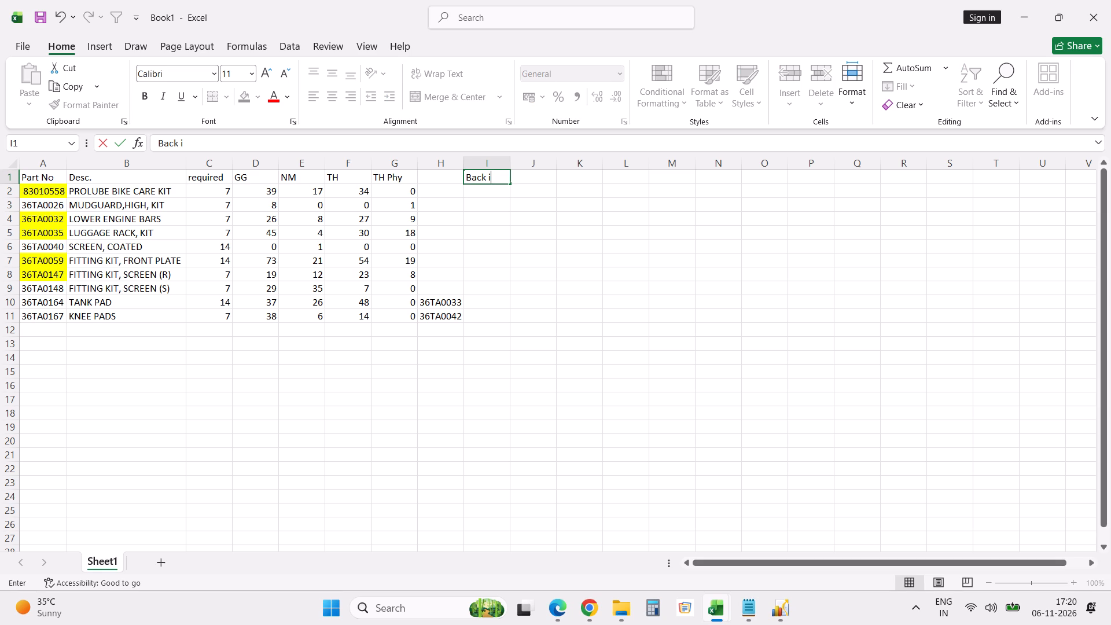
key(BackSpace)
text(order)
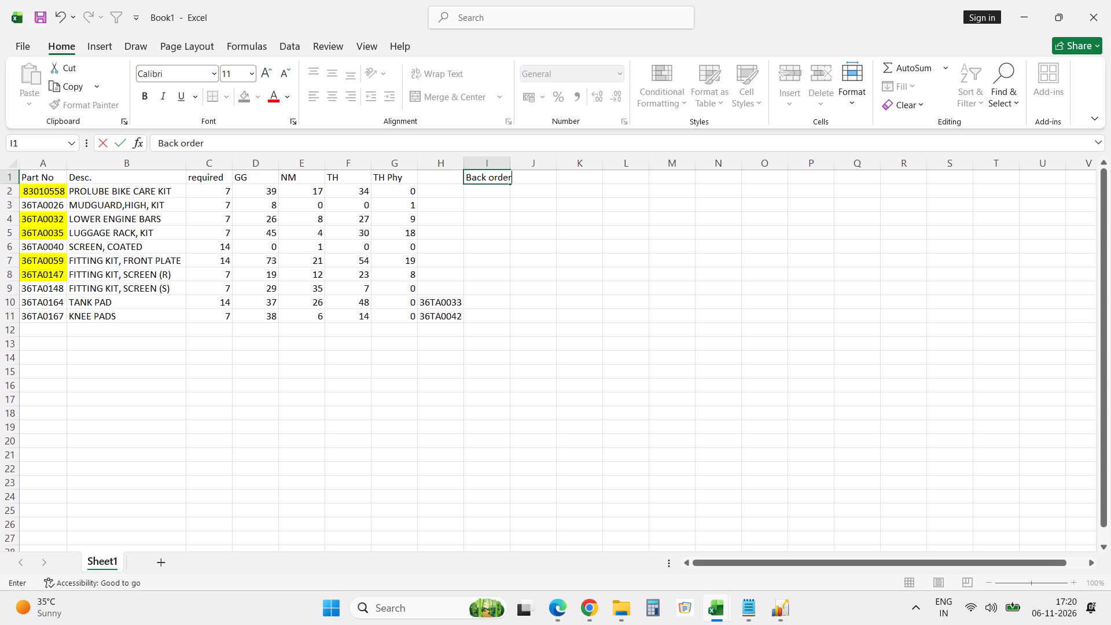
key(Return)
Record the back-order quantity for 36TA0026 in I3 of Book1, first as 11, then replaced by the sum +11+5.
key(Return)
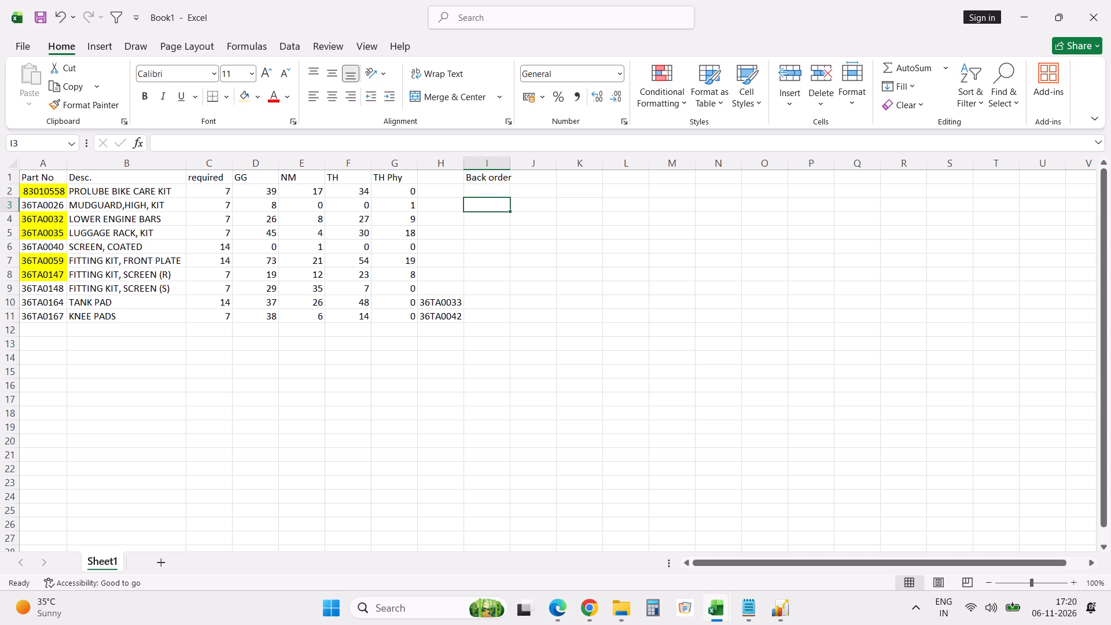
text(11)
key(Return)
key(alt+Tab)
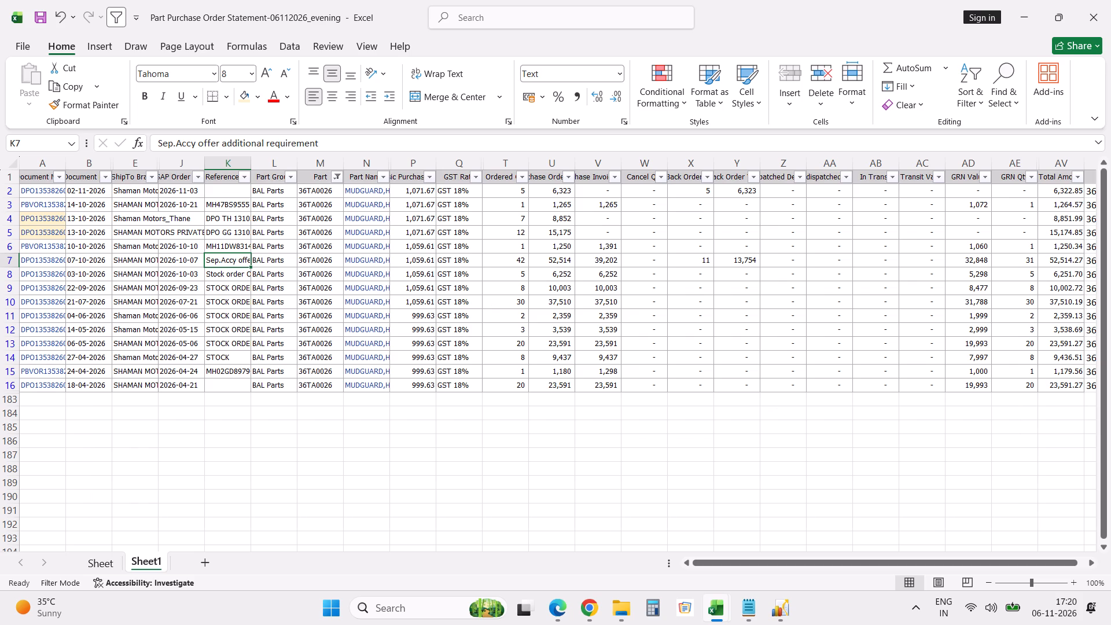
key(alt+Tab)
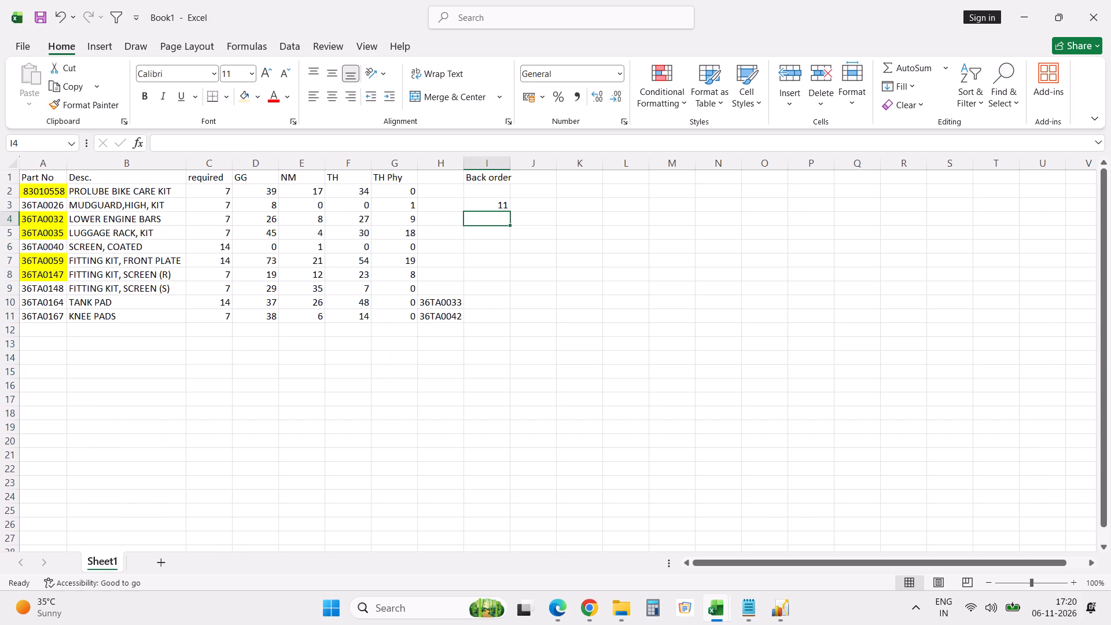
key(Up)
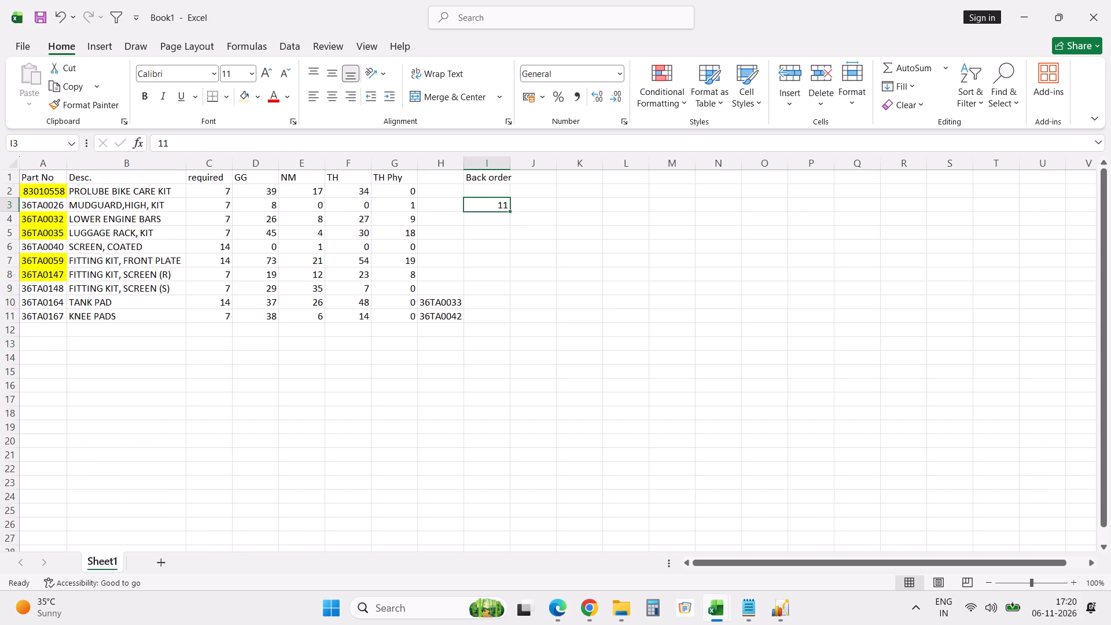
text(+11+5)
key(Return)
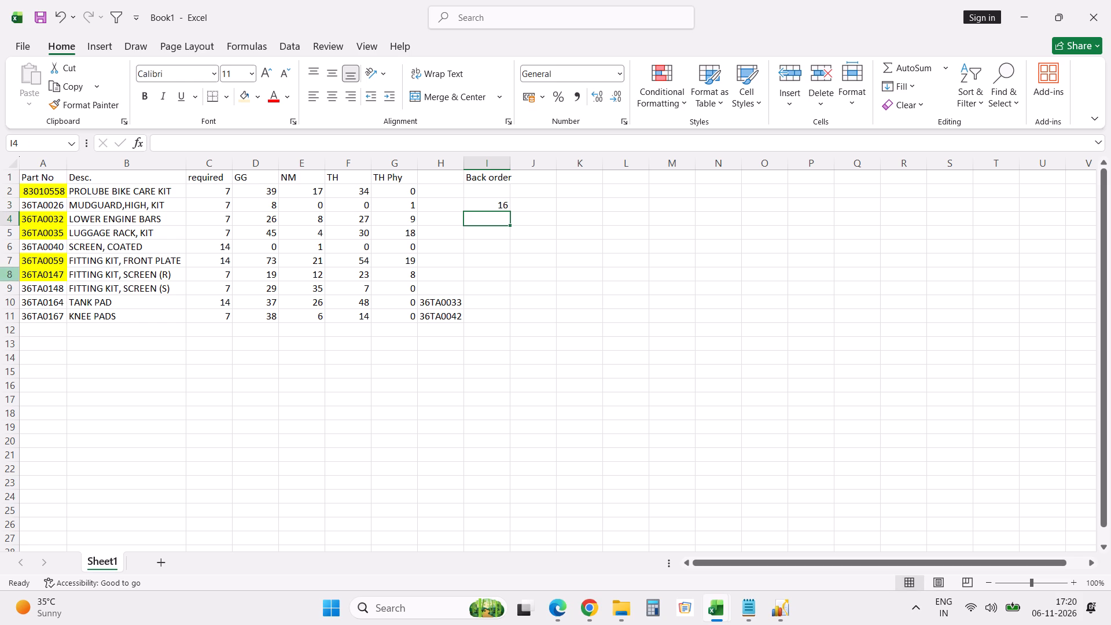
Filter the Part column of the purchase order statement's Sheet1 by part number 36TA0032, copied from Book1.
click(49, 222)
key(ctrl+c)
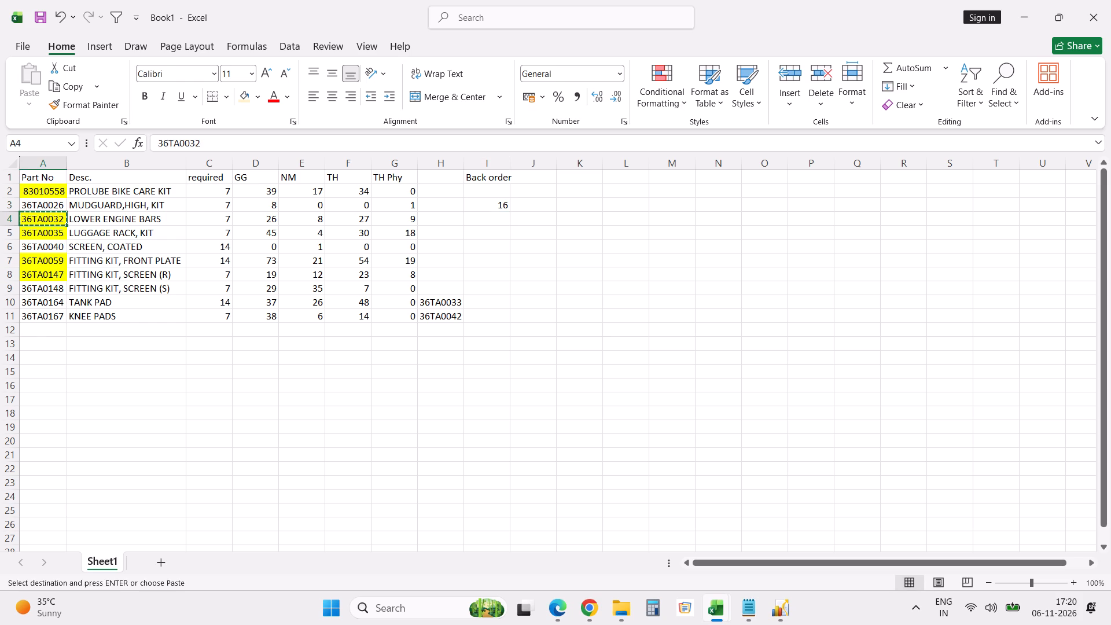
key(alt+Tab)
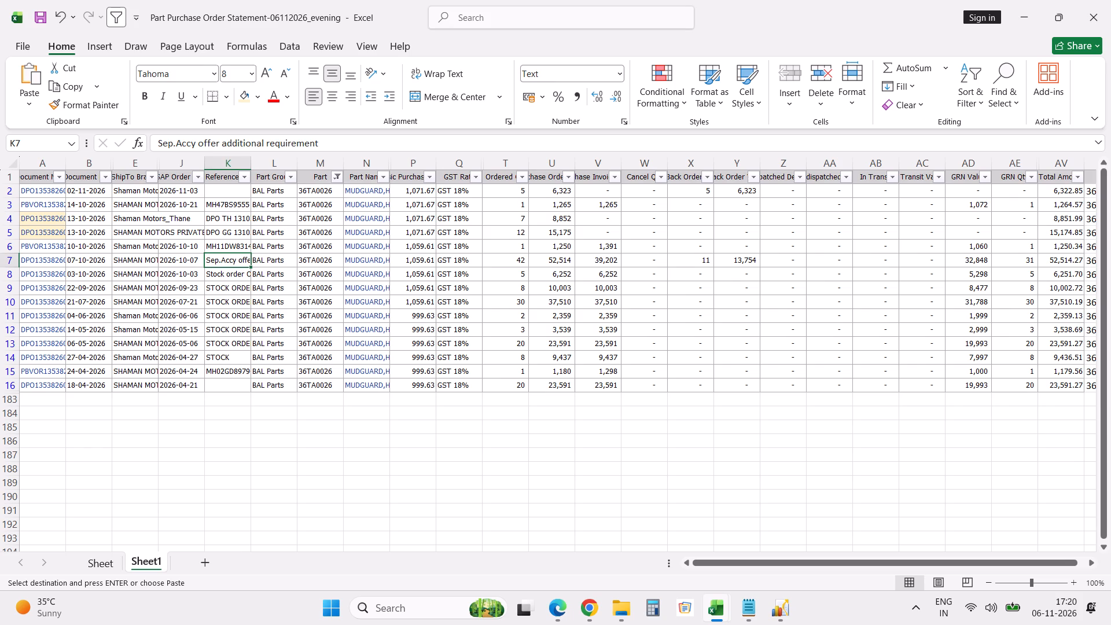
click(339, 177)
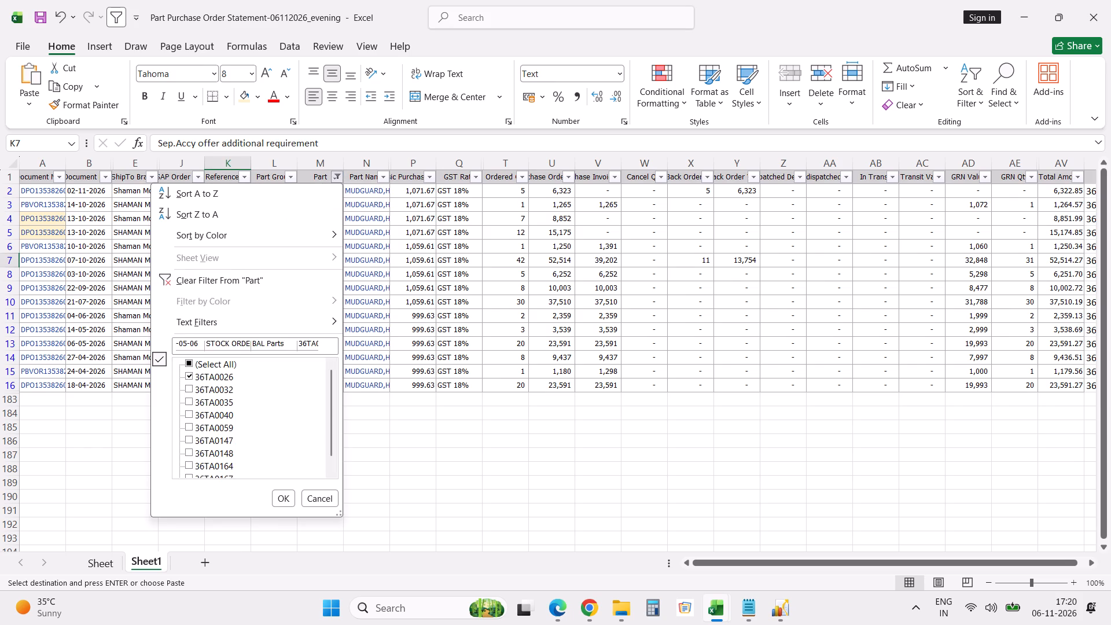
click(244, 346)
key(ctrl+v)
key(Return)
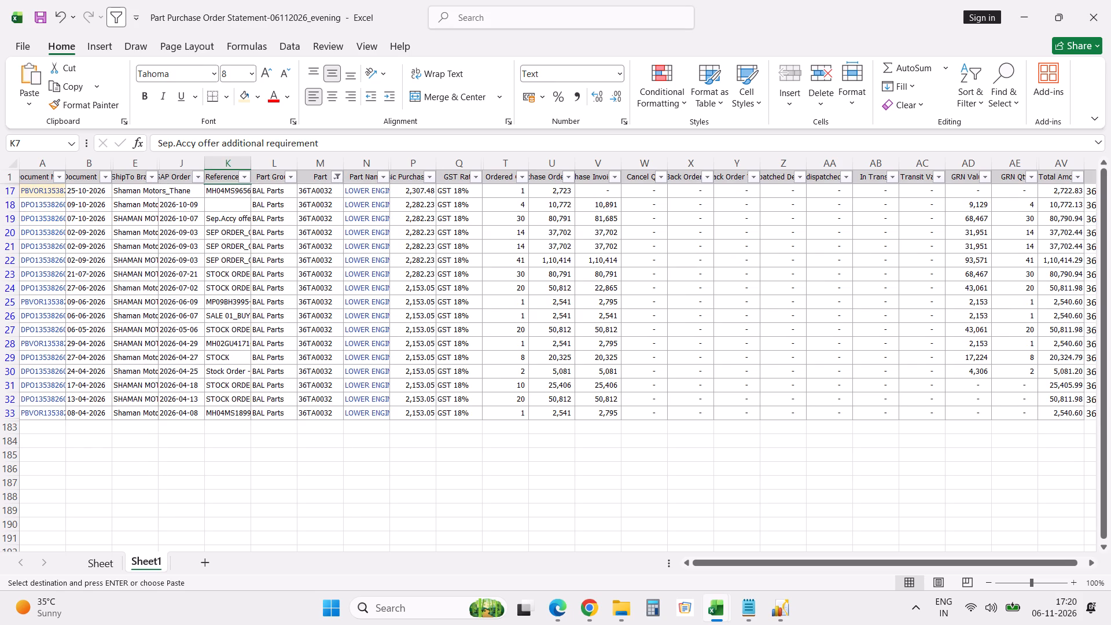
scroll(479, 378, up, 7)
Shade the TH Phy column (G1:G11) of Book1 with a light orange fill.
key(alt+Tab)
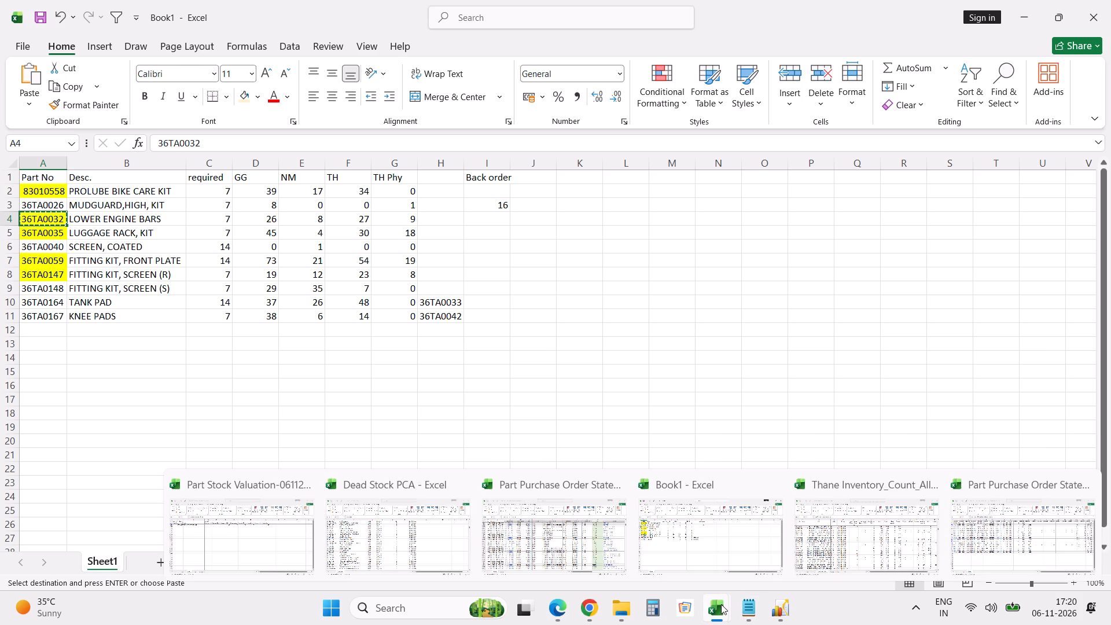
click(655, 356)
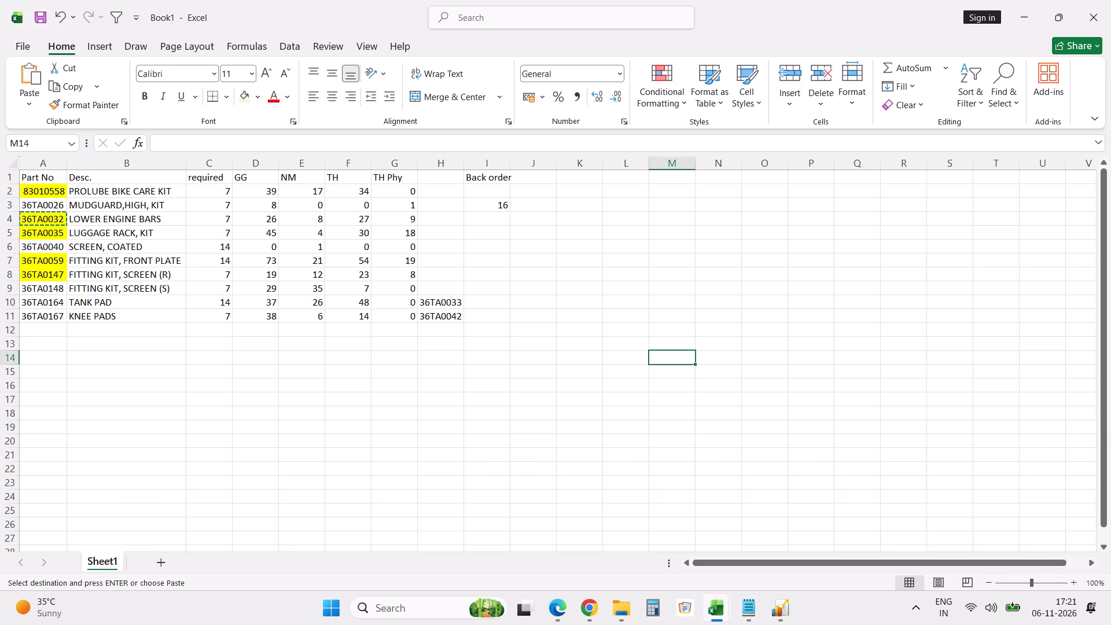
click(398, 179)
shift+click(406, 314)
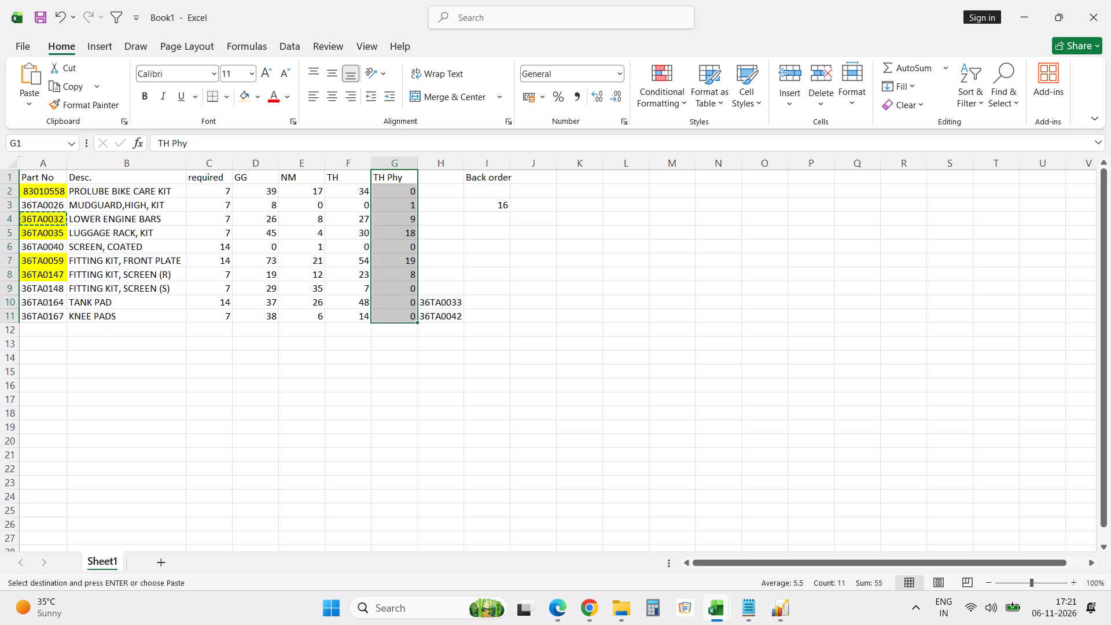
click(245, 101)
click(594, 400)
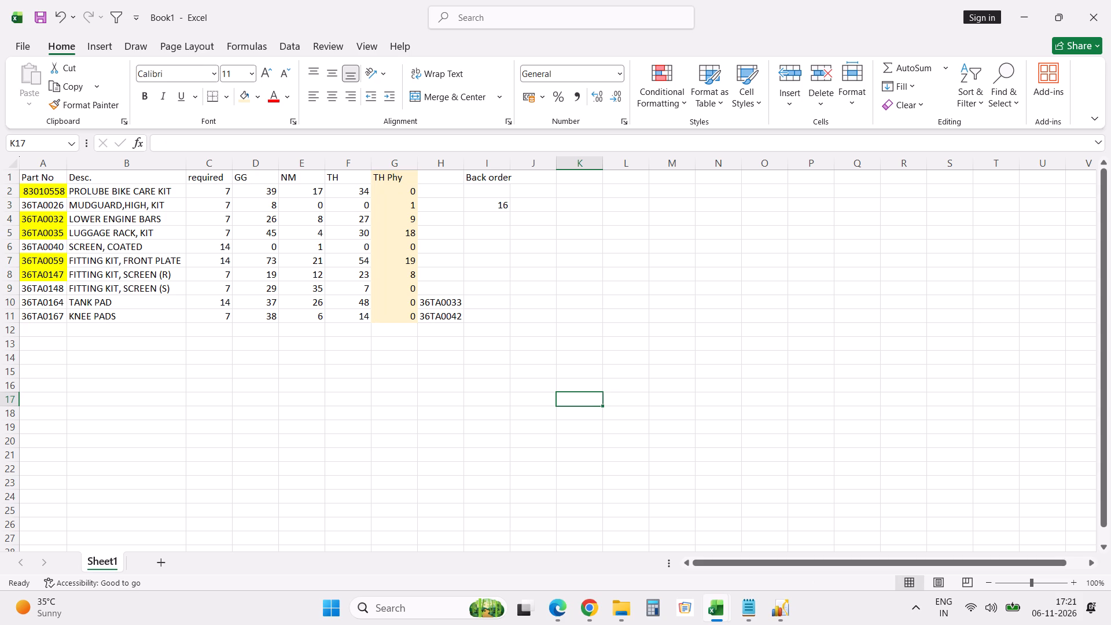
Review the 36TA0035 row of Book1 from the part number across to the TH Phy quantity.
click(59, 250)
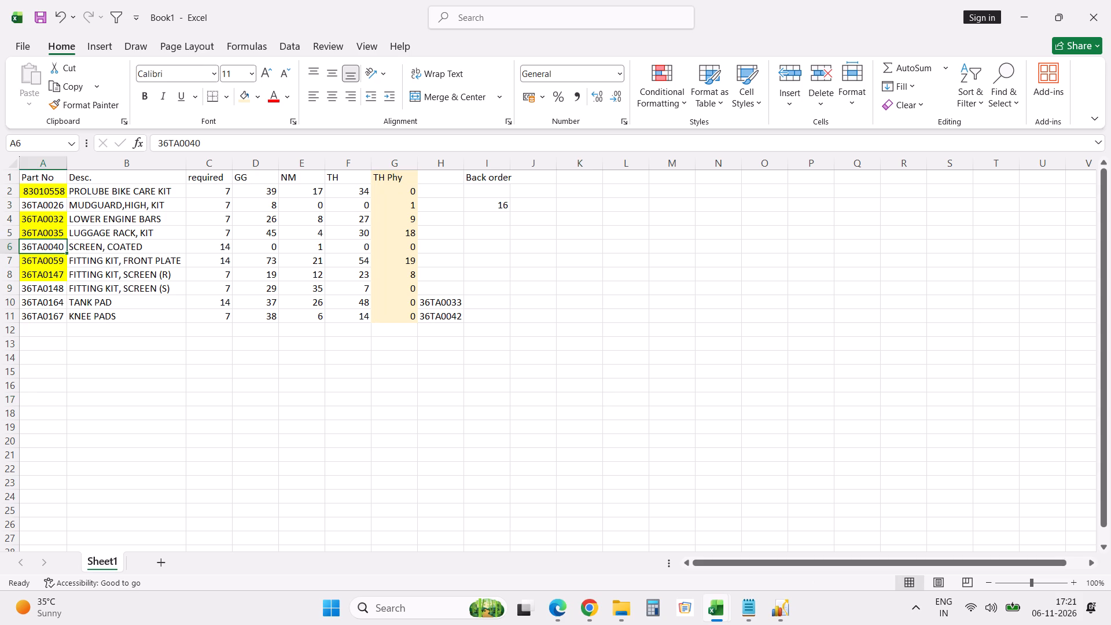
click(56, 230)
key(Tab)
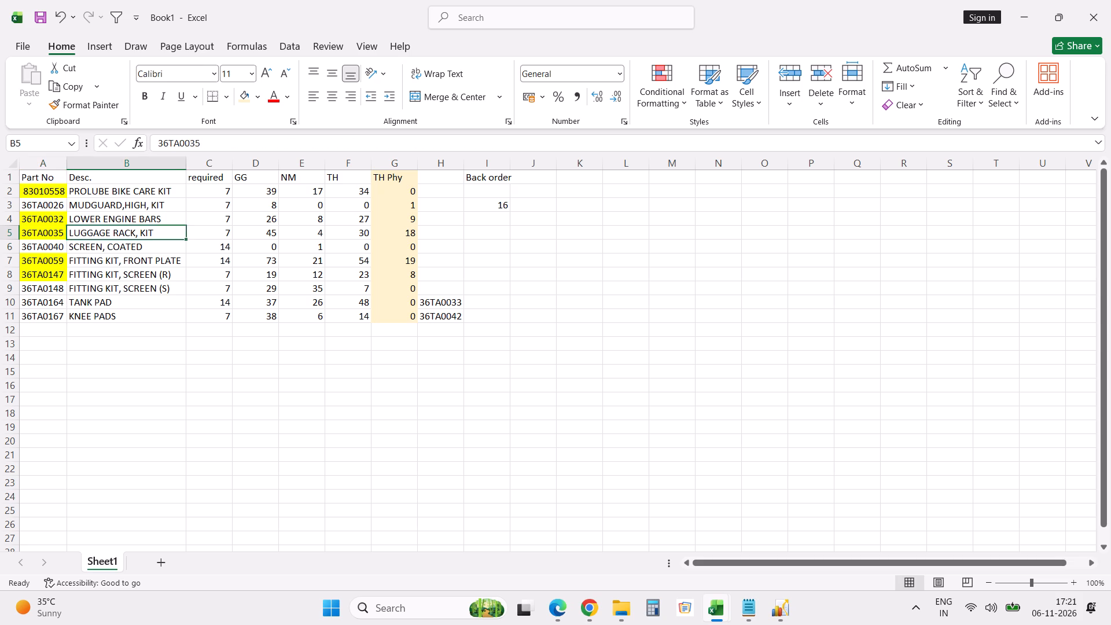
key(Tab)
key(Tab)
key(Tab)
key(Tab)
key(Tab)
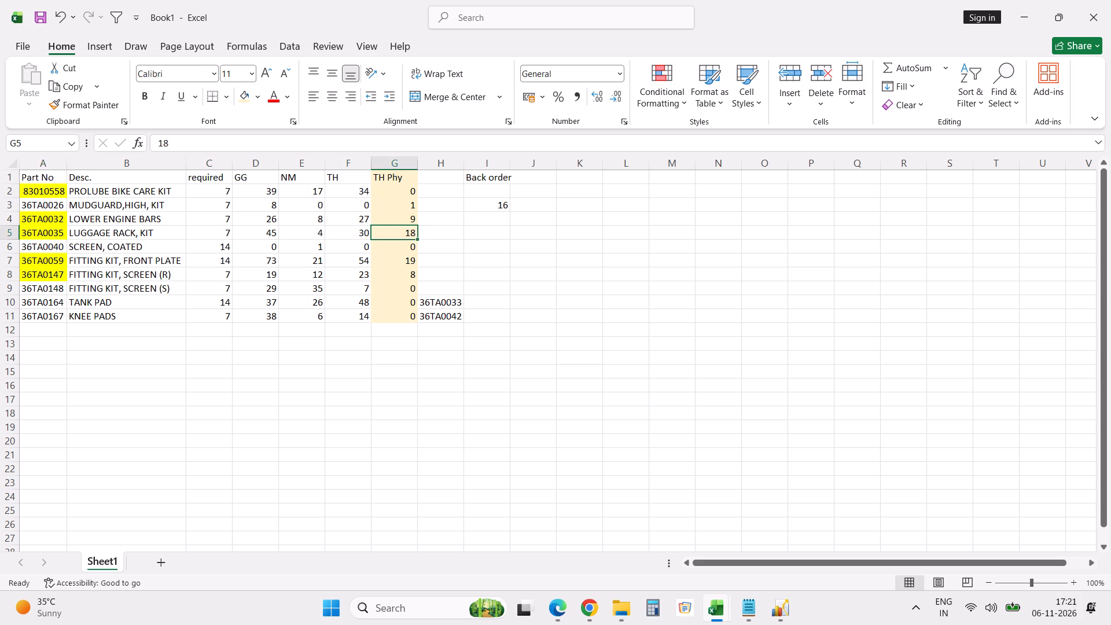
Filter the Part column of the purchase order statement's Sheet1 by part number 36TA0040, copied from Book1.
click(51, 247)
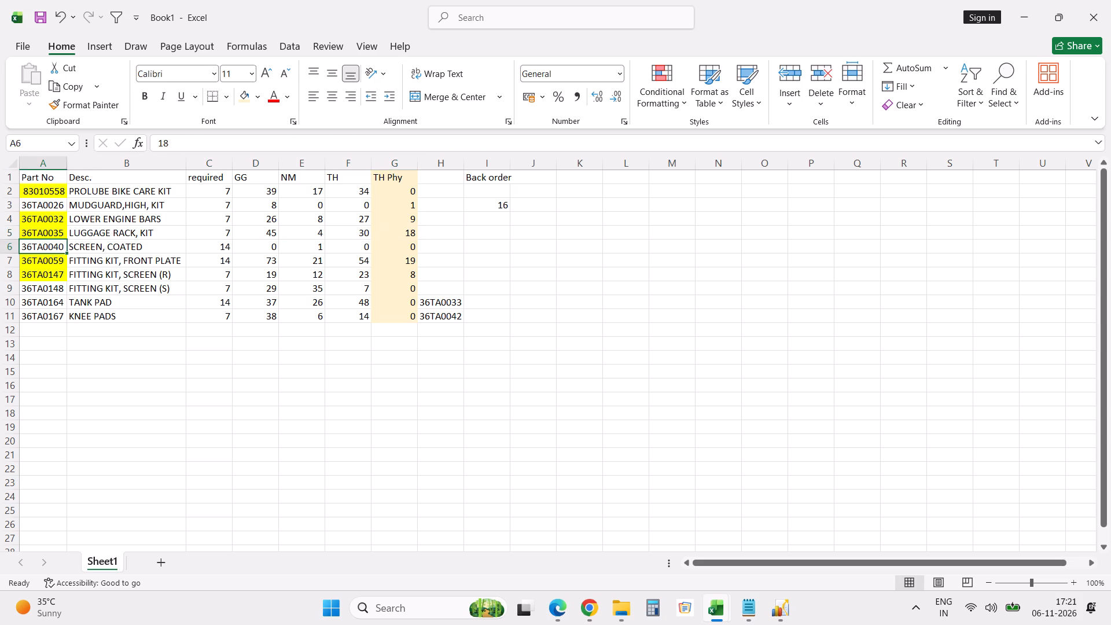
key(ctrl+c)
key(alt+Tab)
click(363, 179)
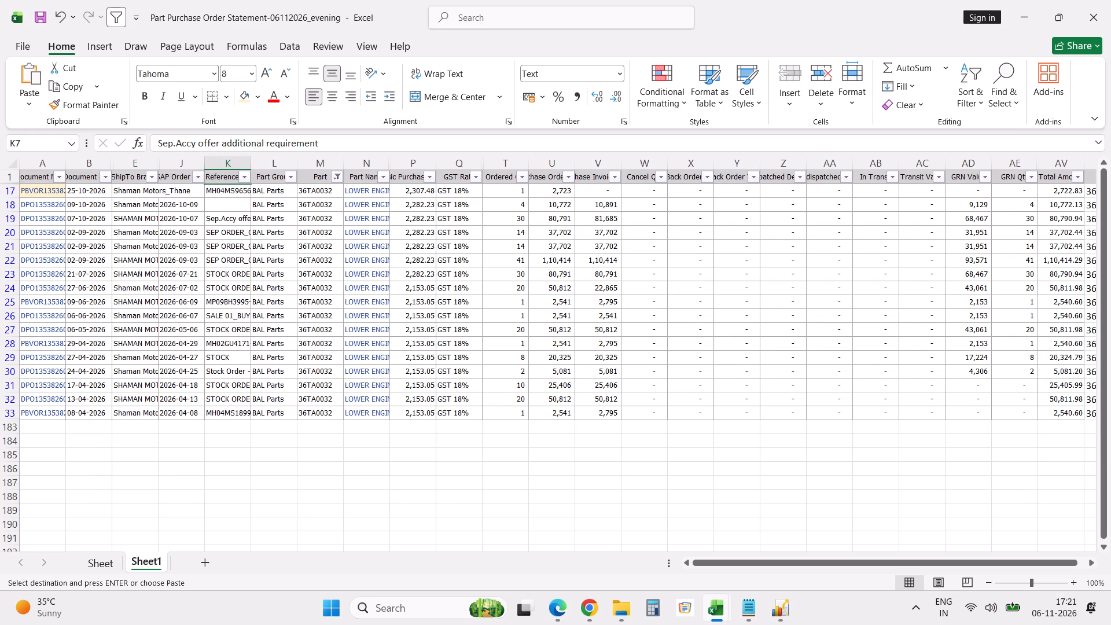
click(340, 178)
click(297, 347)
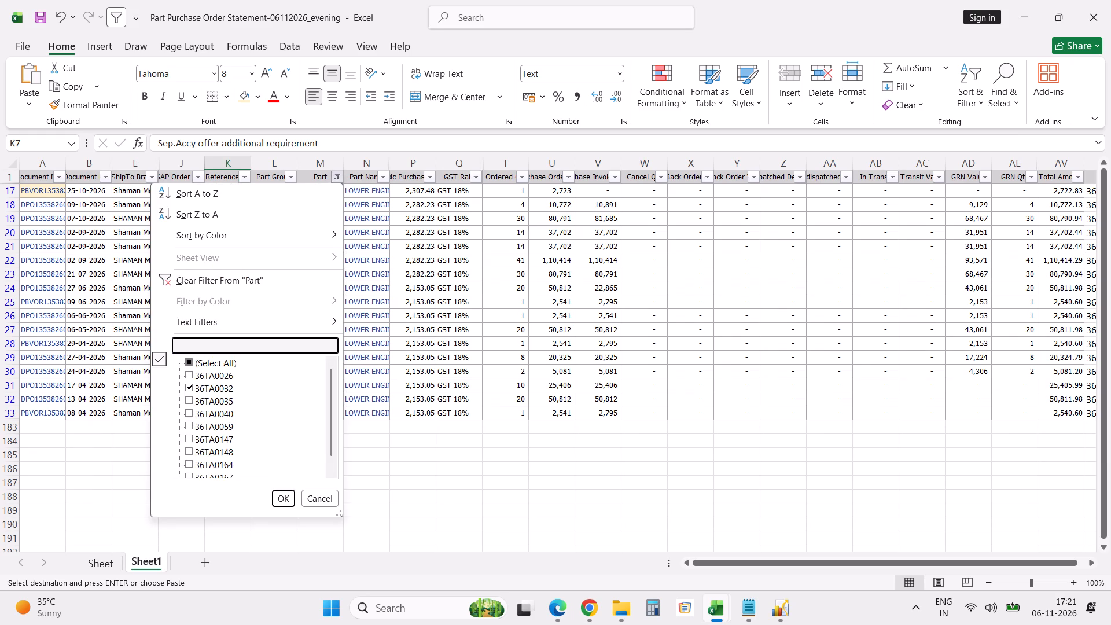
key(ctrl+v)
key(Return)
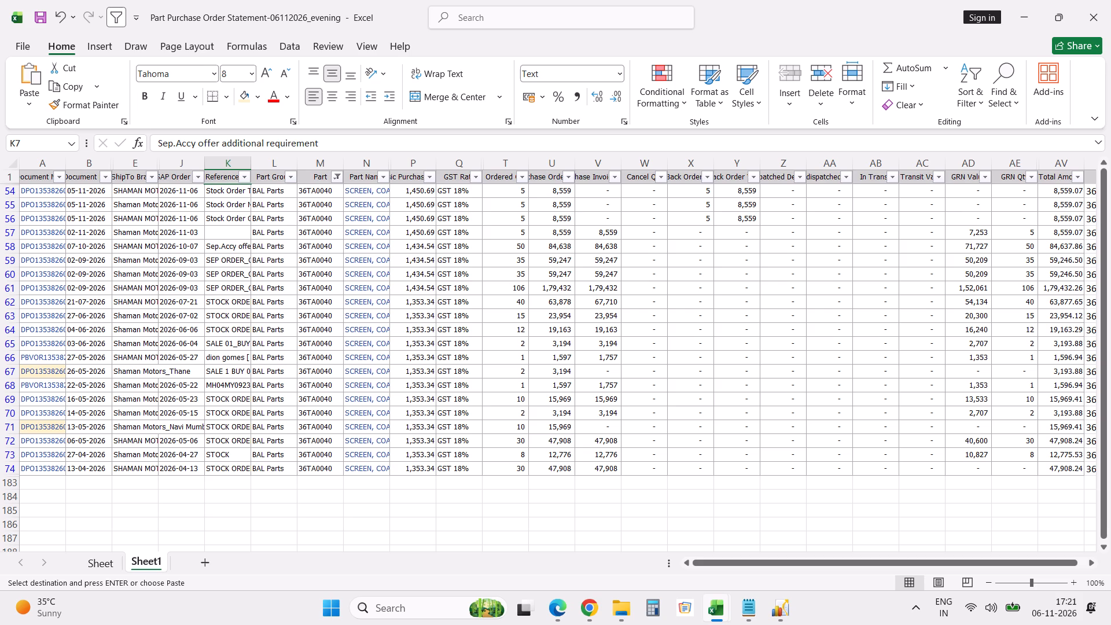
Switch to Excellon, close the Part Purchase Order Statement report and try to open Item View.
key(alt+Tab)
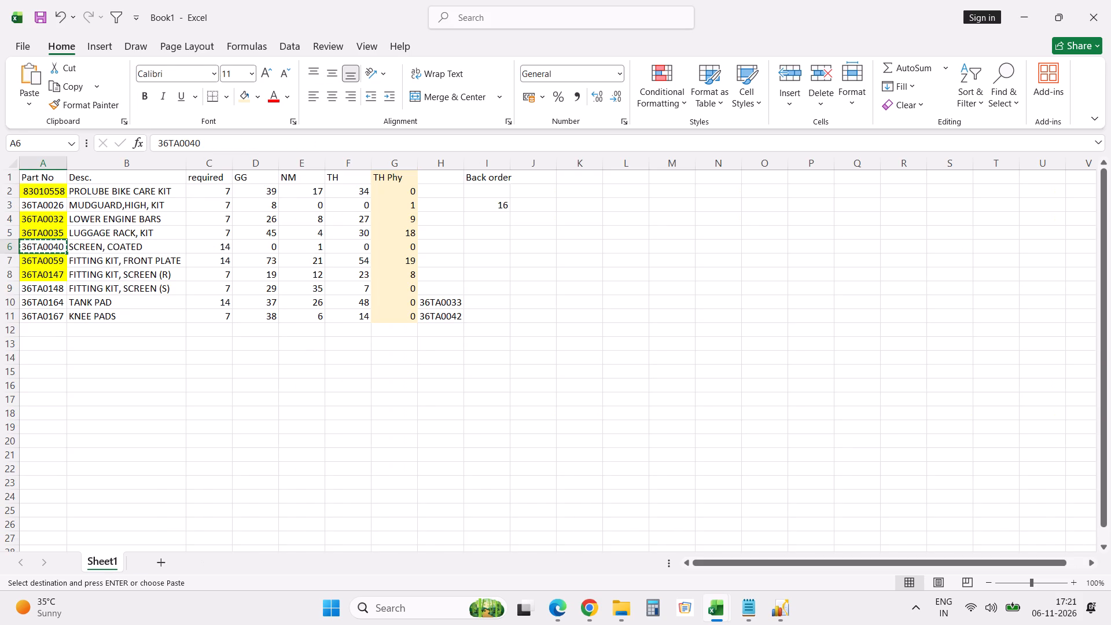
click(778, 600)
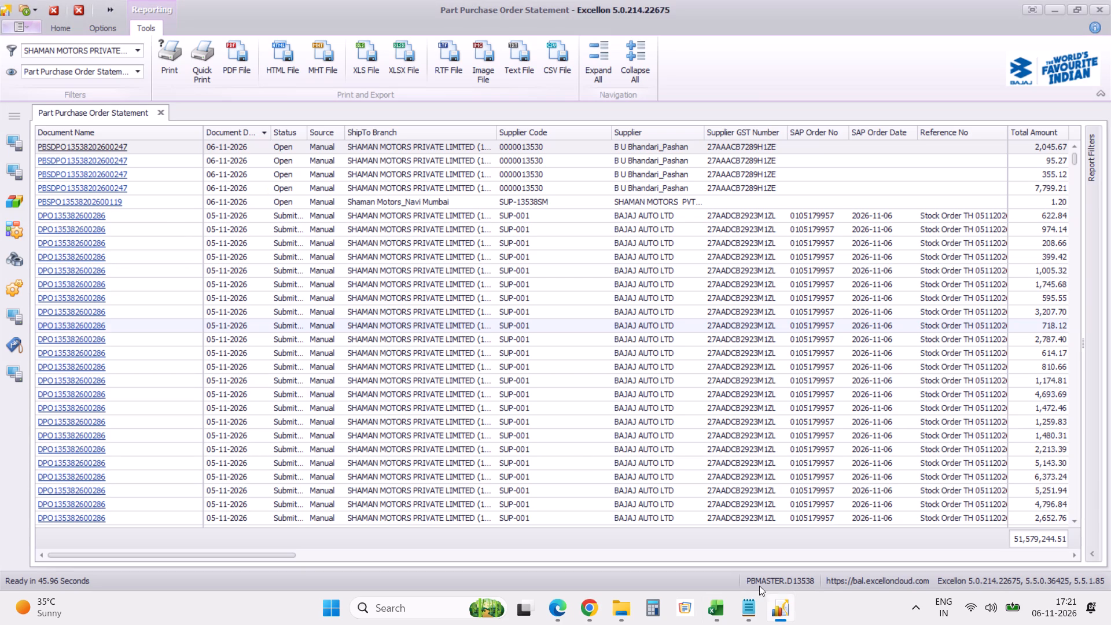
click(164, 111)
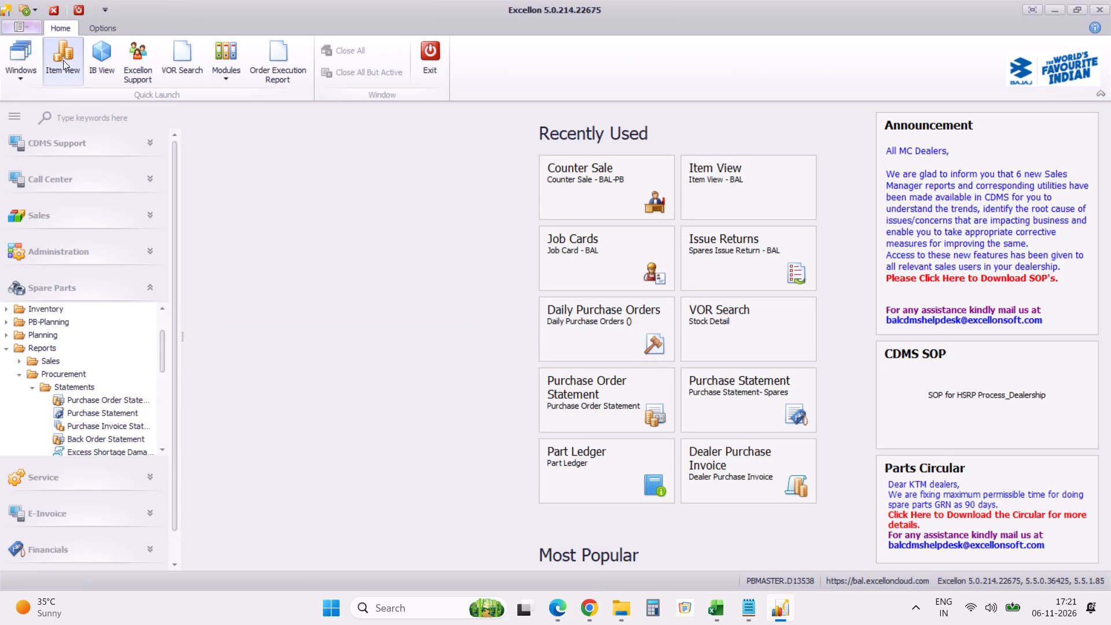
click(63, 60)
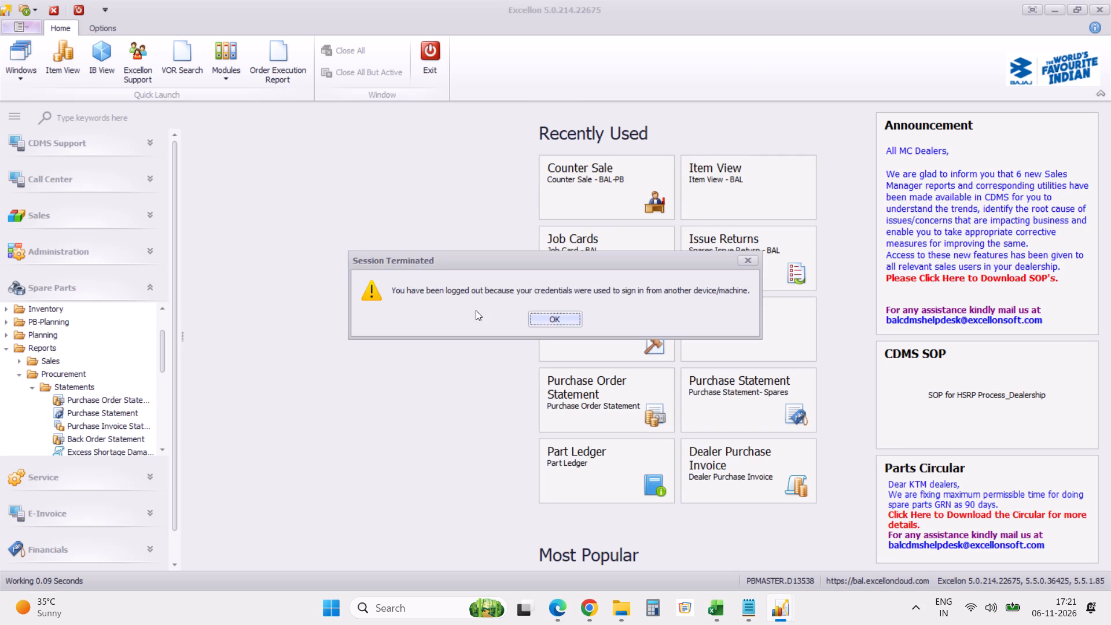
click(568, 317)
click(568, 317)
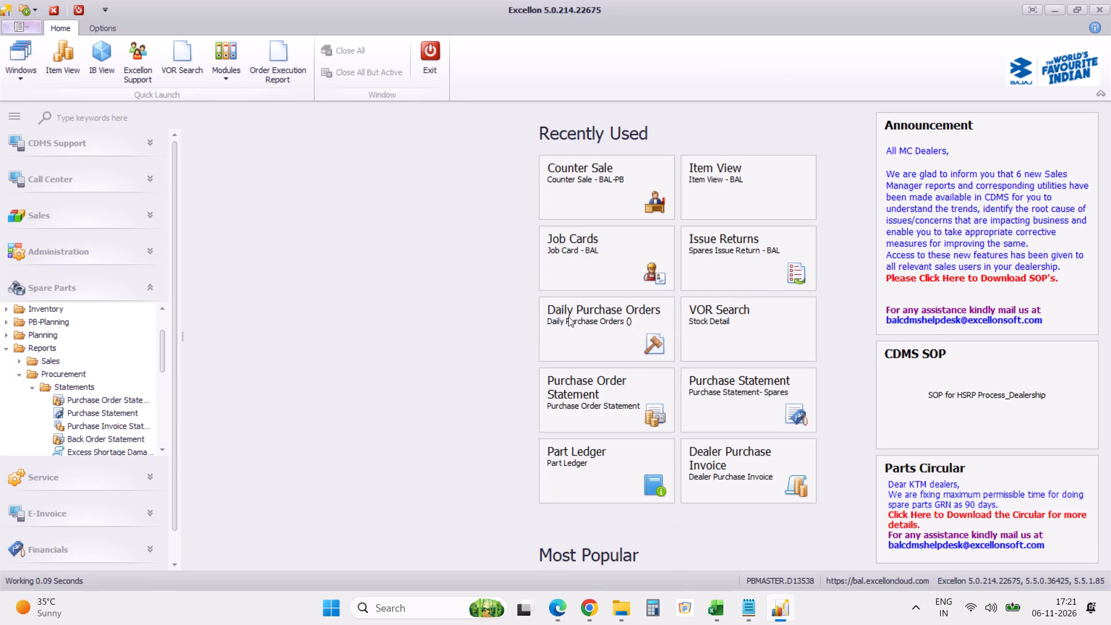
Return to the Excel workbooks and open Windows search to start Excellon again.
key(alt+Tab)
key(alt+Tab)
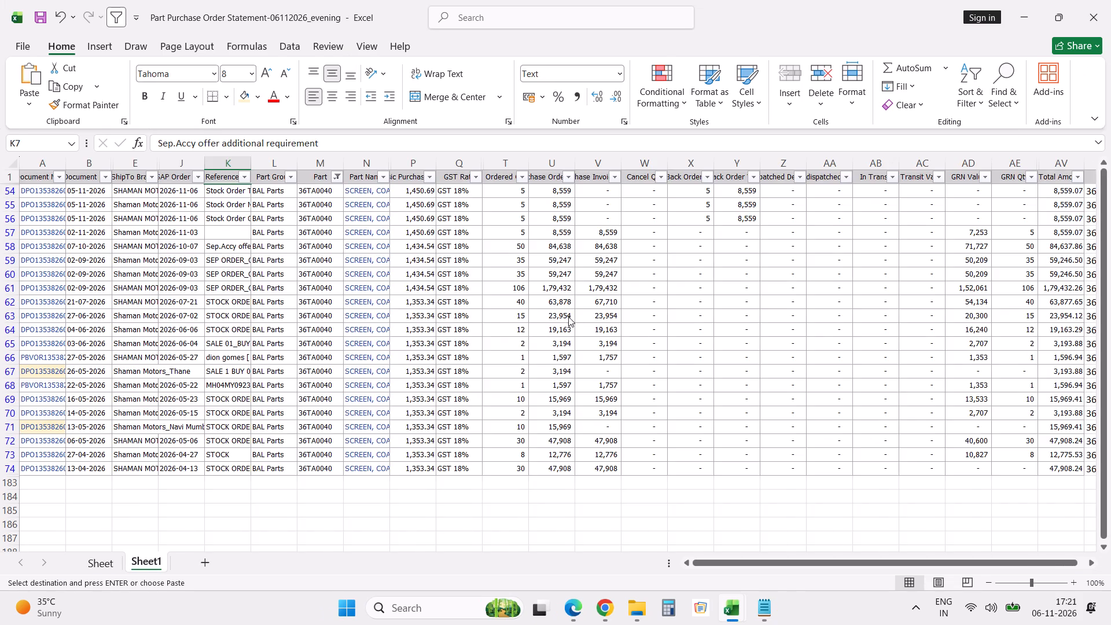
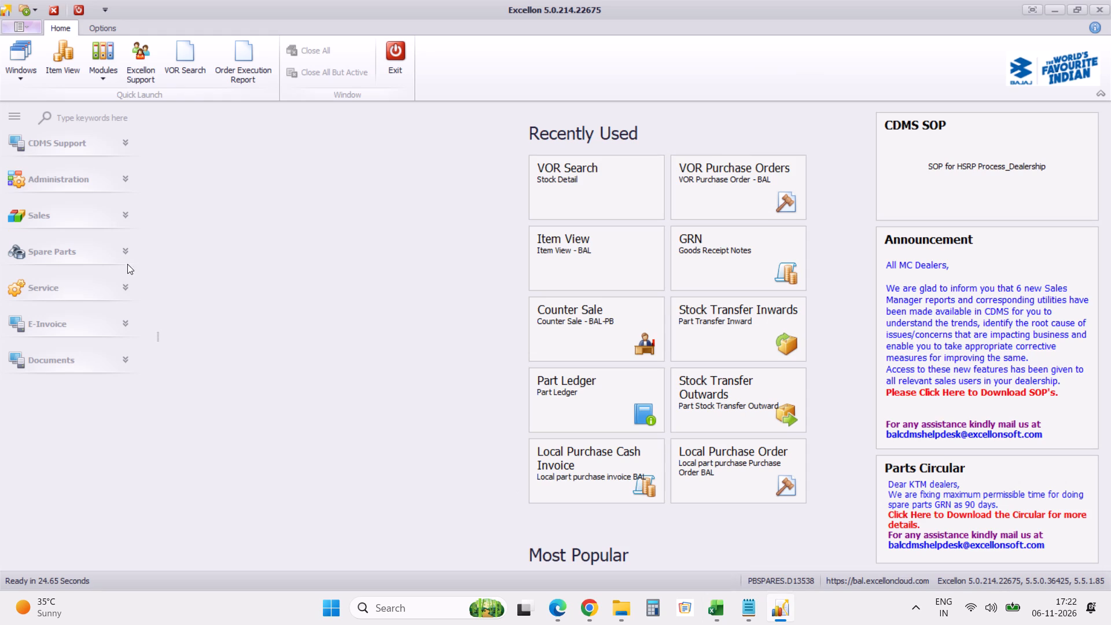
Look up part 36TA0040 in Item View, using the copied part number, and display its price and lot details.
click(62, 64)
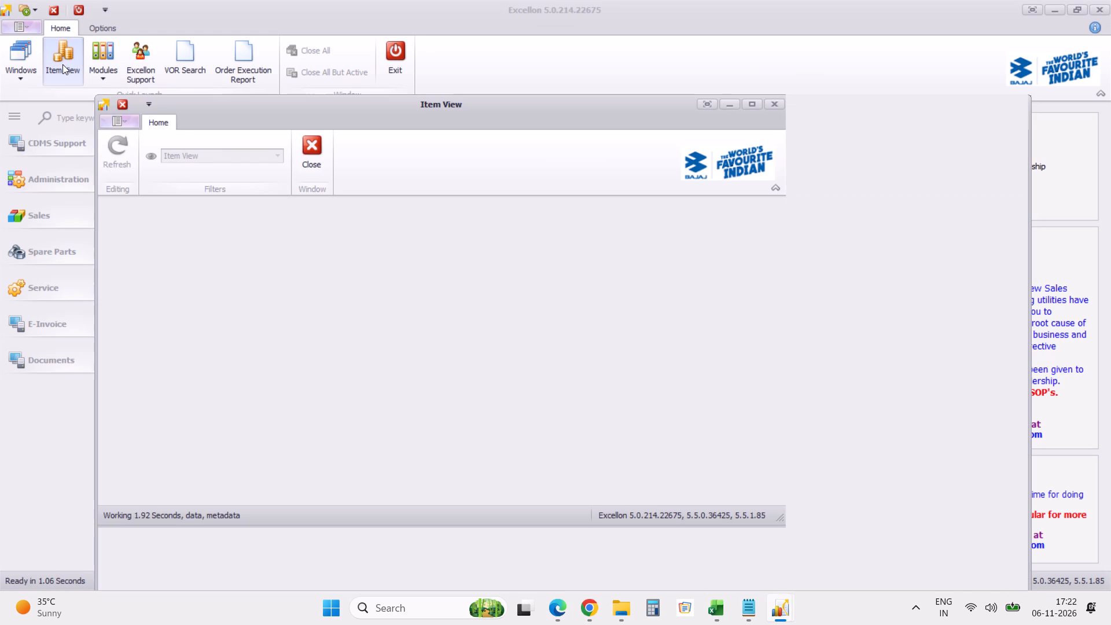
key(ctrl+v)
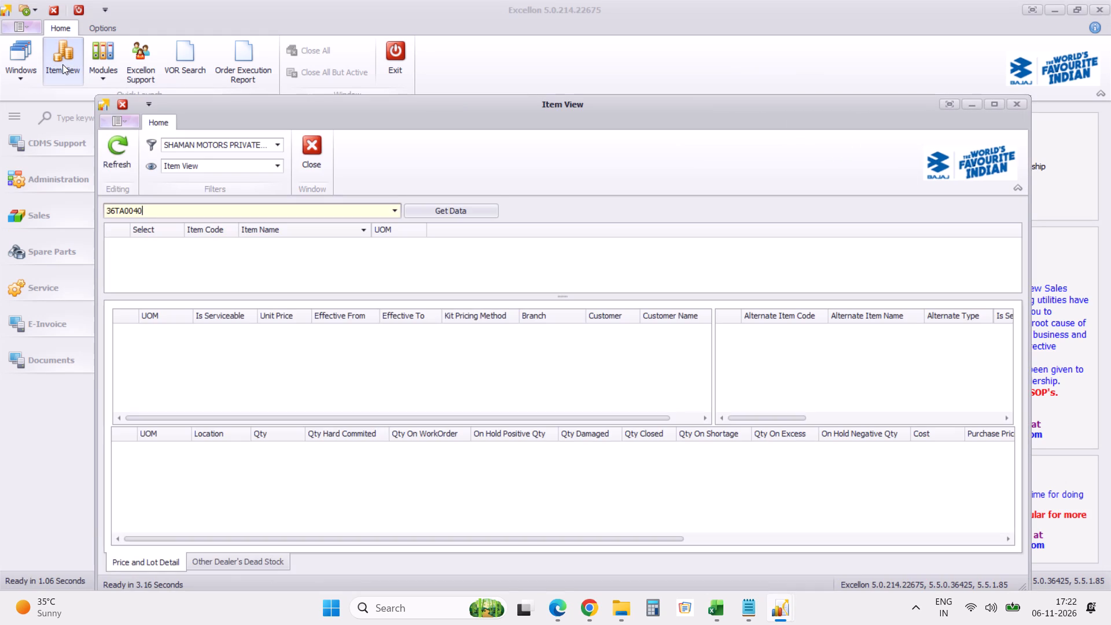
click(472, 214)
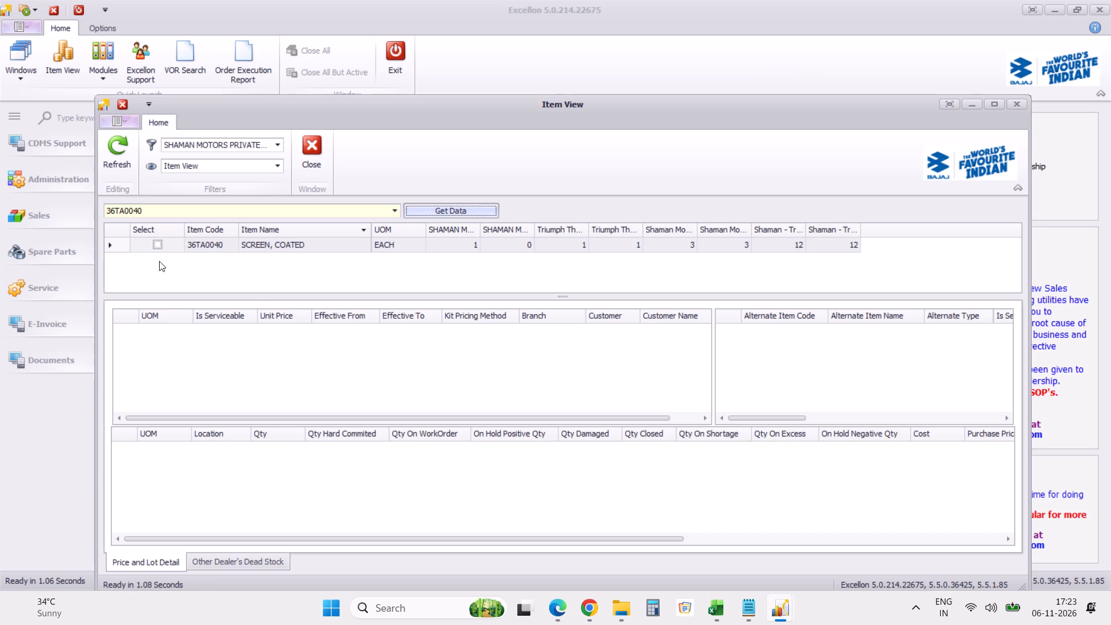
click(158, 245)
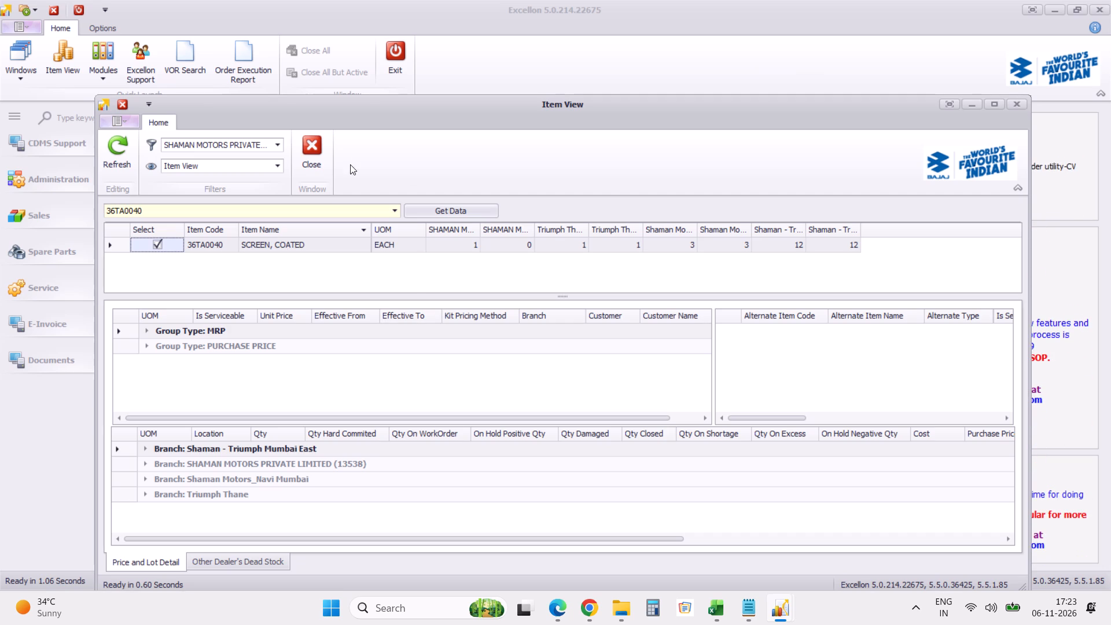
click(320, 155)
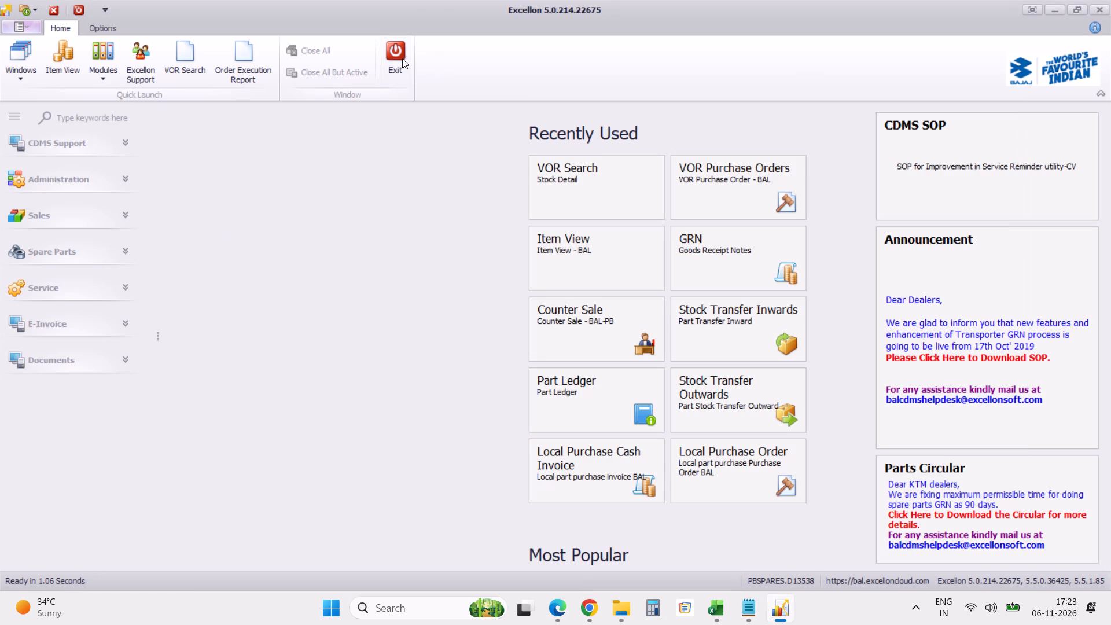
Exit Excellon and switch to the Part Purchase Order Statement workbook in Excel.
click(402, 58)
click(525, 323)
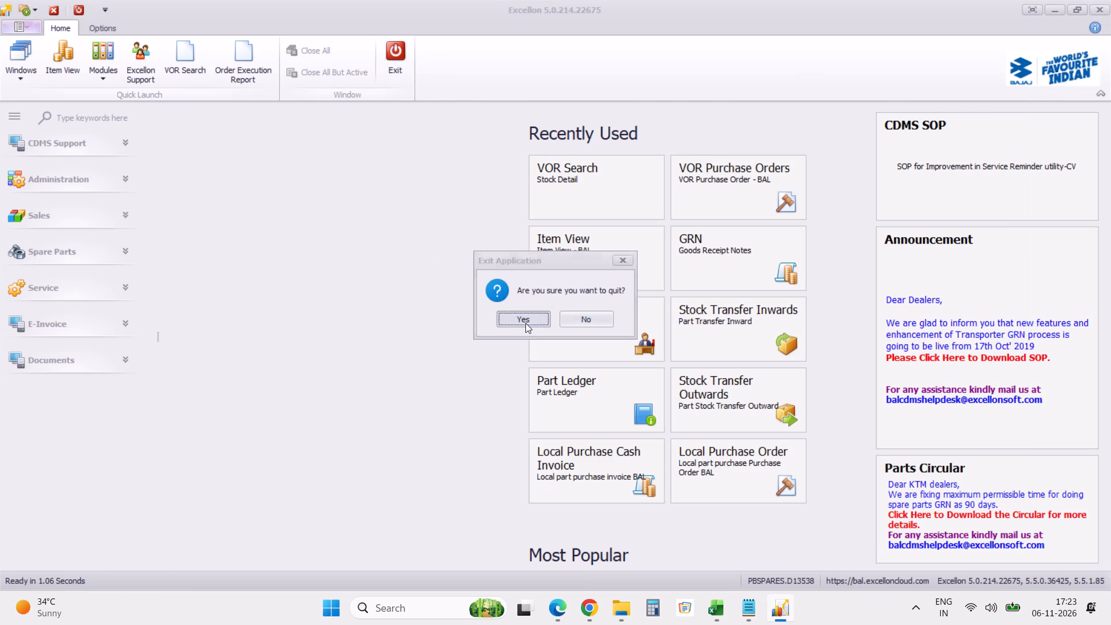
key(alt+Tab)
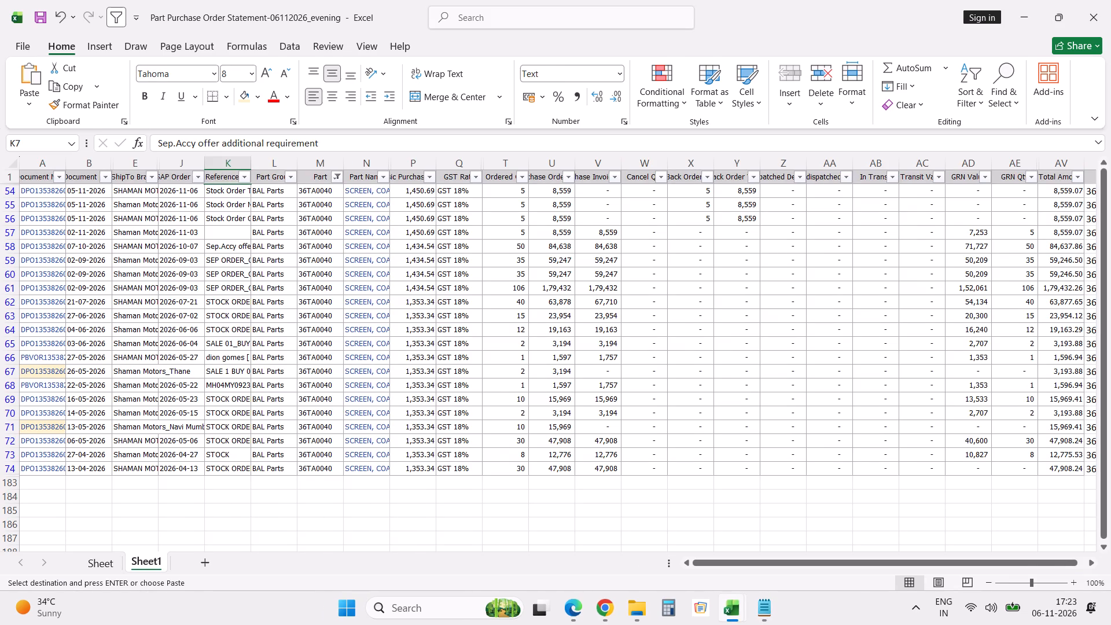
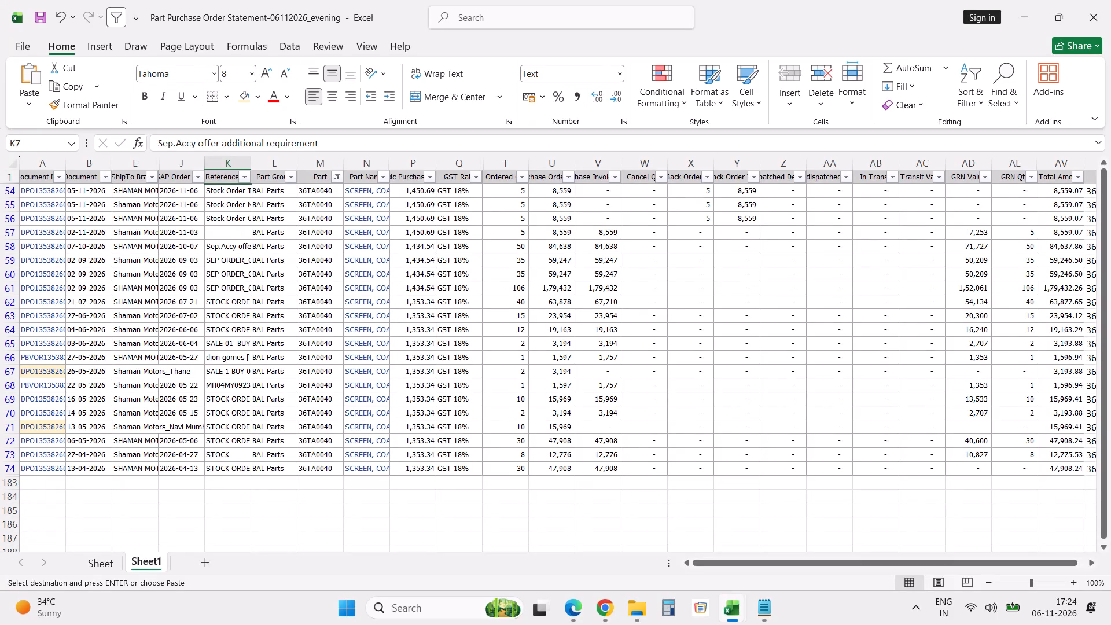
Review the filtered 36TA0040 orders, then switch to Book1 and enter 15 as that part's Back order quantity.
click(234, 233)
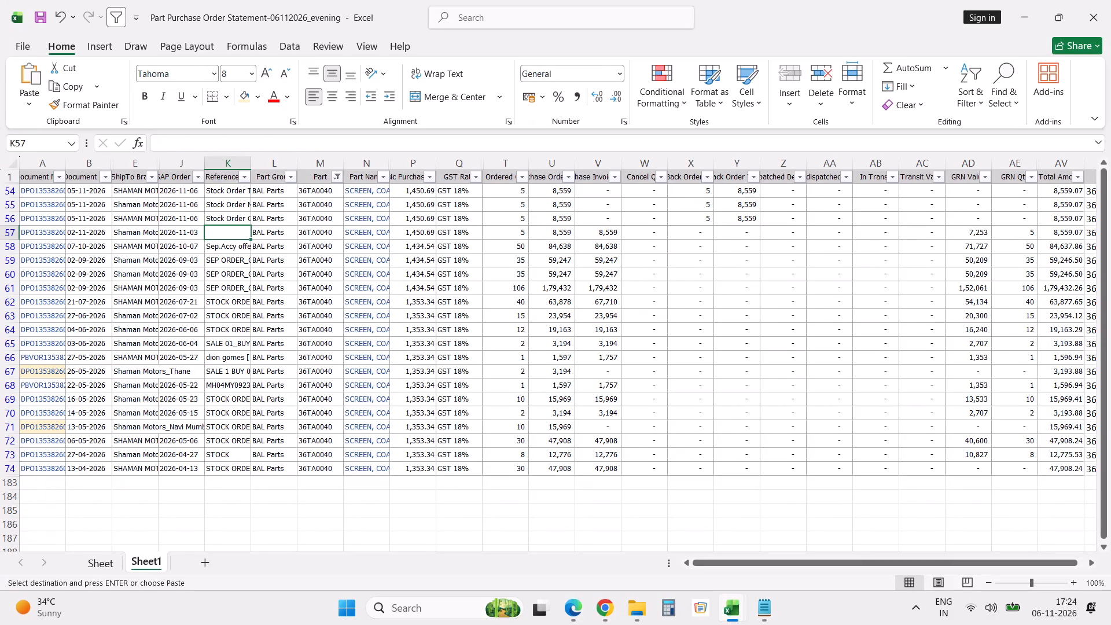
key(Left)
key(Left)
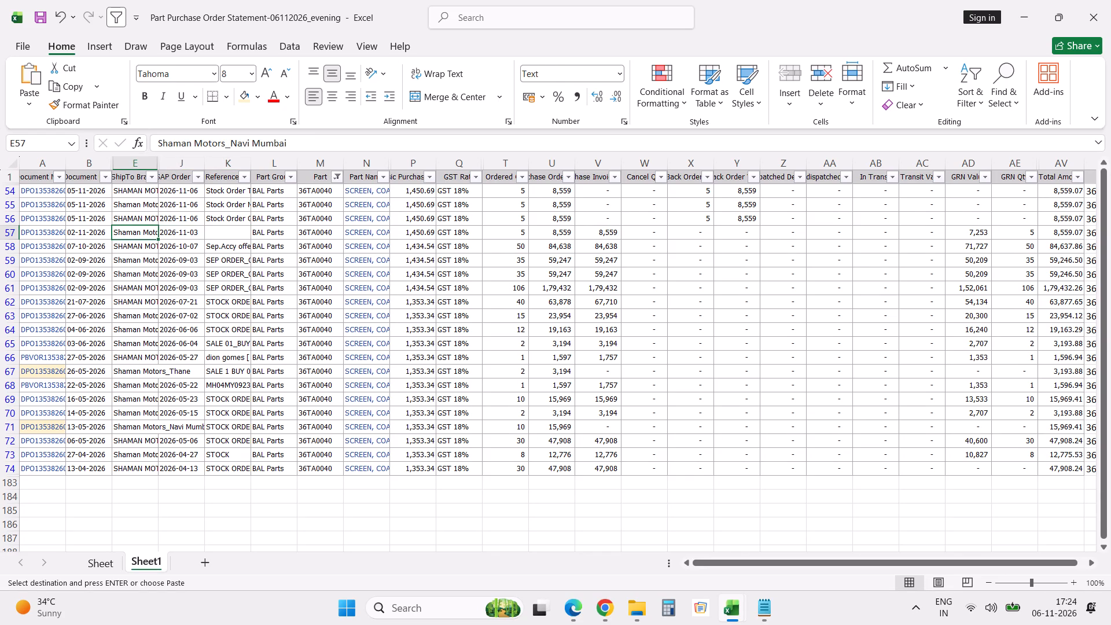
key(alt+Tab)
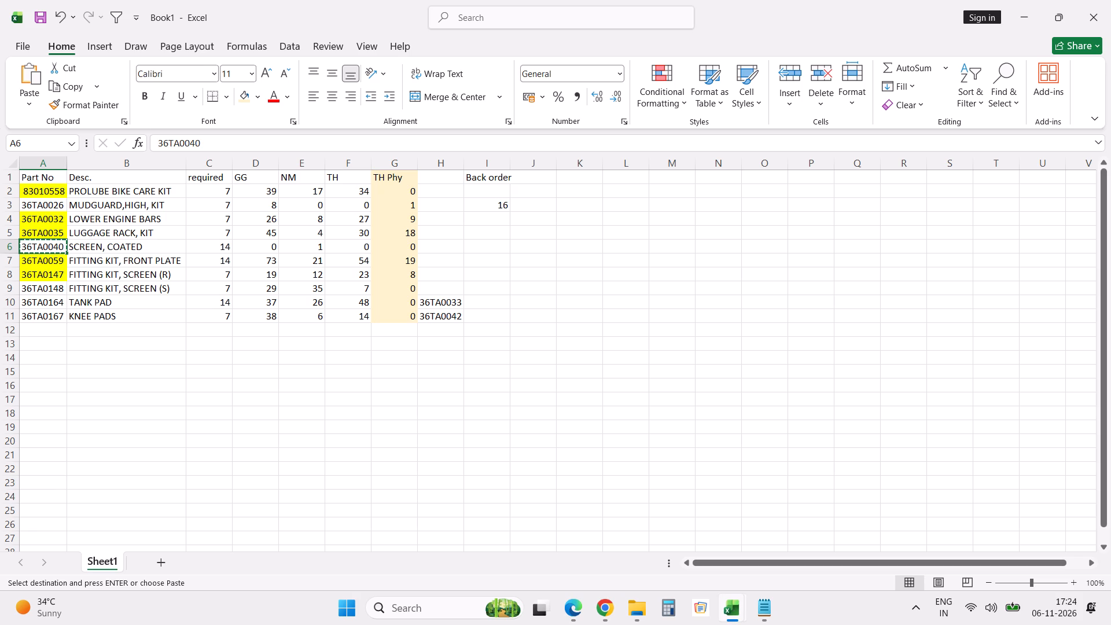
key(Tab)
key(Tab)
key(Tab)
key(Tab)
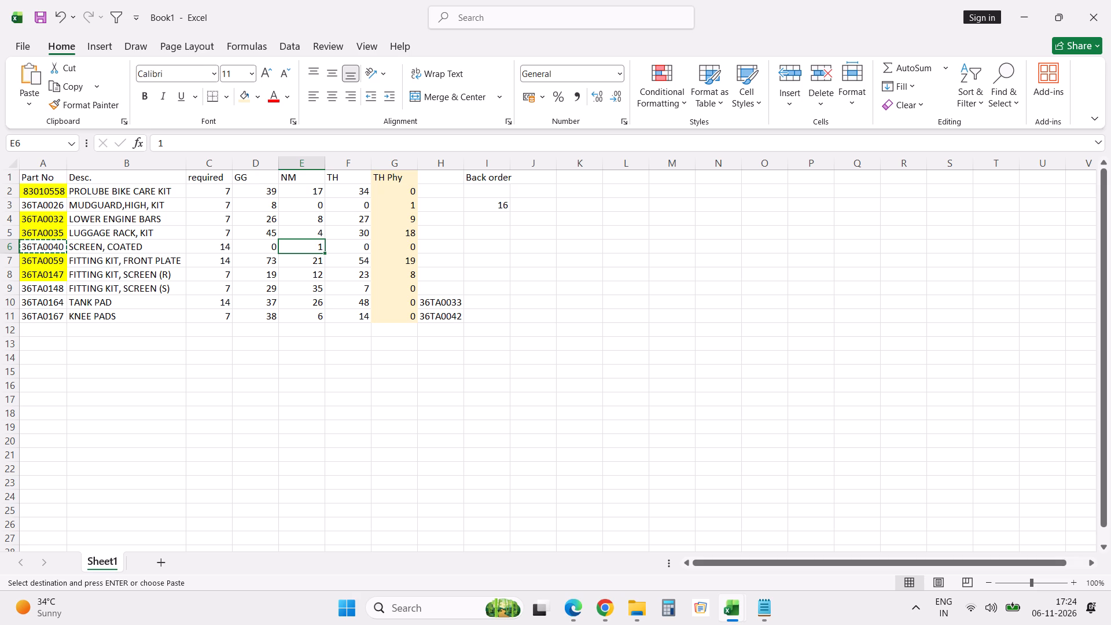
key(Tab)
key(Tab)
key(Tab)
key(Tab)
text(15)
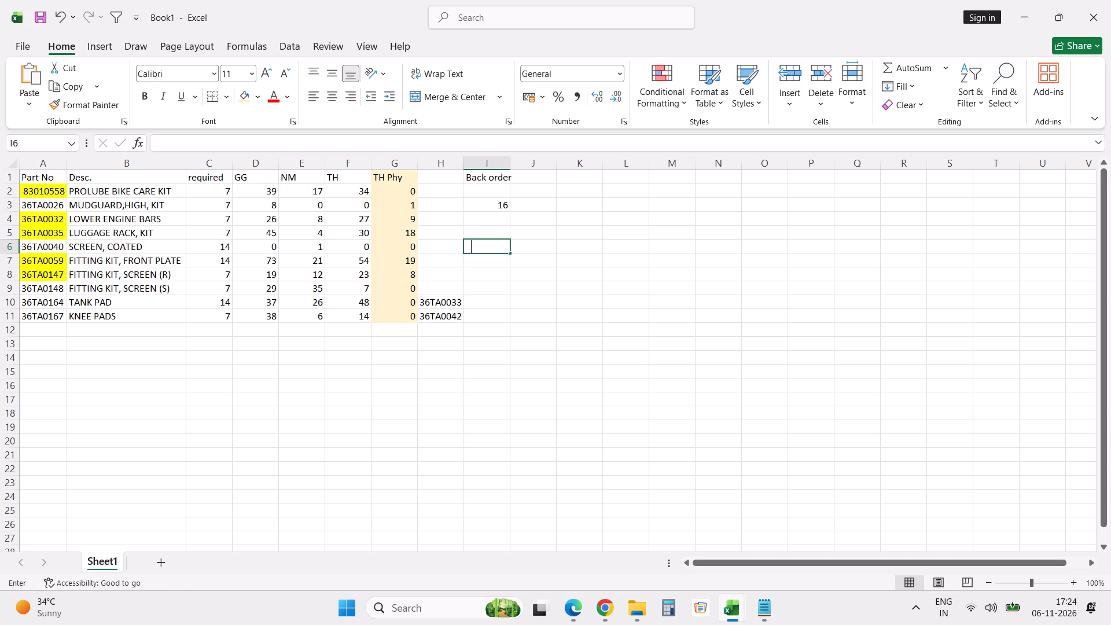
key(space)
key(Tab)
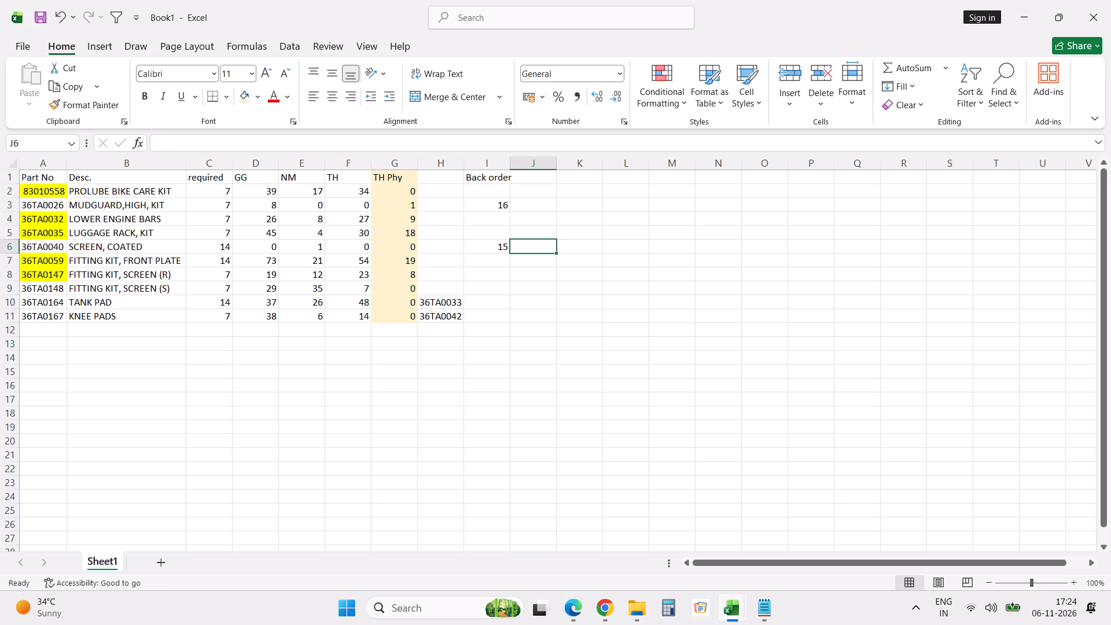
key(shift+Tab)
key(F2)
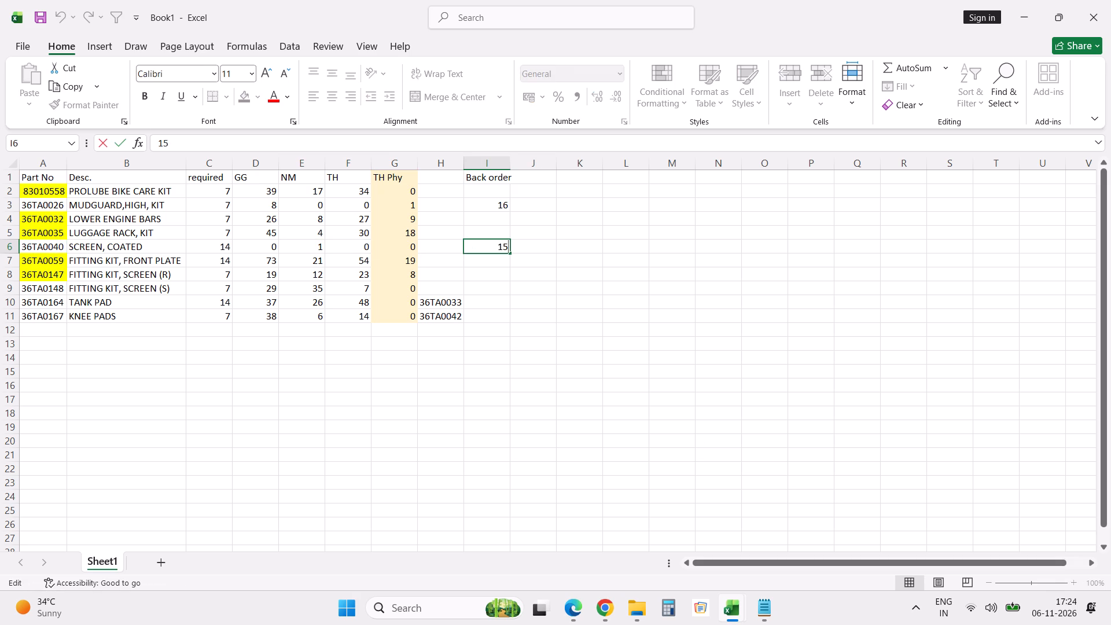
key(Tab)
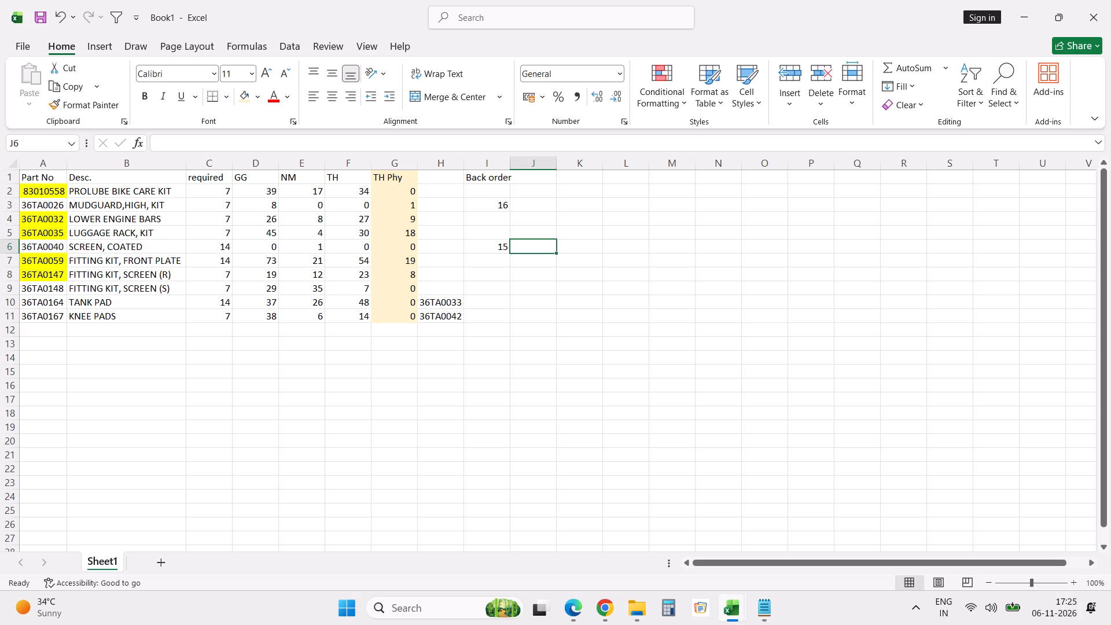
Copy part number 36TA0148 from Book1 and filter the Part column of the Part Purchase Order Statement by it.
click(49, 288)
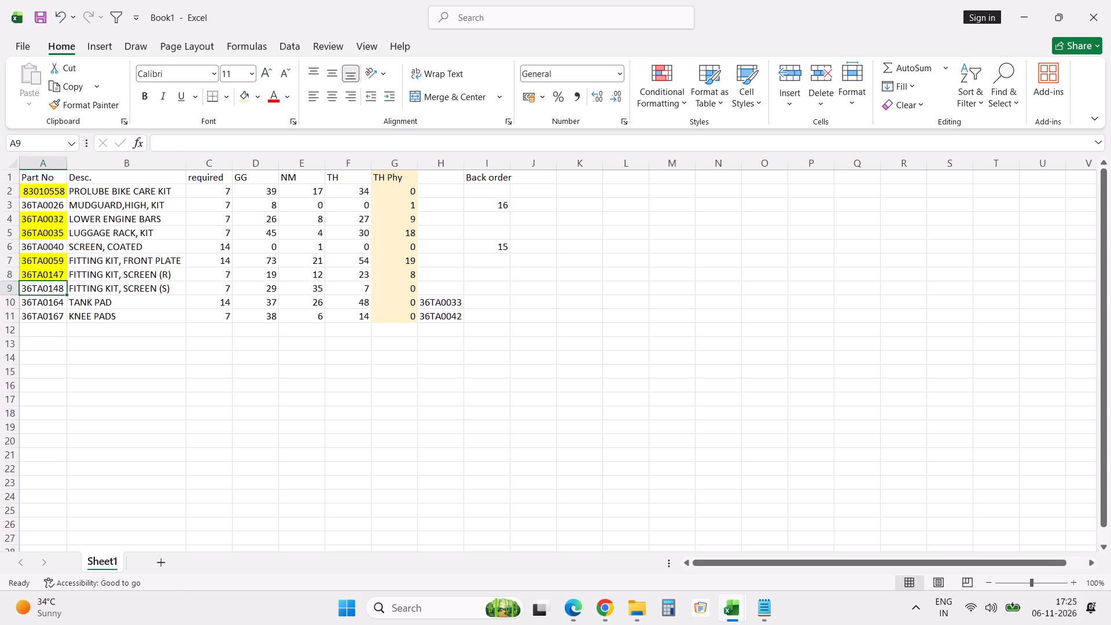
key(ctrl+c)
key(alt+Tab)
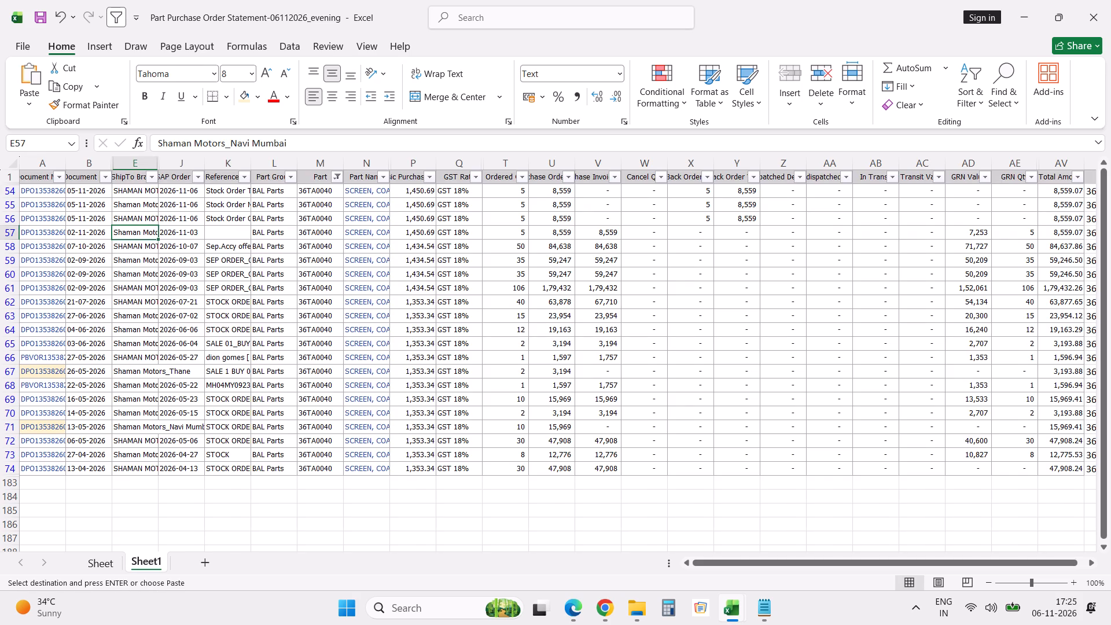
scroll(288, 266, up, 10)
click(337, 179)
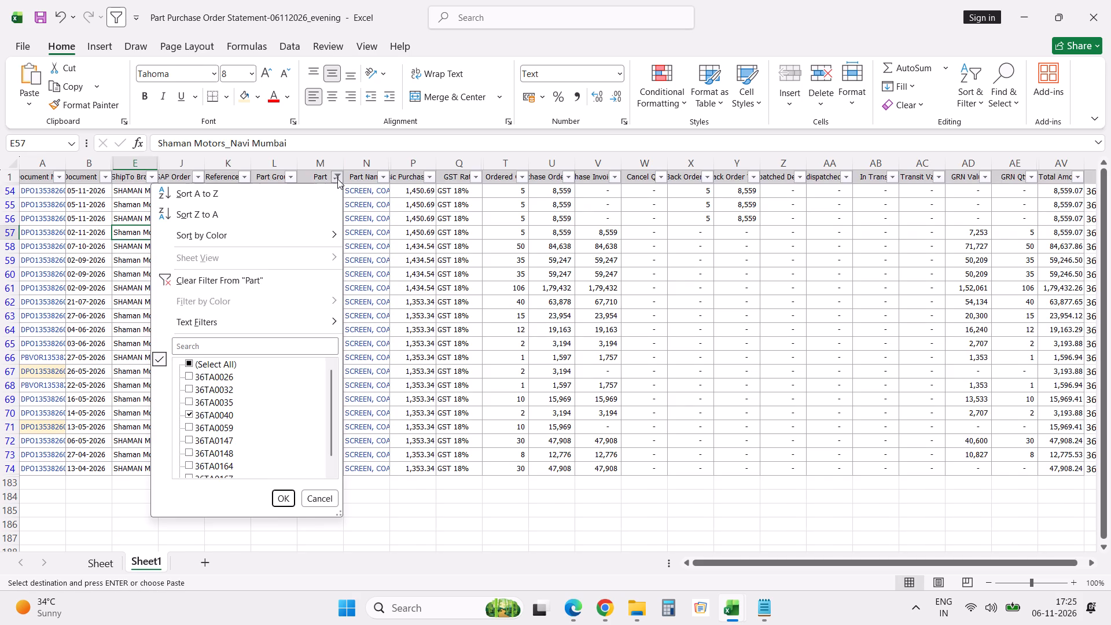
click(553, 362)
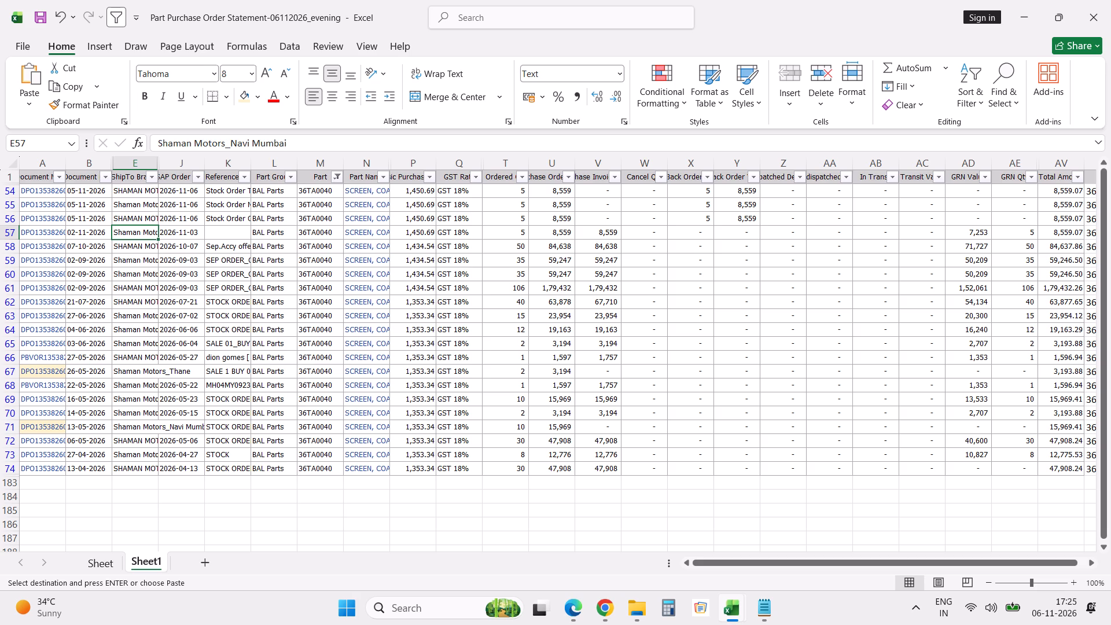
click(337, 179)
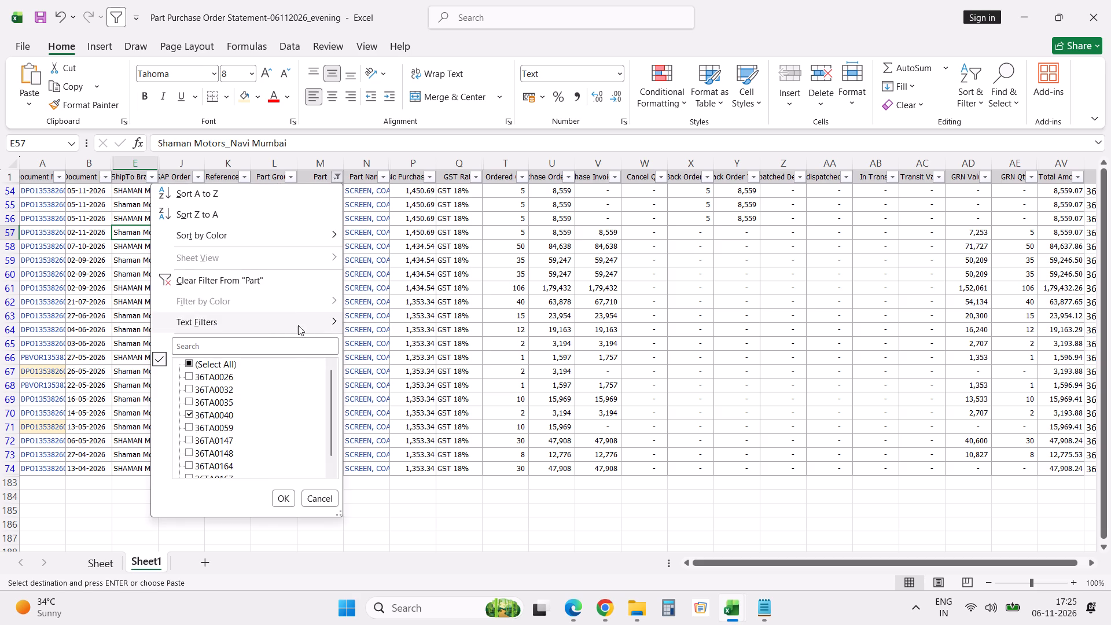
click(295, 342)
key(ctrl+v)
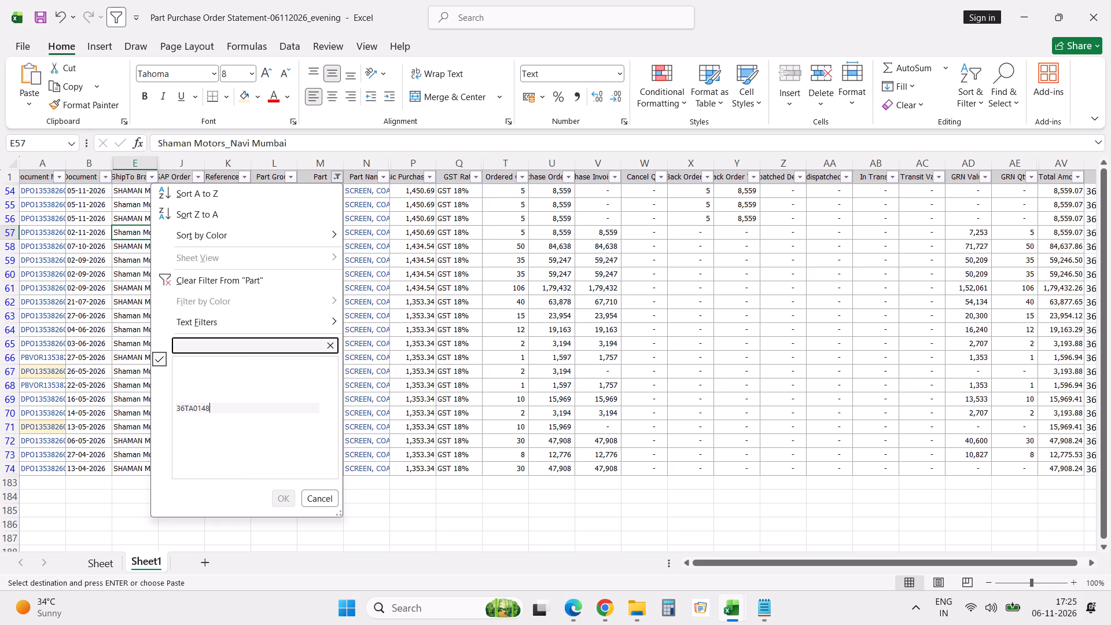
key(Return)
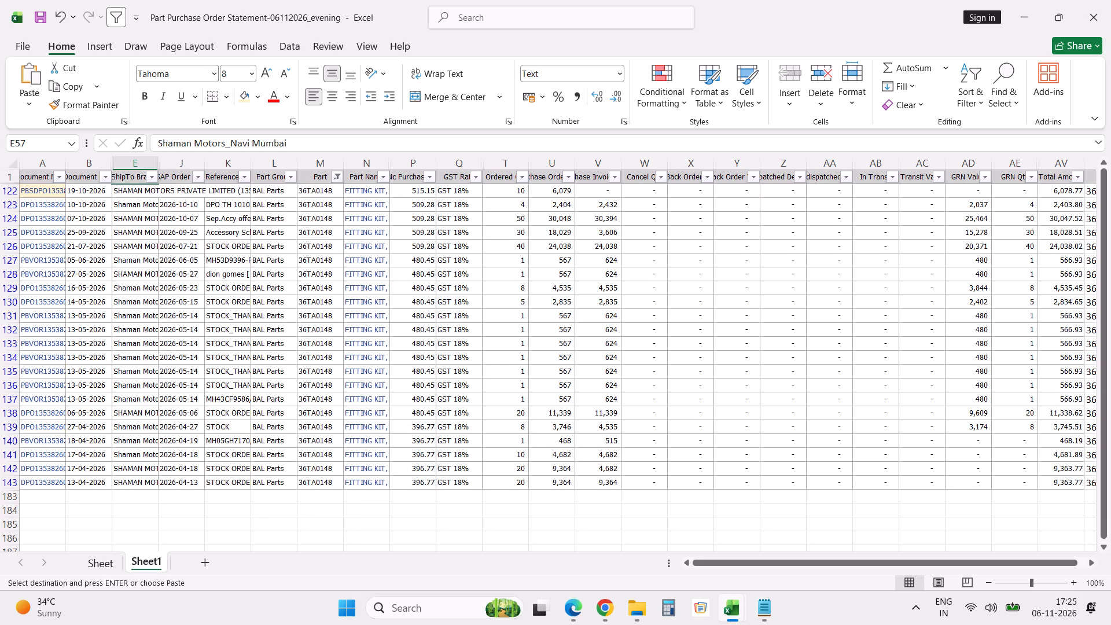
click(281, 352)
key(ctrl+Up)
key(Down)
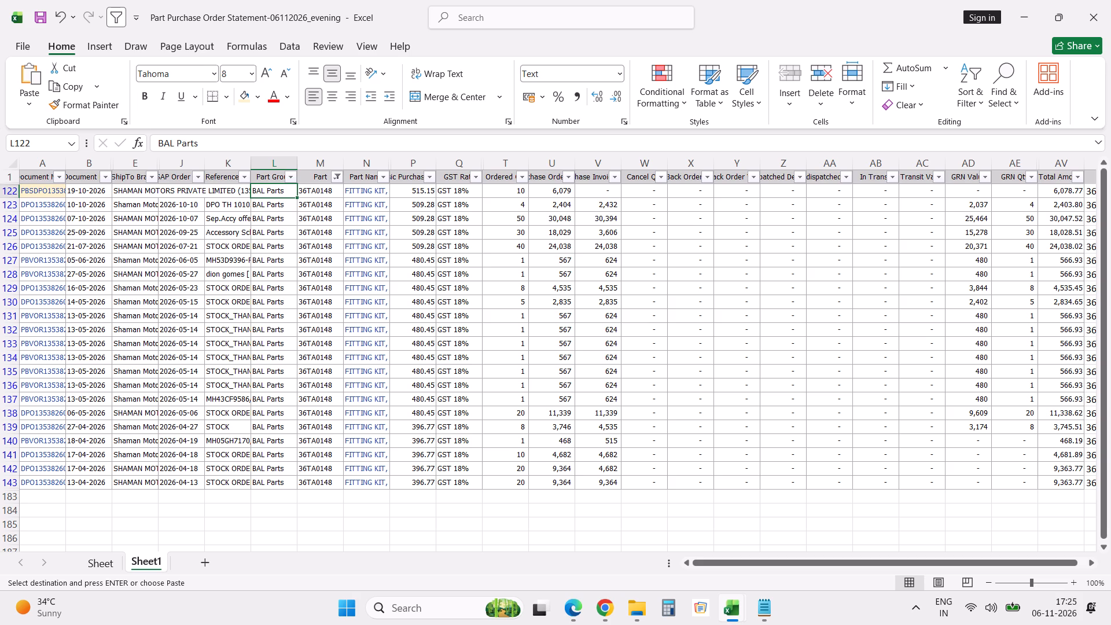
click(47, 192)
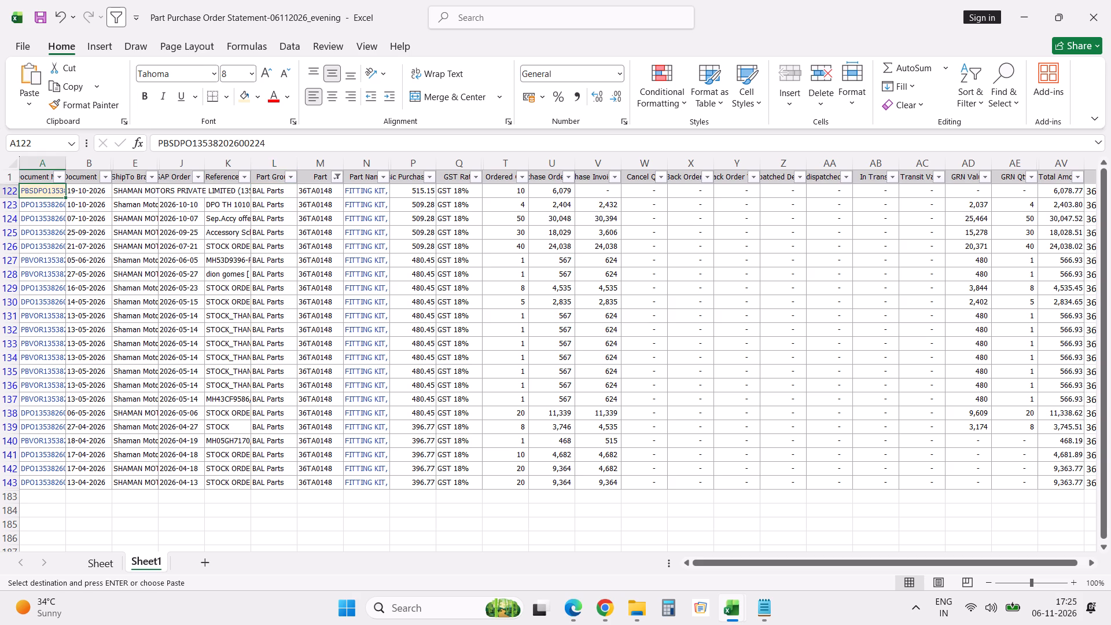
key(Tab)
key(Tab)
key(Tab)
key(Tab)
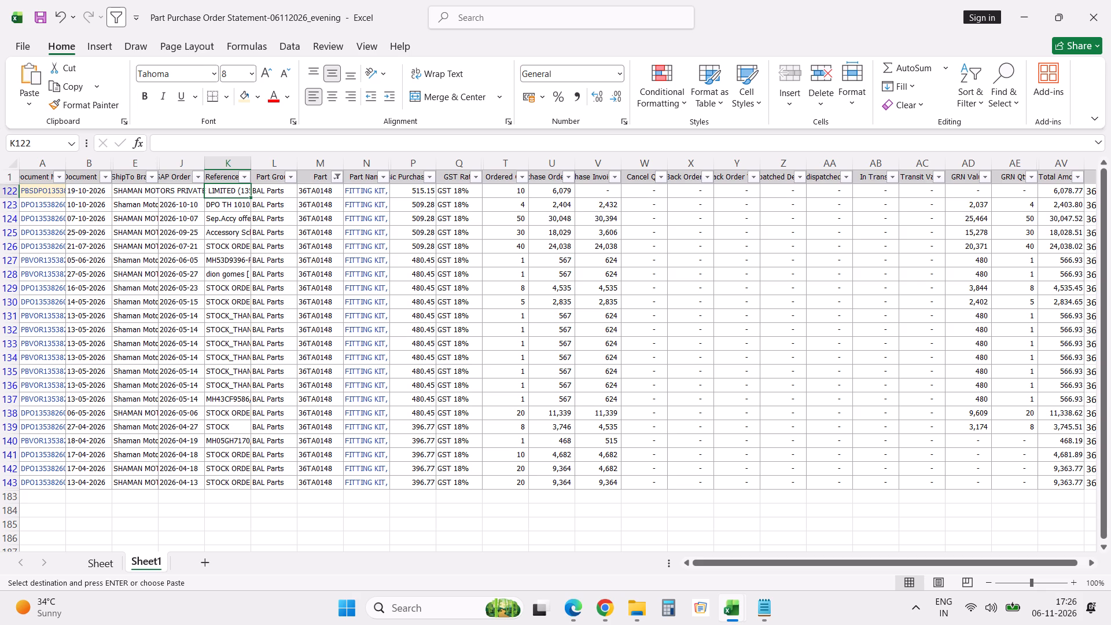
Switch to Book1, review the 36TA0148 row's stock quantities and copy its part number again.
key(alt+Tab)
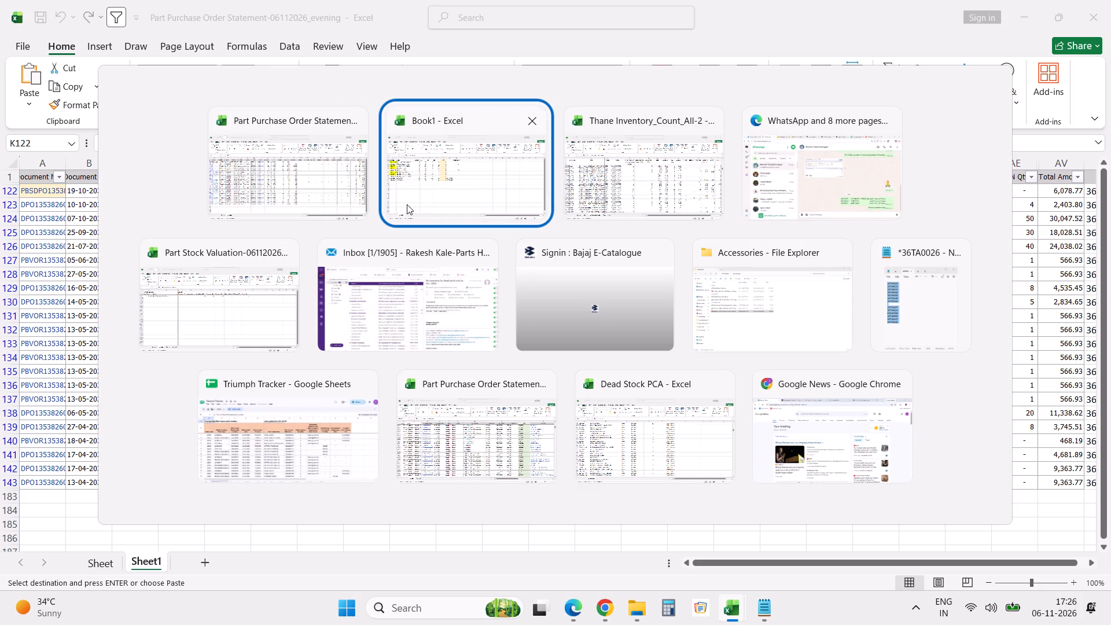
click(409, 204)
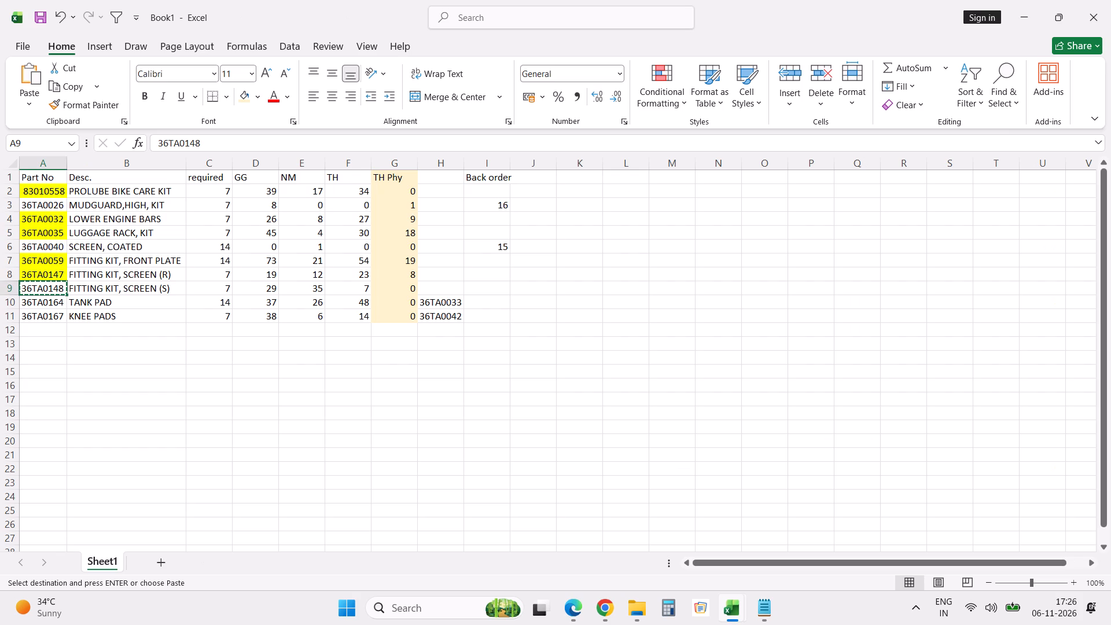
key(Tab)
key(Tab)
key(Tab)
key(Tab)
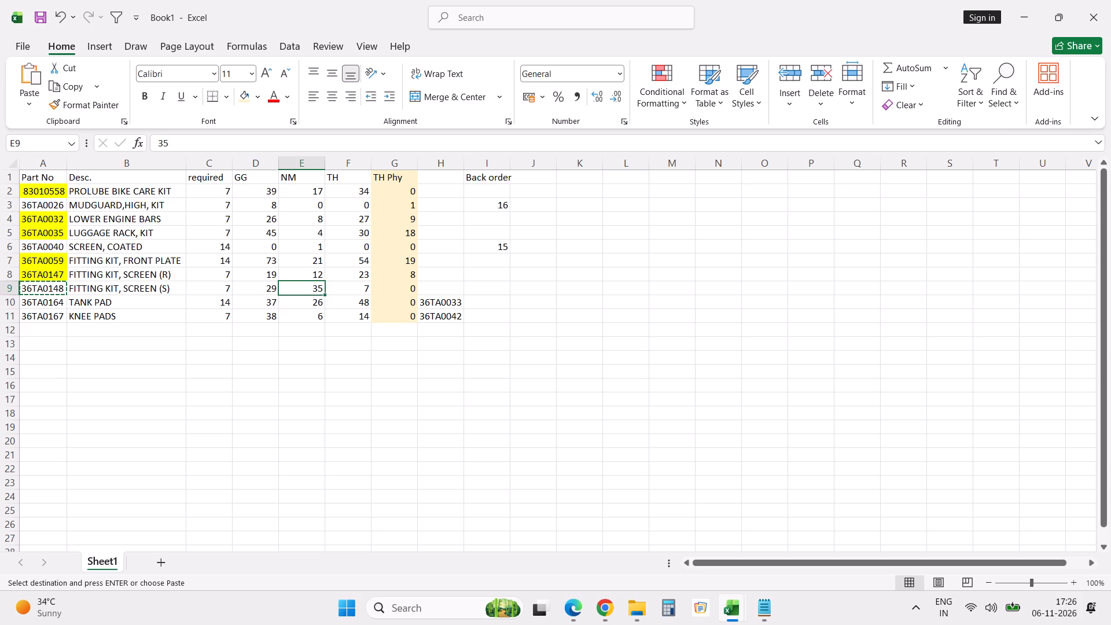
click(47, 288)
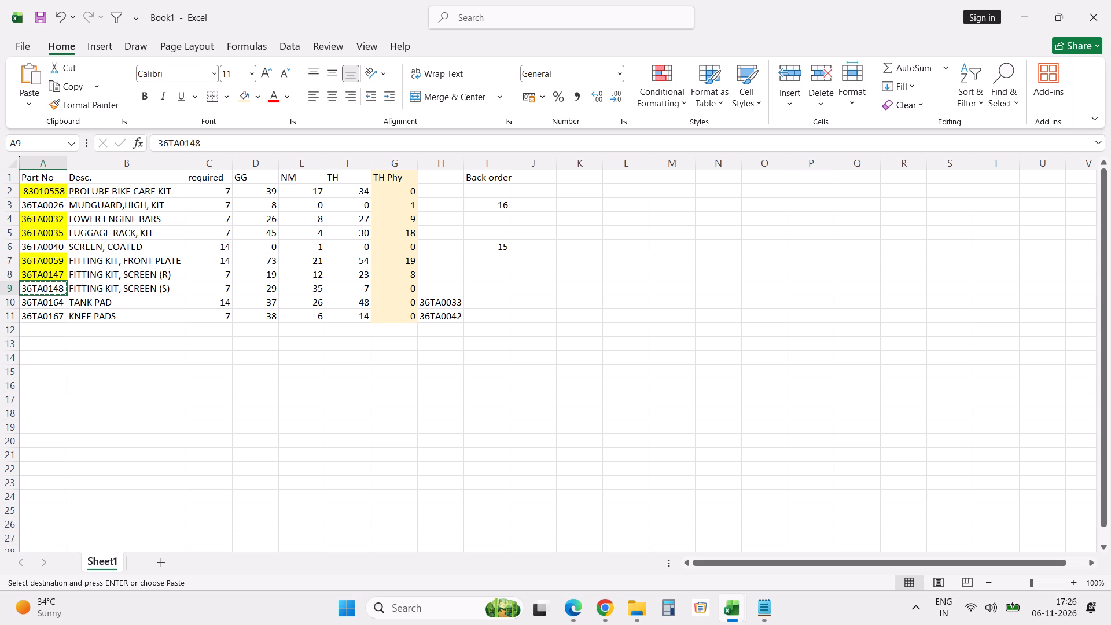
click(13, 222)
key(Escape)
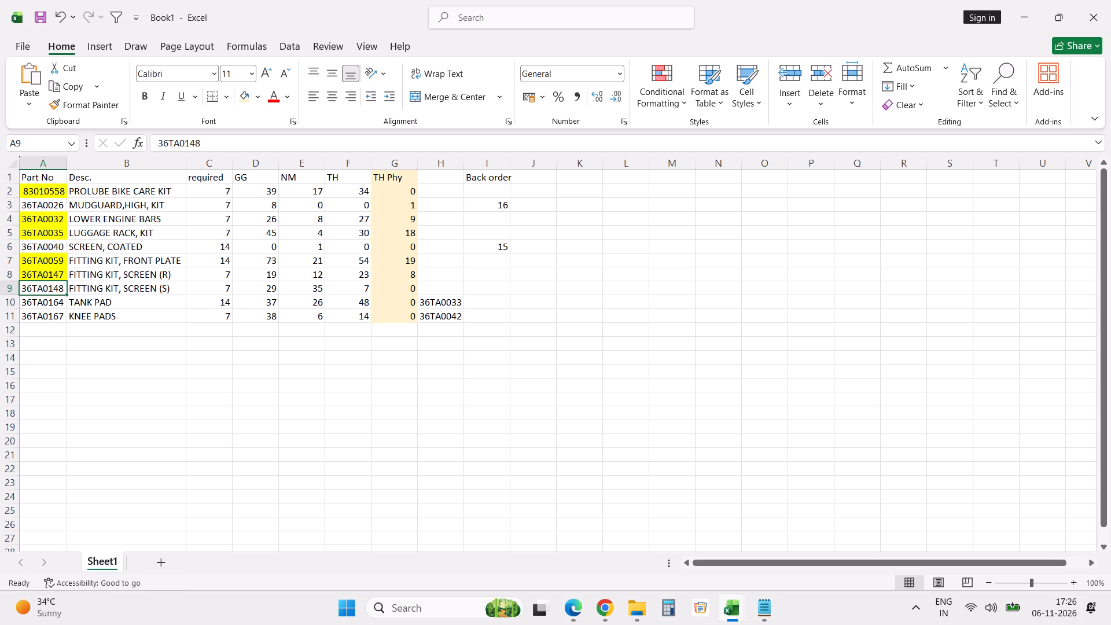
key(ctrl+c)
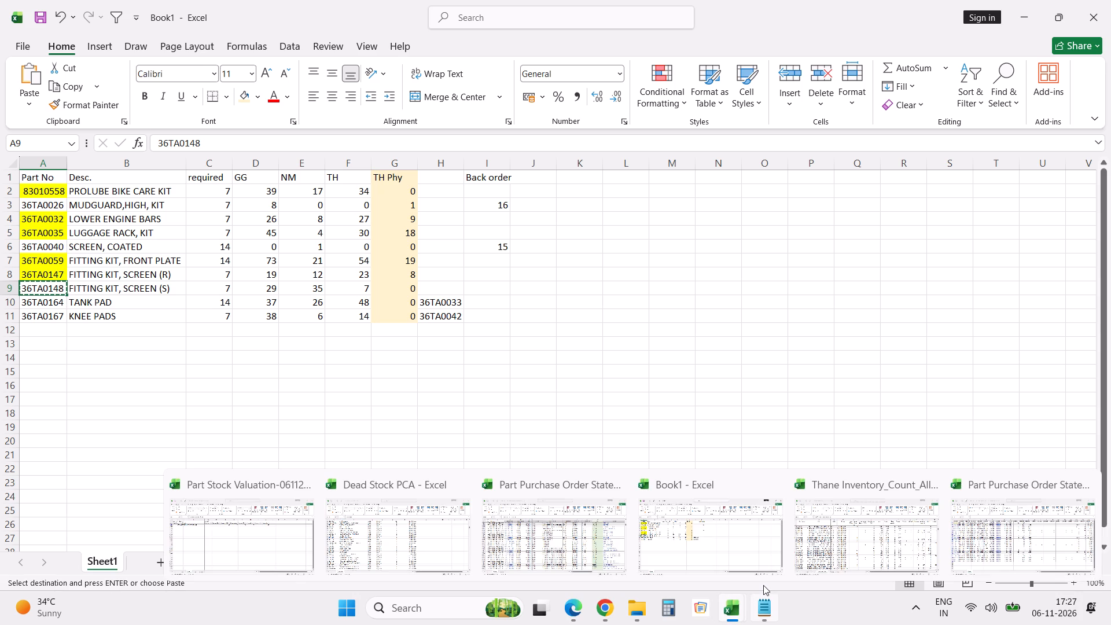
click(591, 369)
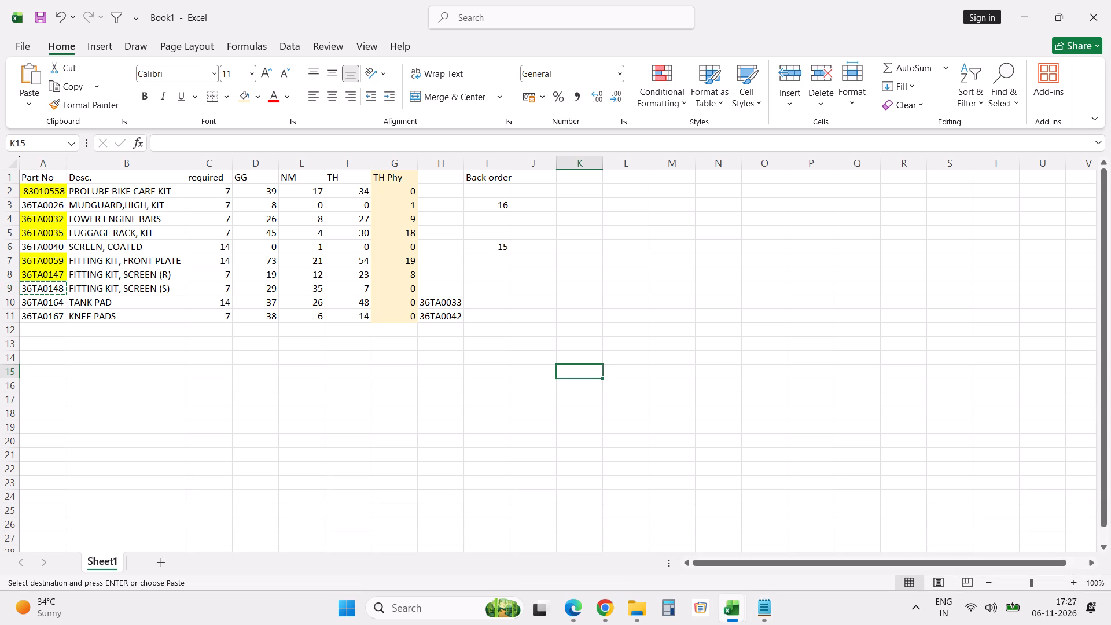
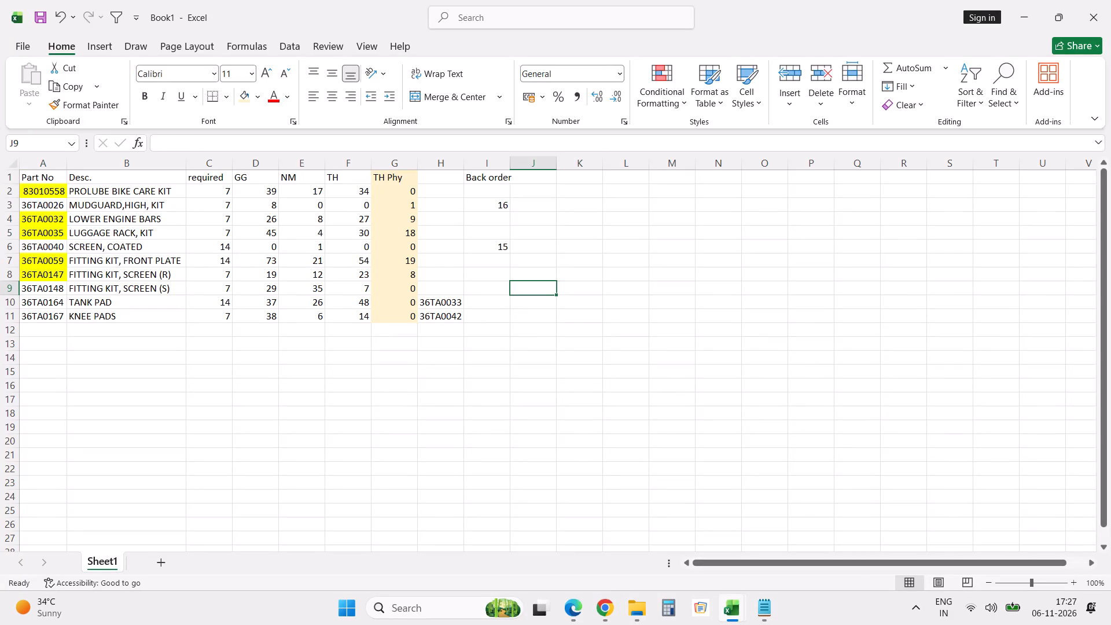
Enter GG beside parts 36TA0148, 36TA0164 and 36TA0167 in column J.
text(GG)
key(Return)
text(GG)
key(Return)
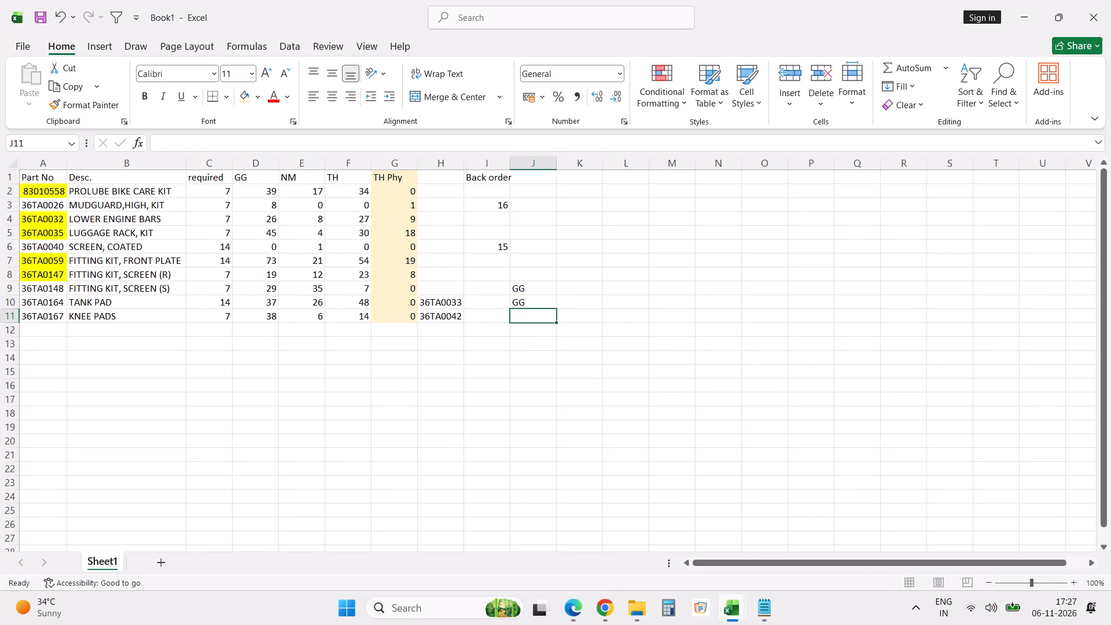
text(GG)
key(Return)
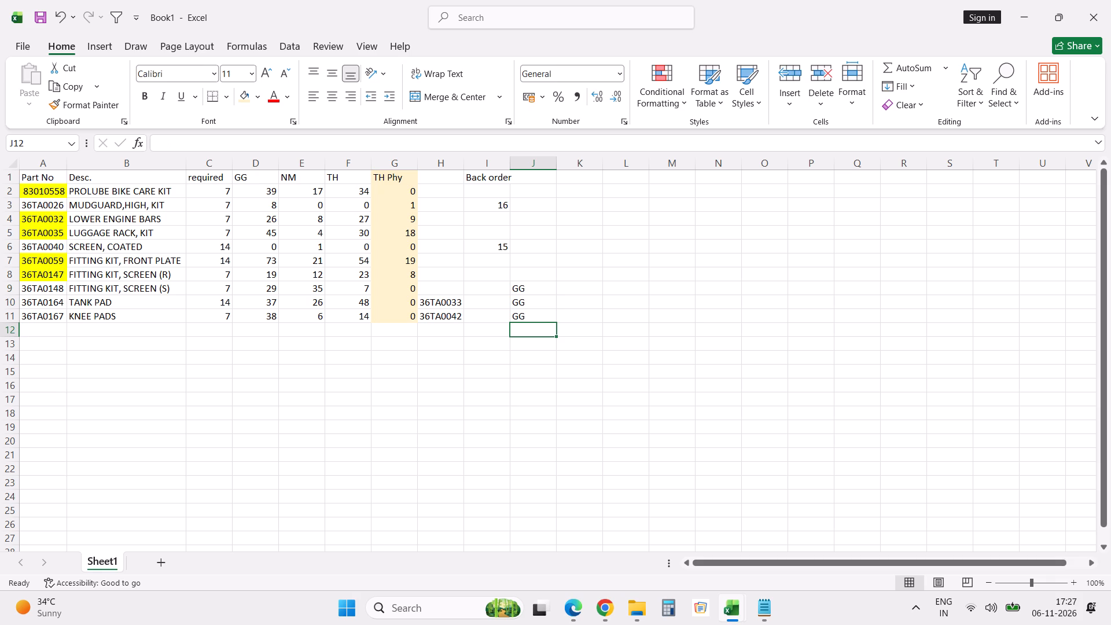
Move the three GG entries from J9:J11 into the Back order column, cells I9:I11.
click(535, 289)
key(shift+Down)
key(shift+Down)
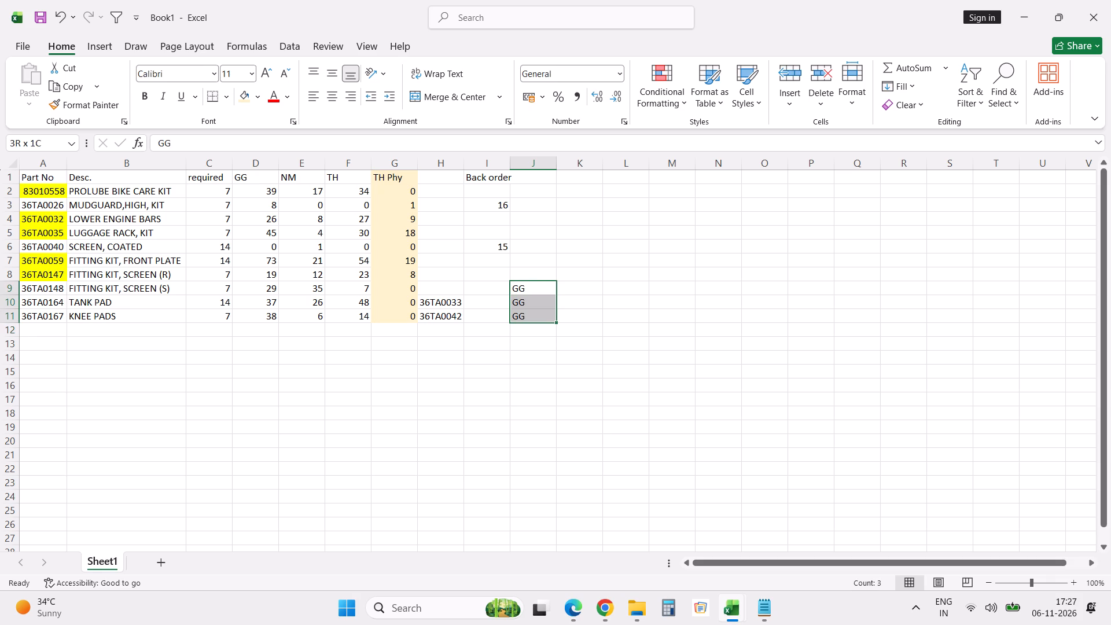
key(ctrl+x)
key(Left)
key(Return)
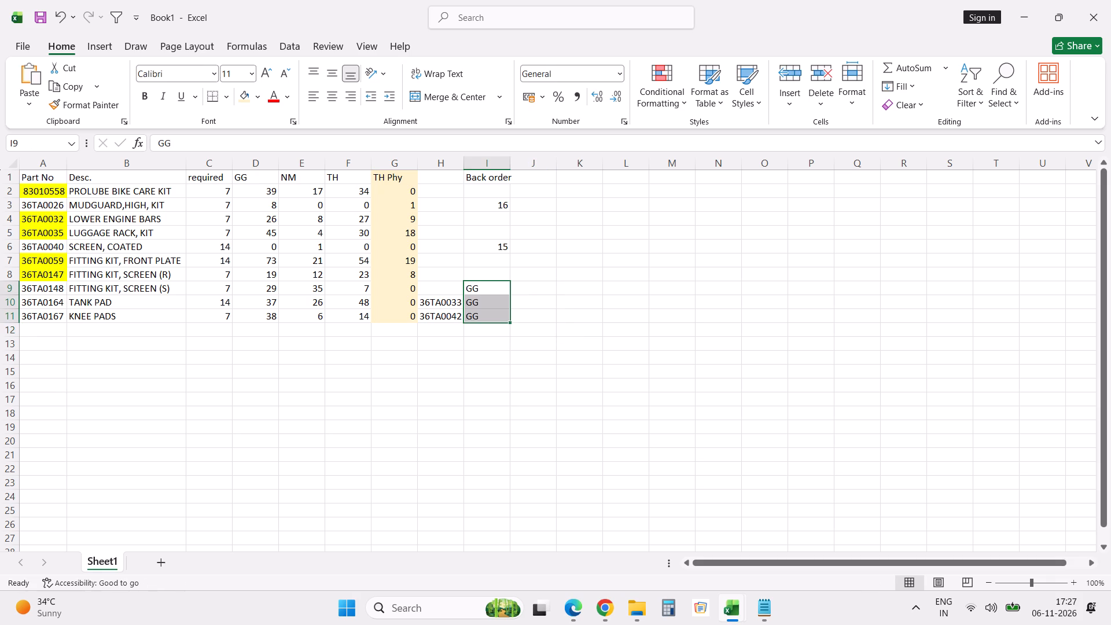
click(535, 289)
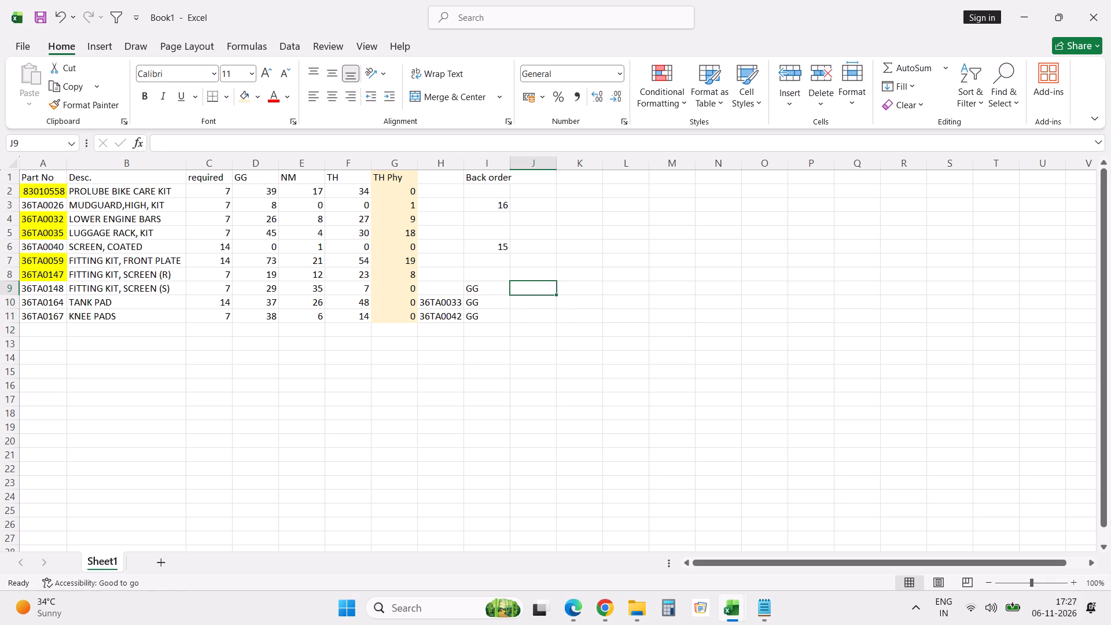
Enter AVL in the Back order column for the yellow-highlighted parts 36TA0147, 36TA0059, 36TA0035, 36TA0032 and 83010558.
click(496, 274)
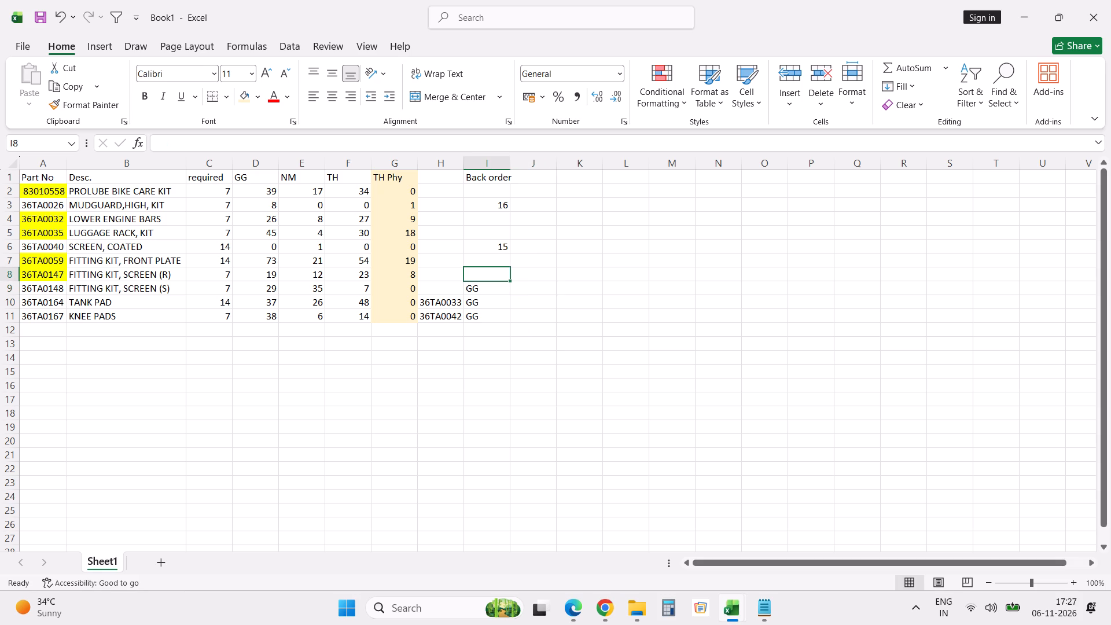
text(AVL)
key(Return)
key(Up)
key(Up)
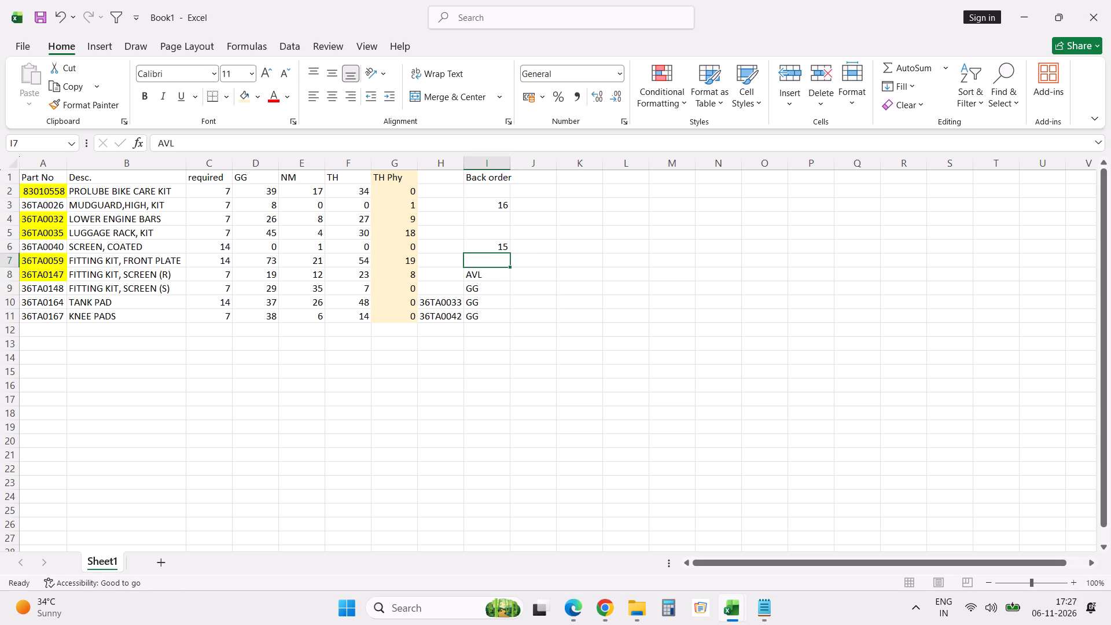
key(a)
key(Up)
key(Up)
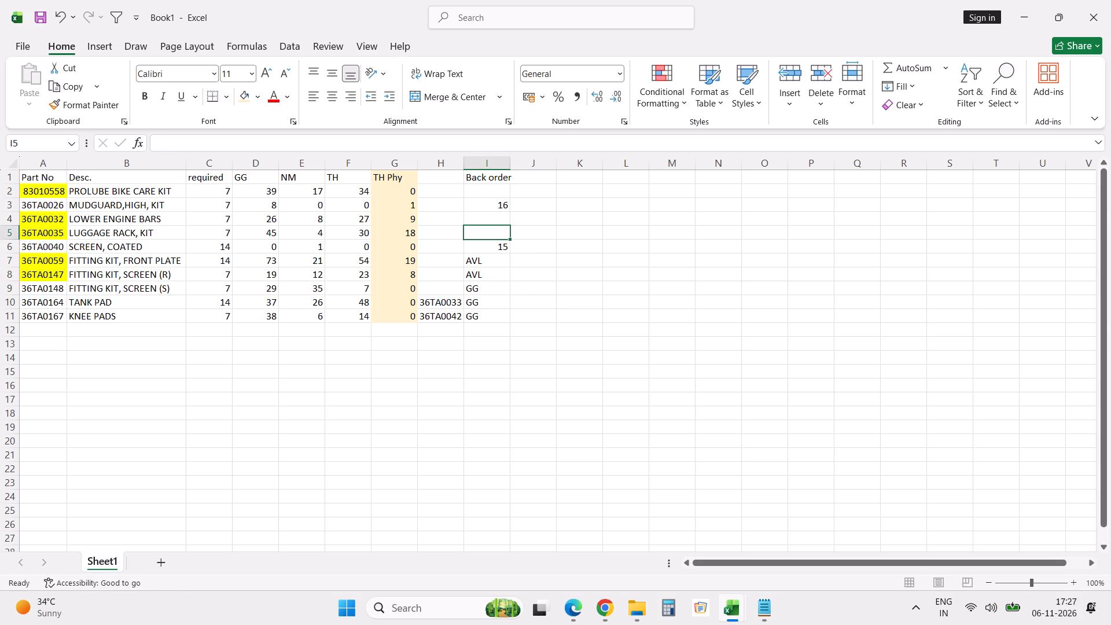
key(a)
key(Up)
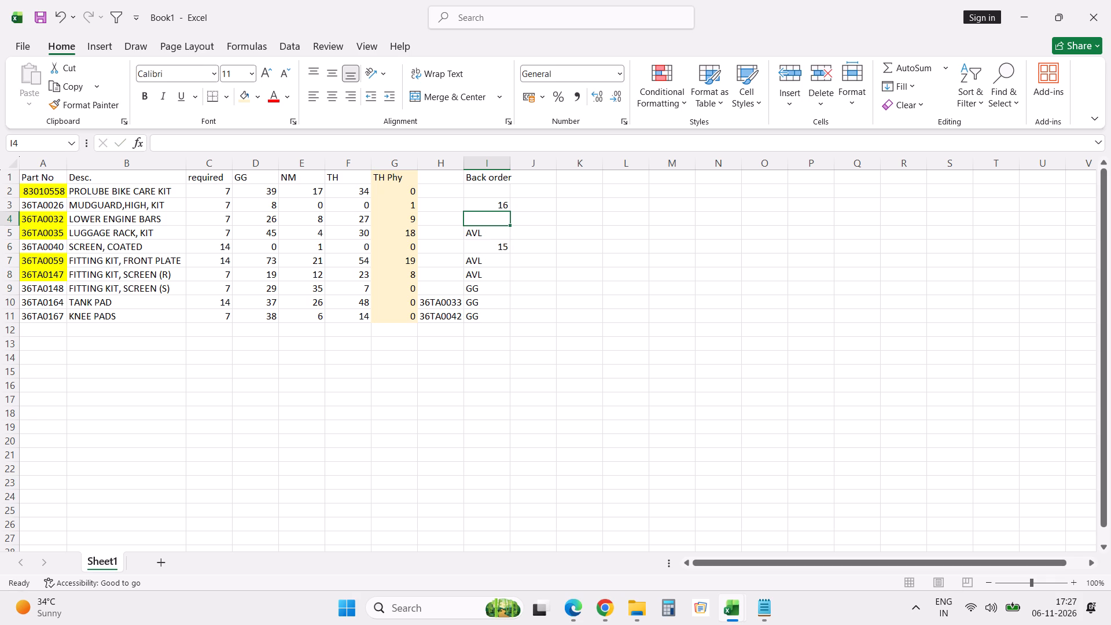
key(a)
key(Up)
key(Up)
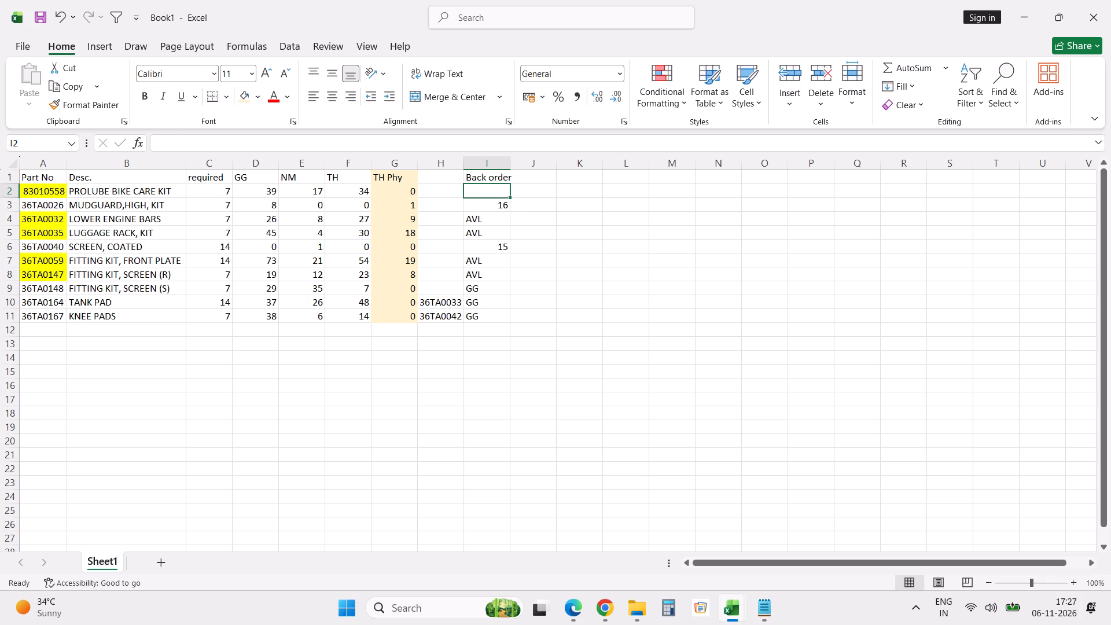
key(a)
key(Up)
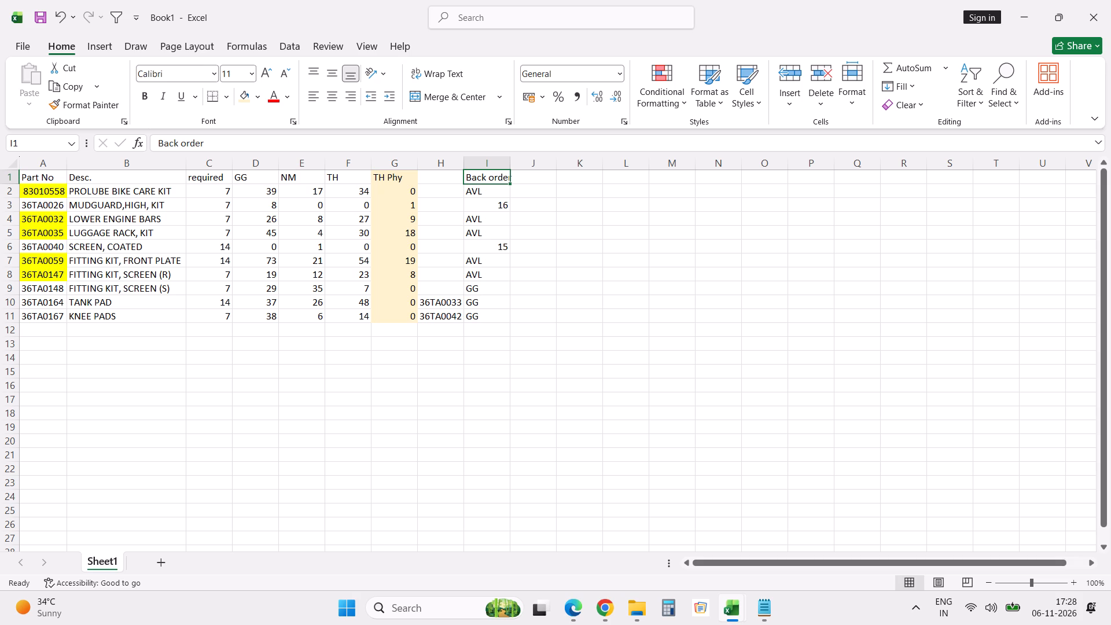
Copy part number 36TA0040 from Book1 and look for Excellon Bajaj 5 in the Windows search.
click(51, 194)
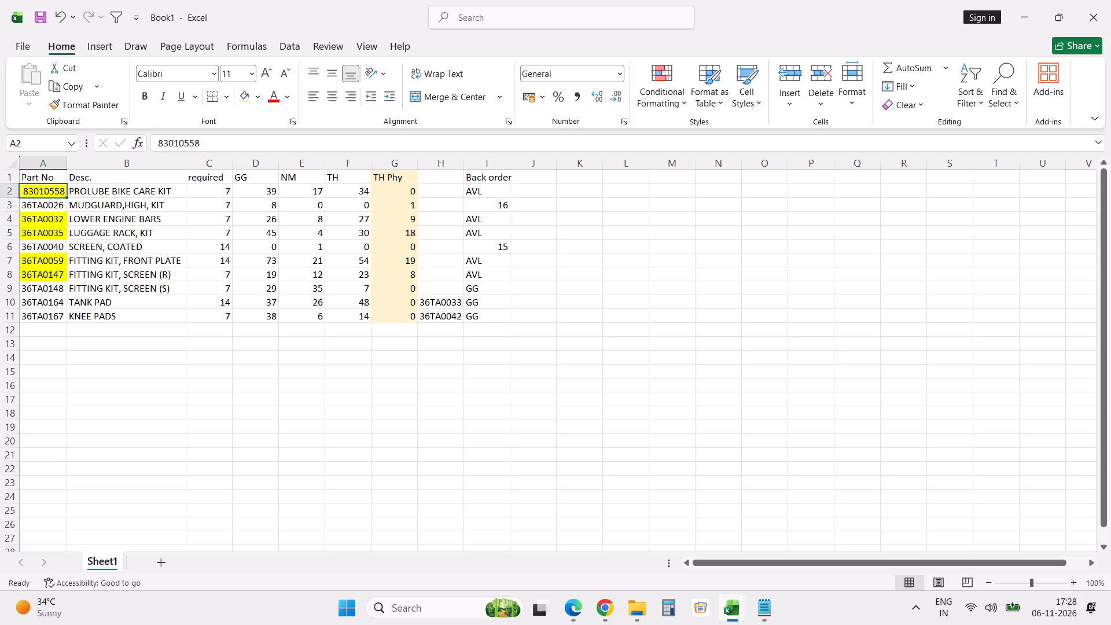
click(50, 246)
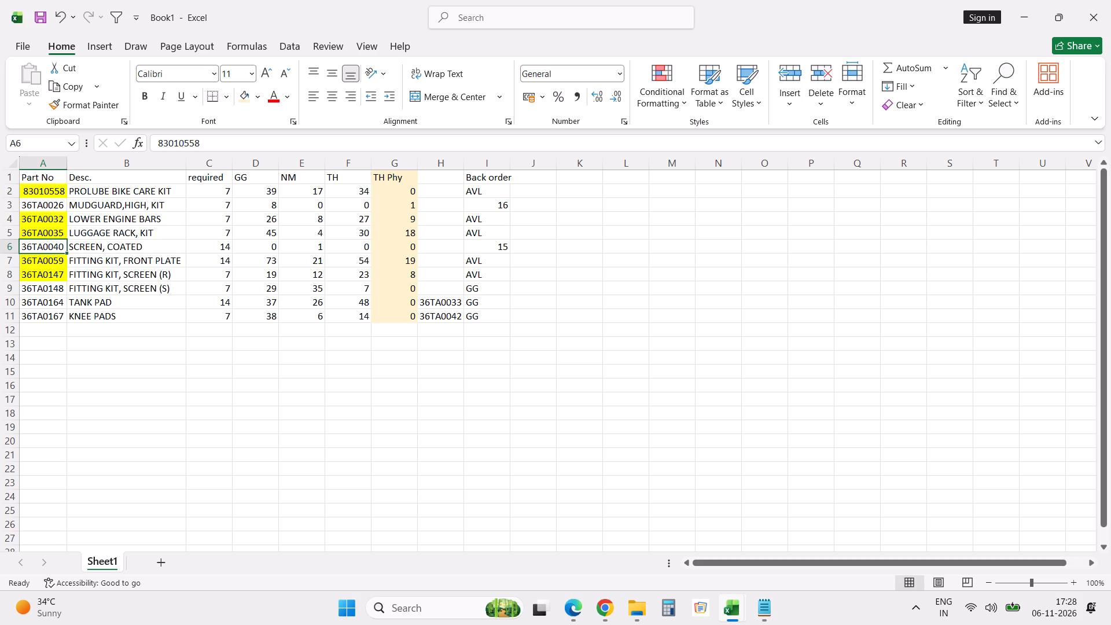
key(ctrl+c)
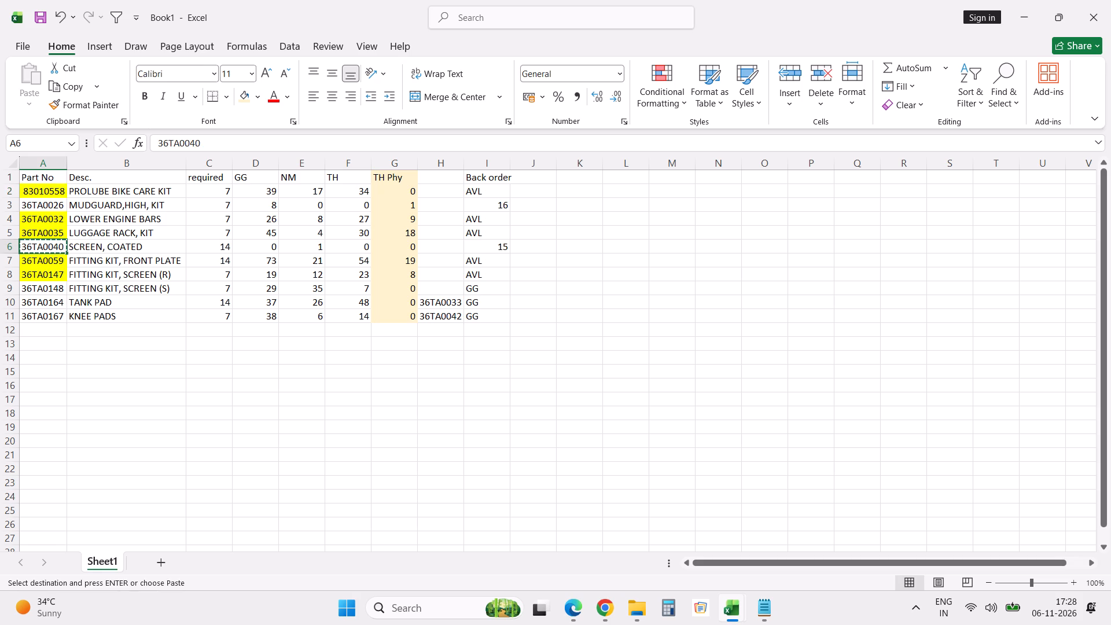
click(352, 613)
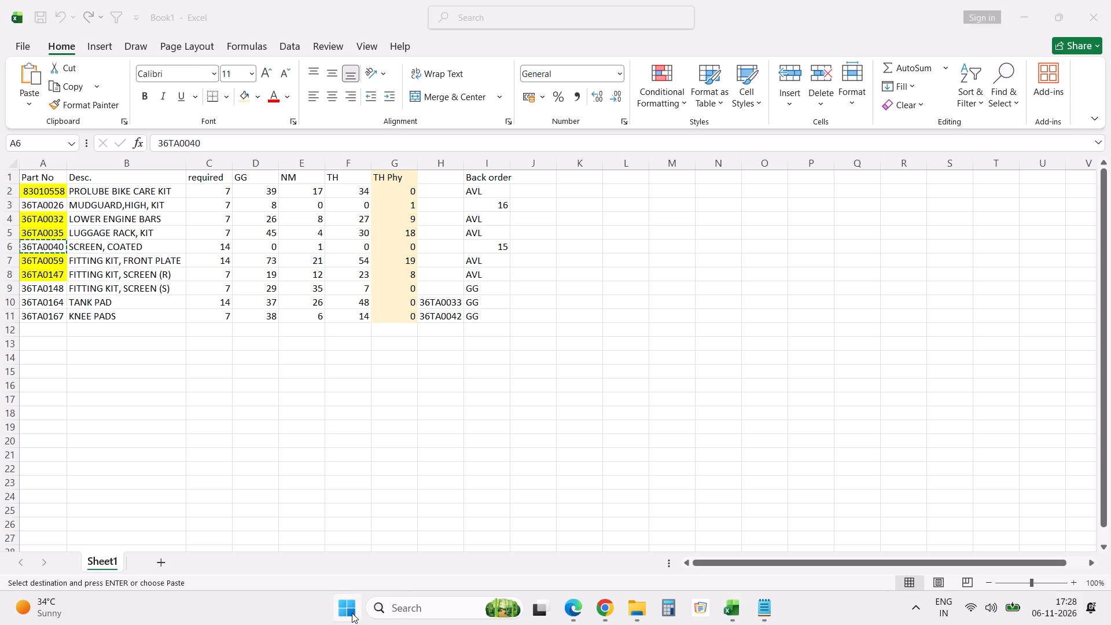
click(420, 611)
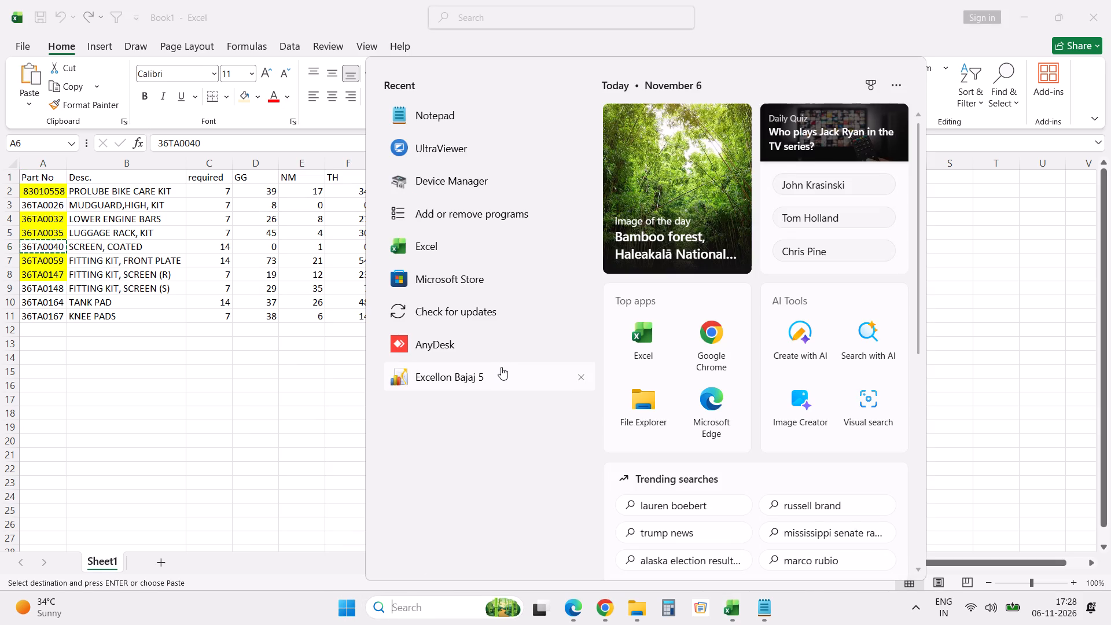
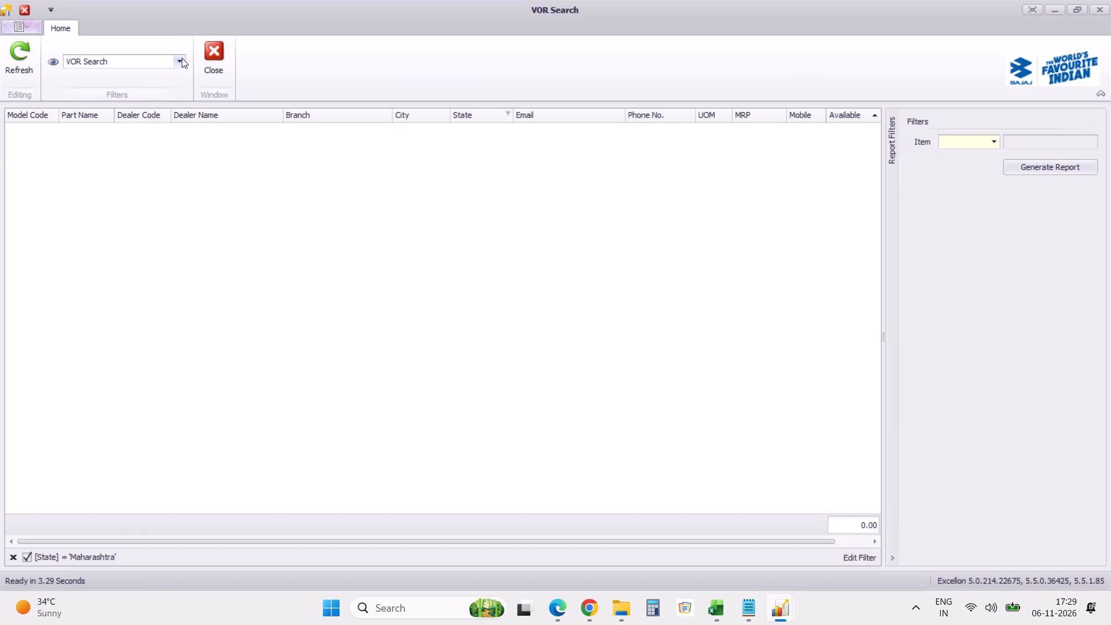
click(951, 142)
key(ctrl+v)
click(1038, 164)
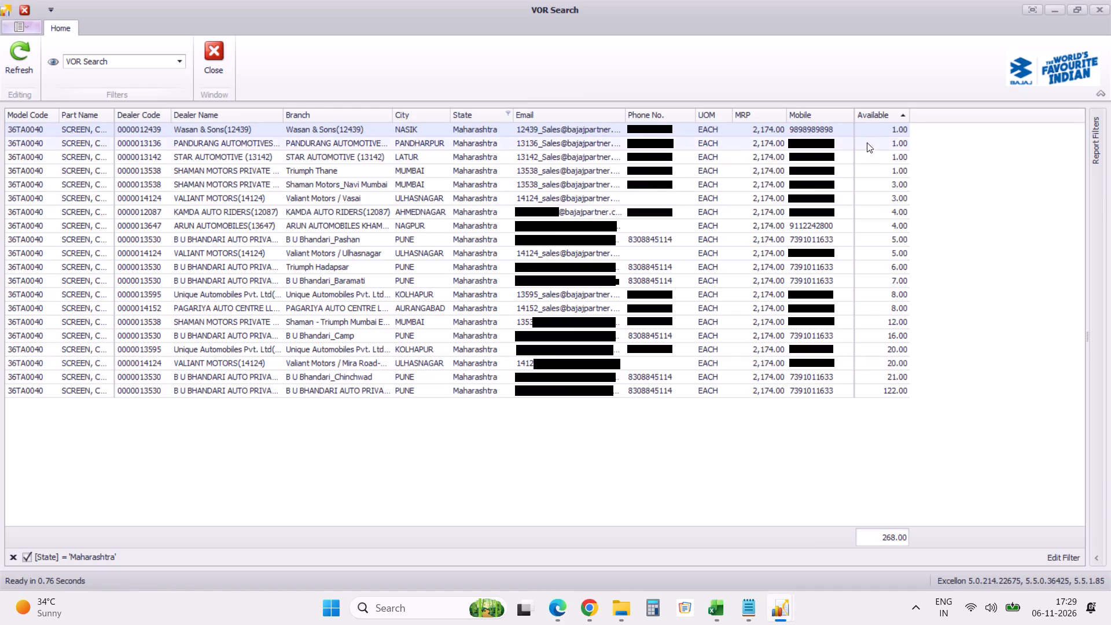
Sort the report by Available from largest to smallest and switch off the Maharashtra state filter.
click(875, 119)
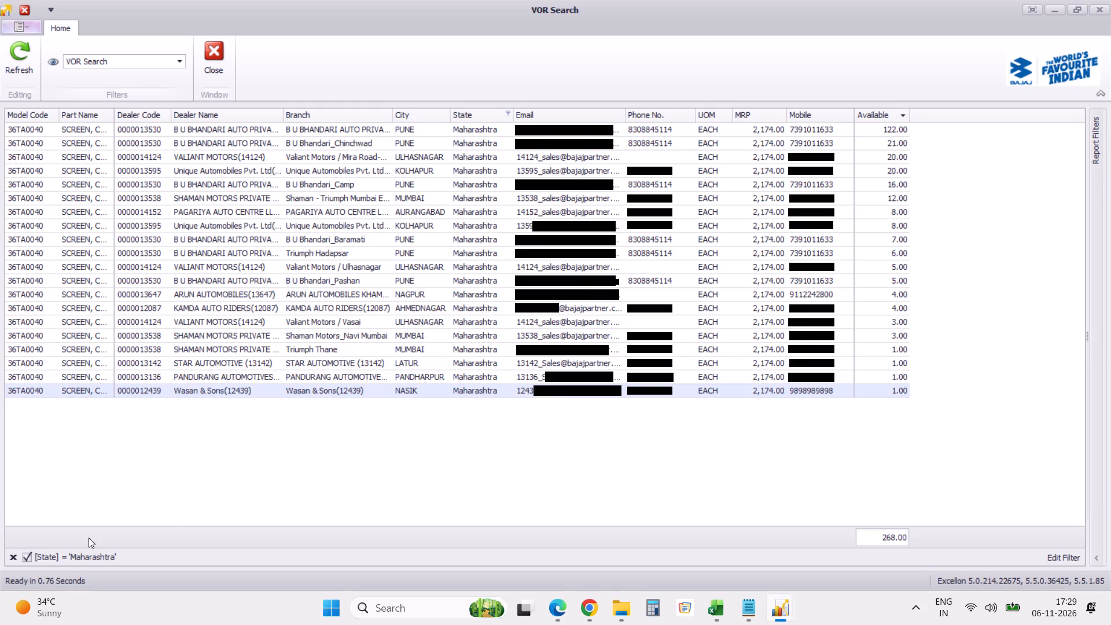
click(28, 557)
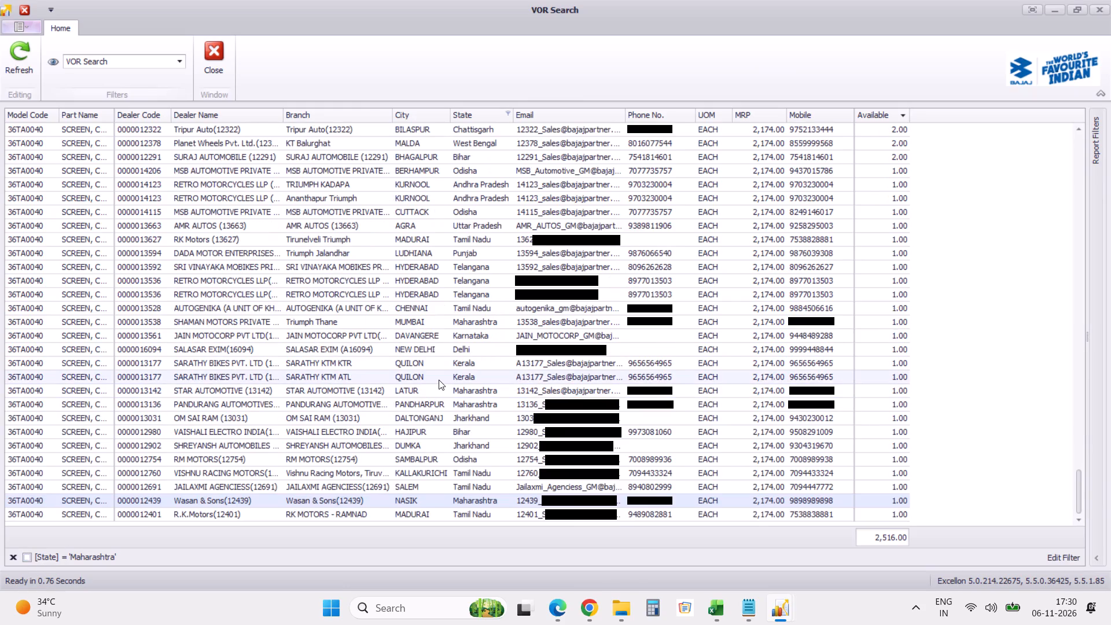
Copy all rows of the VOR Search report and paste them into a new sheet in Book1.
right_click(321, 277)
right_click(321, 277)
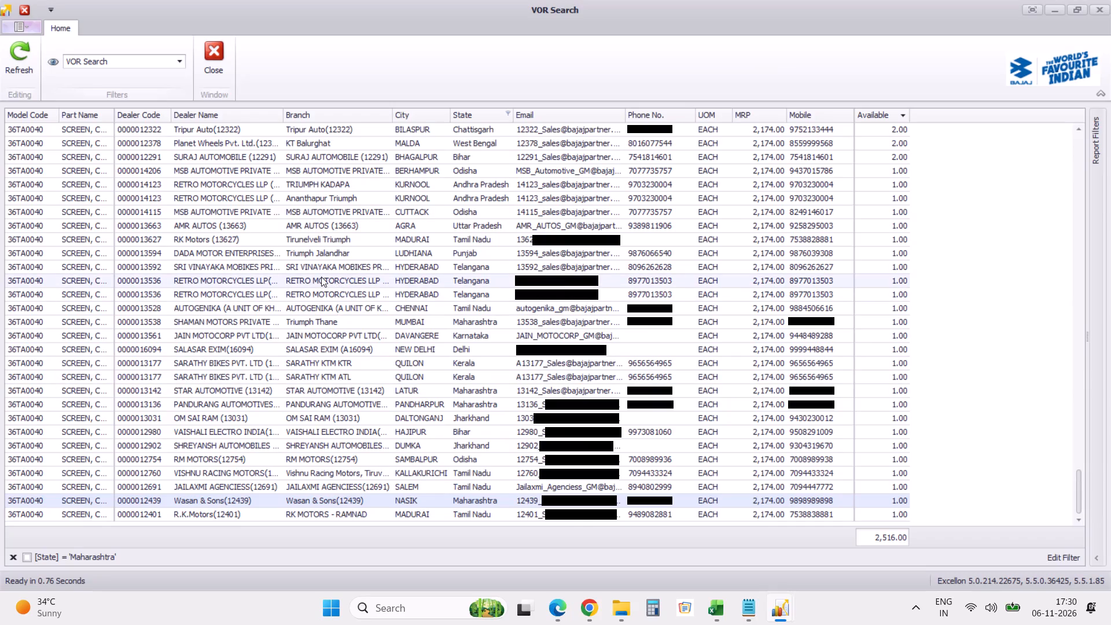
right_click(321, 277)
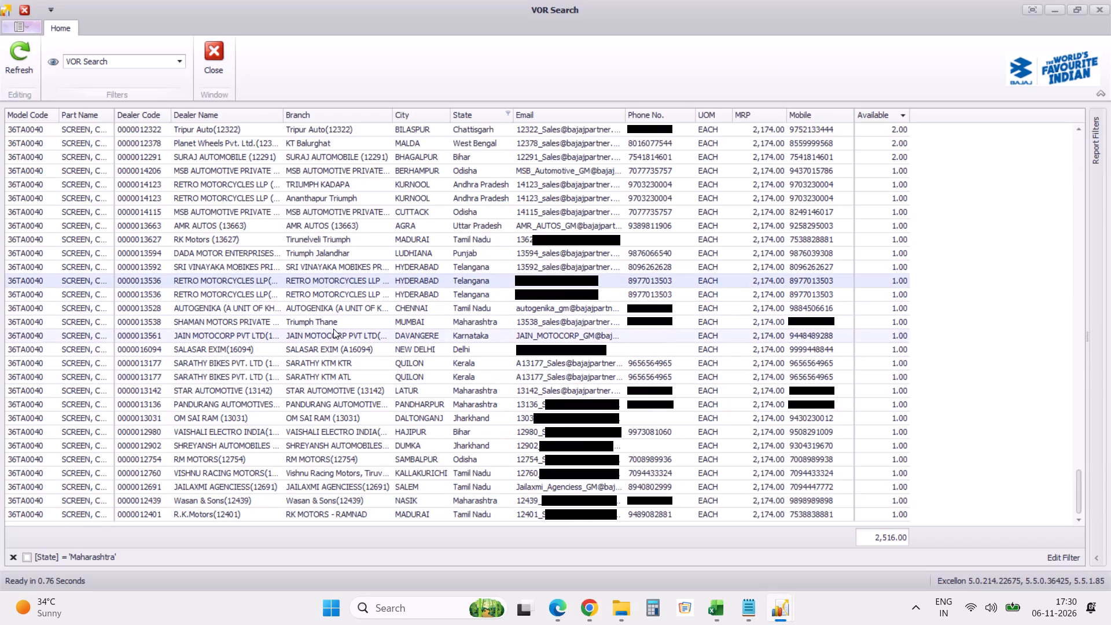
click(333, 329)
right_click(333, 329)
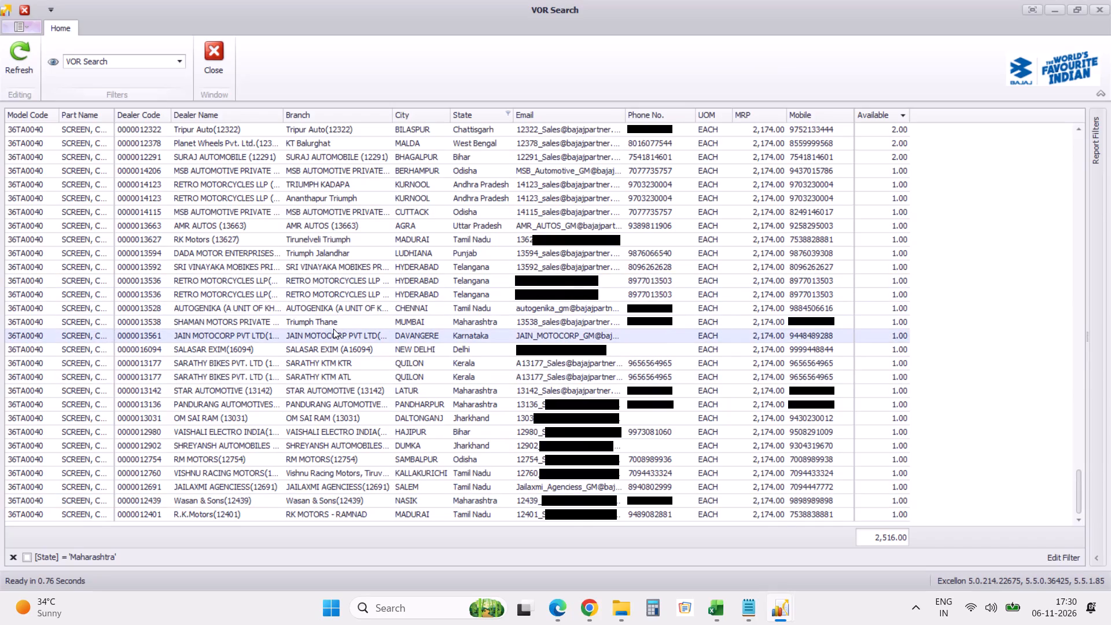
key(ctrl+a)
key(ctrl+c)
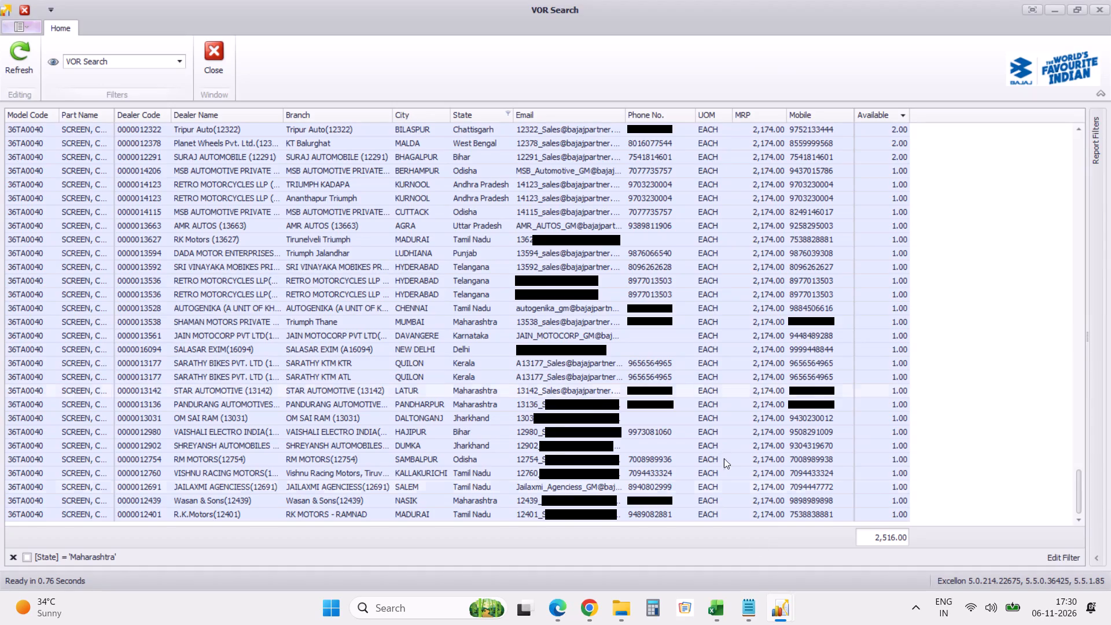
click(723, 612)
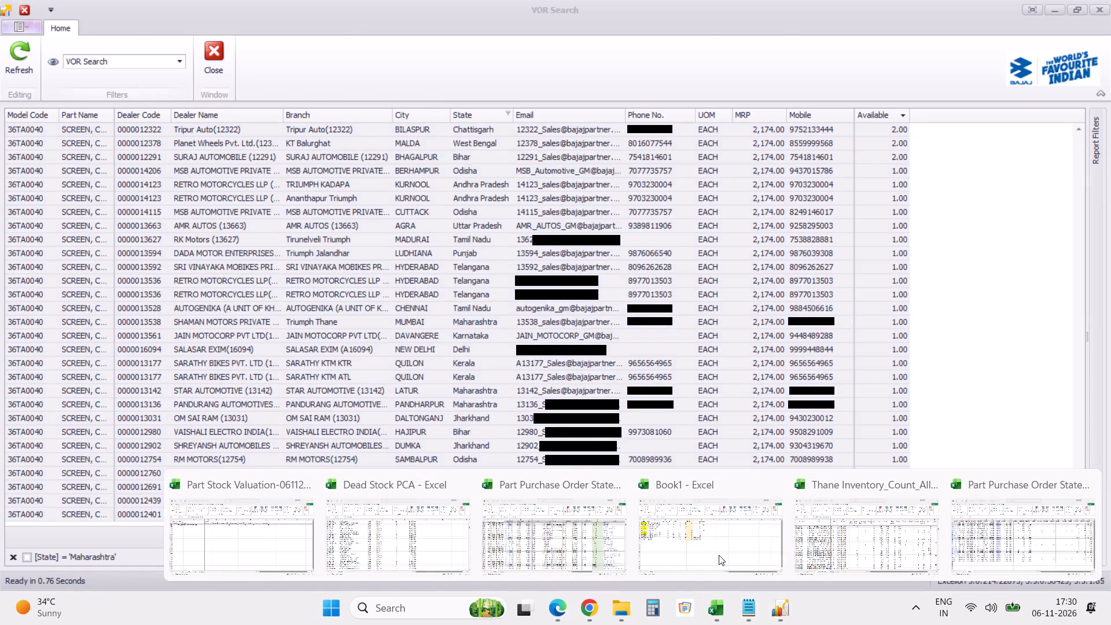
click(719, 555)
click(163, 558)
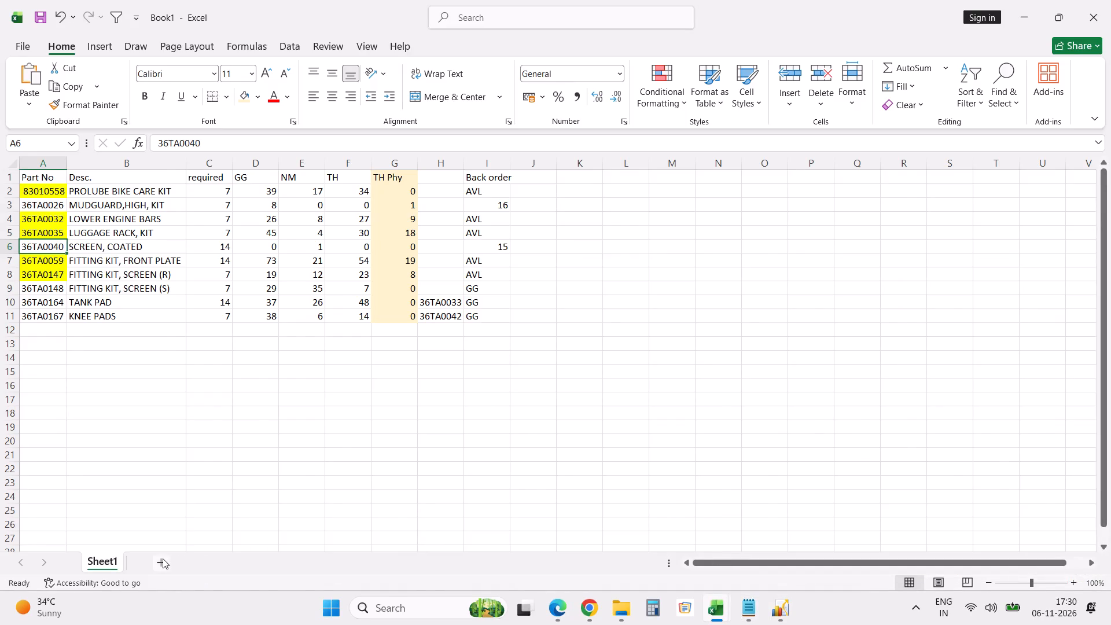
key(ctrl+v)
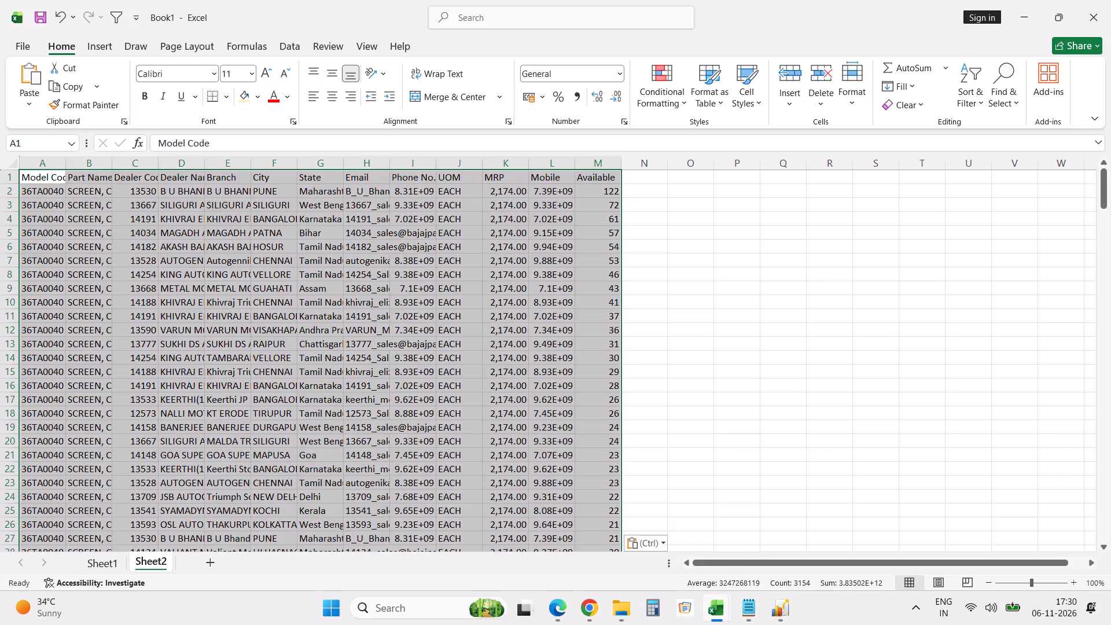
Fit the Mobile column's width and look through the Available quantities down to the end of the pasted list.
click(487, 397)
double_click(576, 163)
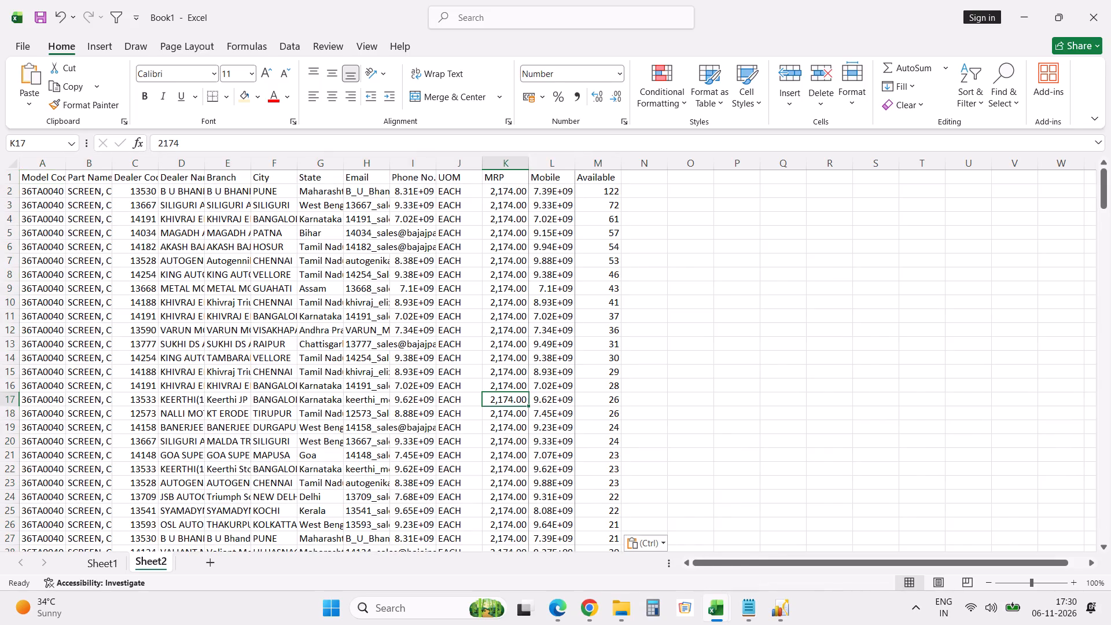
click(610, 179)
key(ctrl+Down)
key(Down)
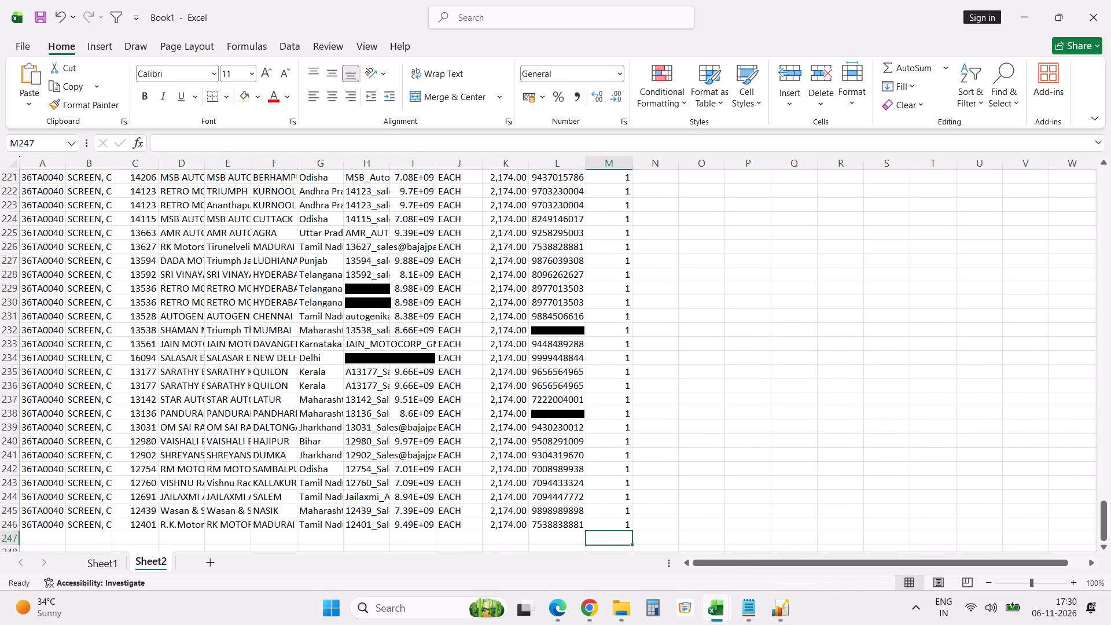
key(ctrl+Up)
key(ctrl+Up)
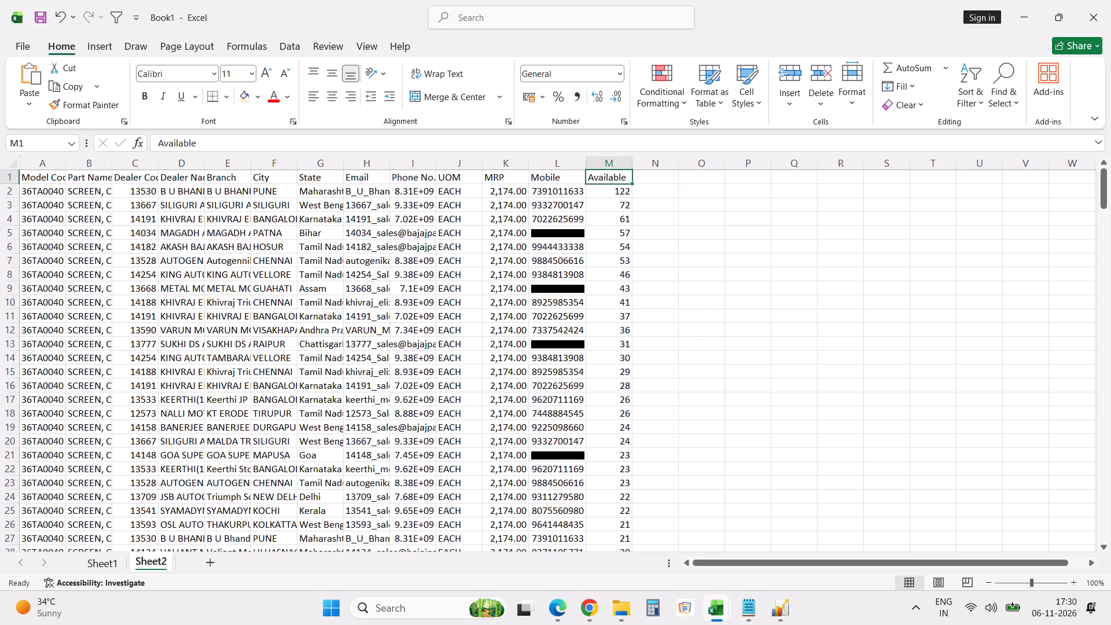
scroll(593, 293, down, 10)
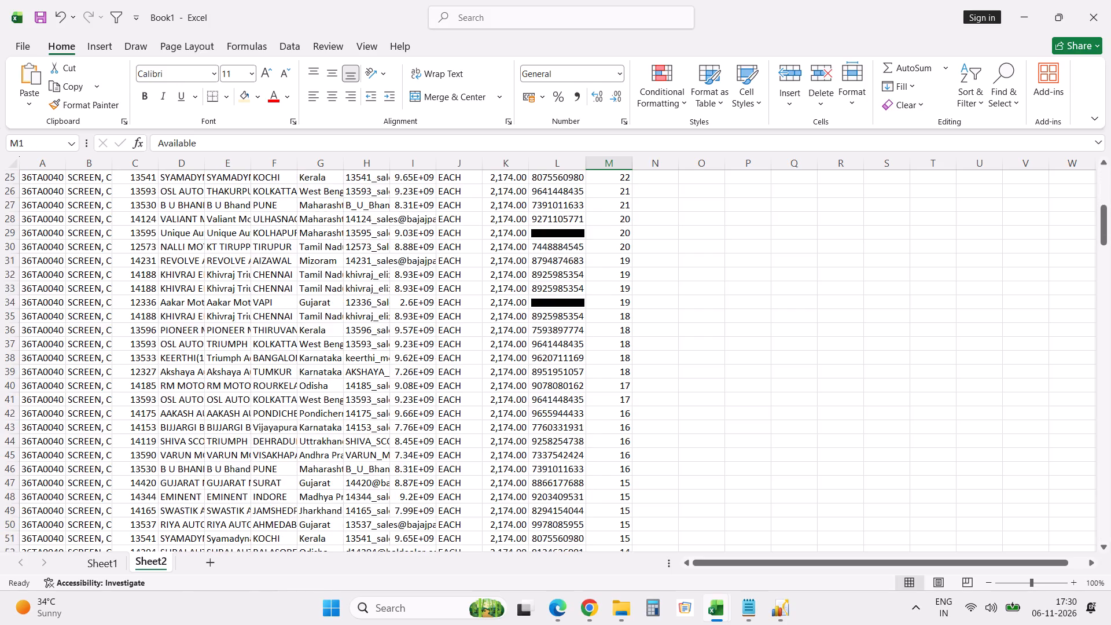
scroll(593, 293, up, 19)
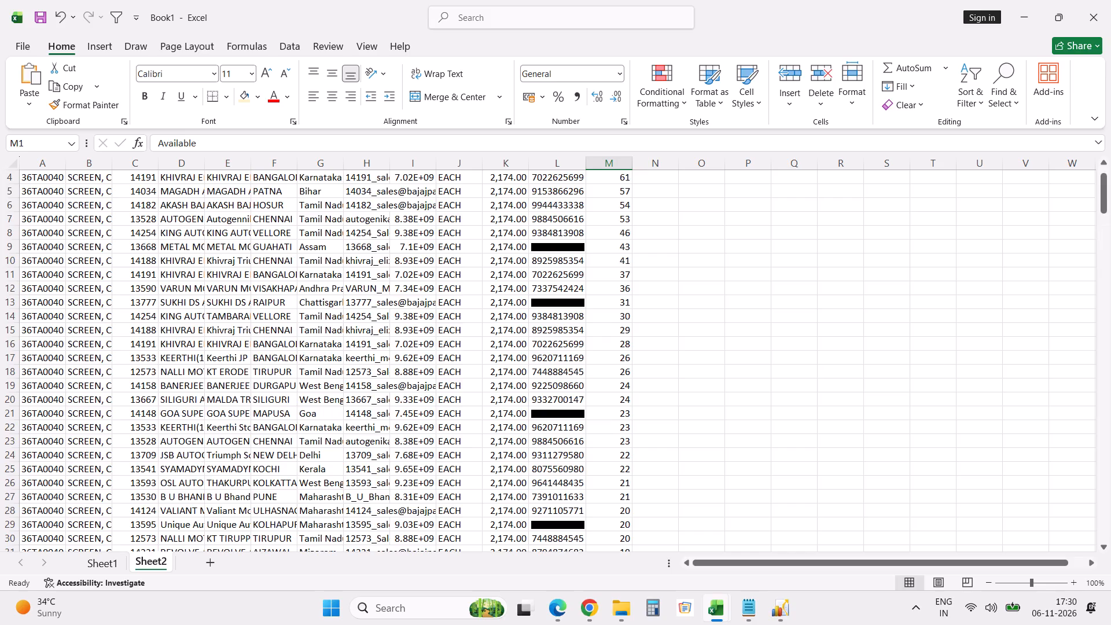
Autofit all columns of the pasted table, and narrow the Dealer Name, Branch, State and Email columns.
key(ctrl+a)
key(alt+h)
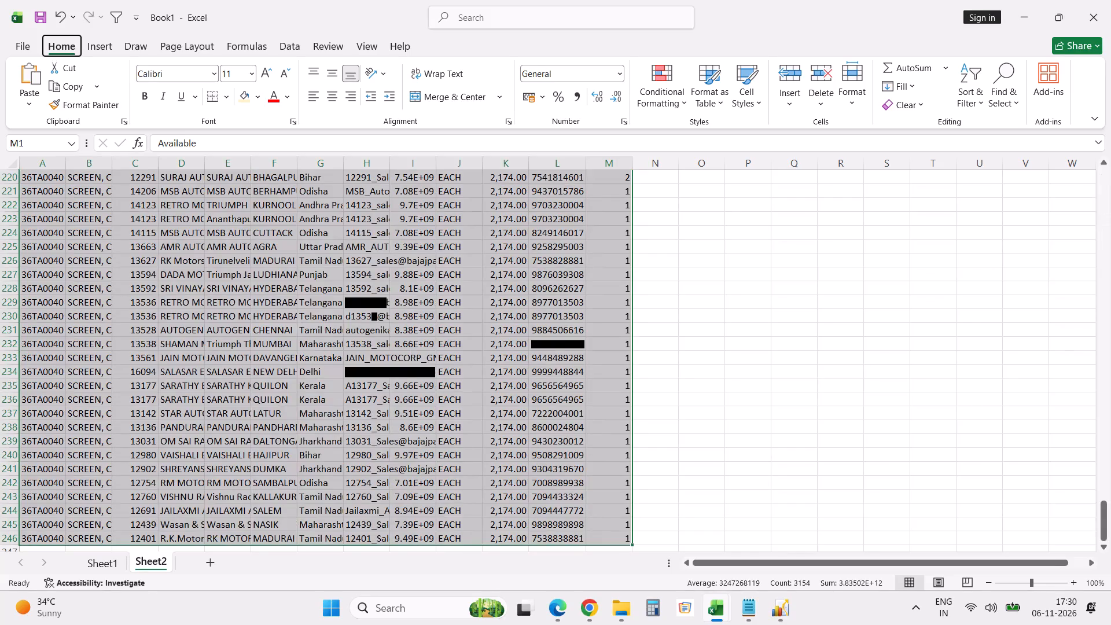
key(alt+o)
key(alt+i)
click(593, 293)
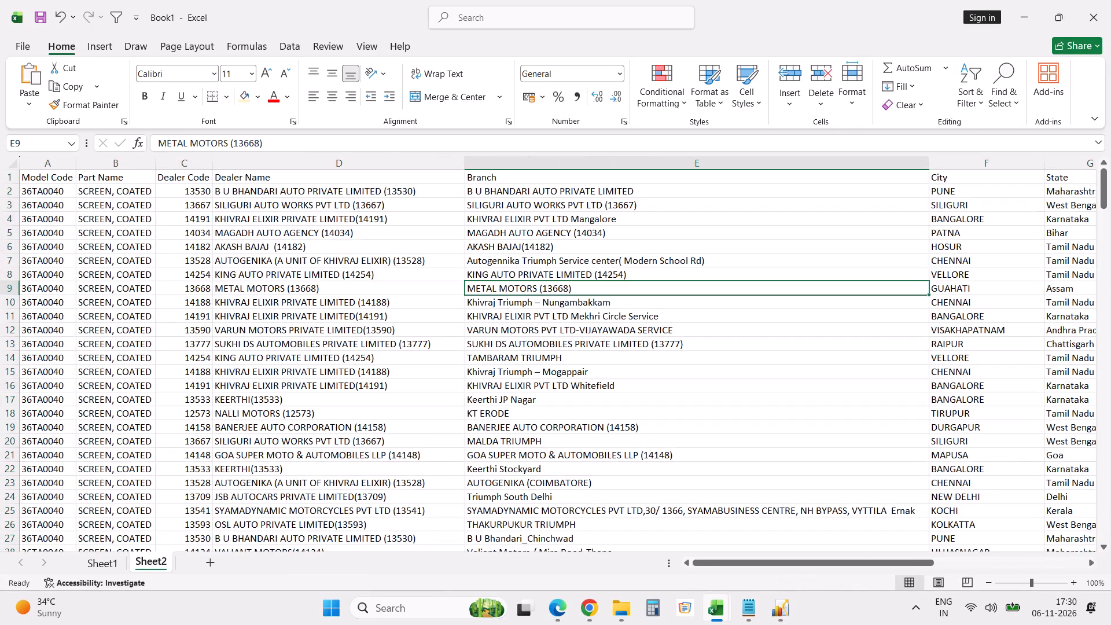
drag(928, 163, 642, 190)
drag(463, 161, 330, 192)
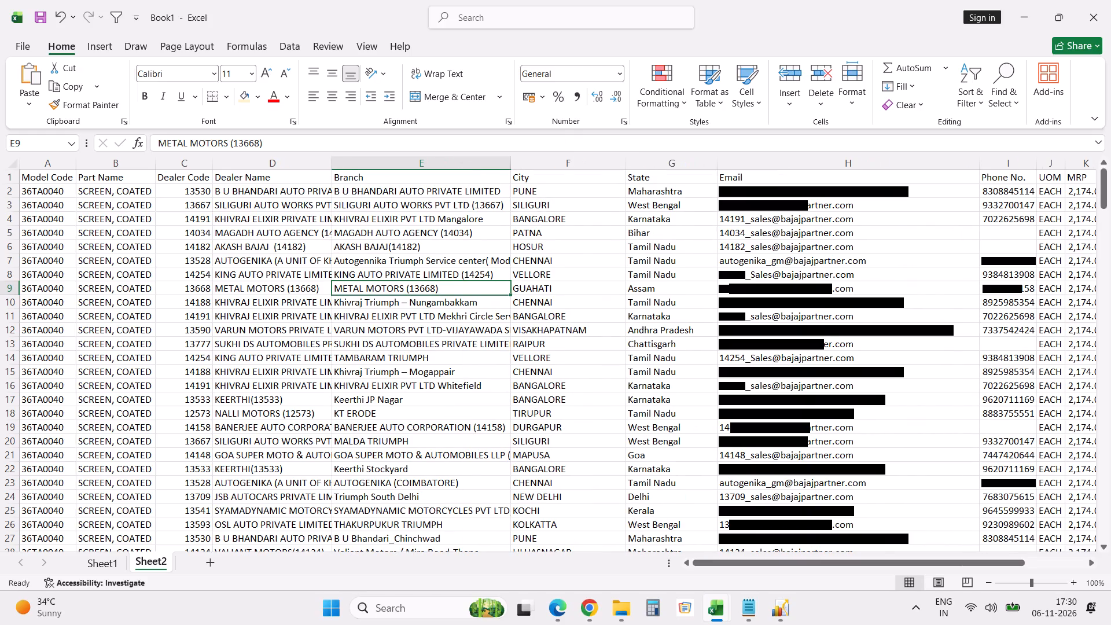
drag(718, 164, 693, 163)
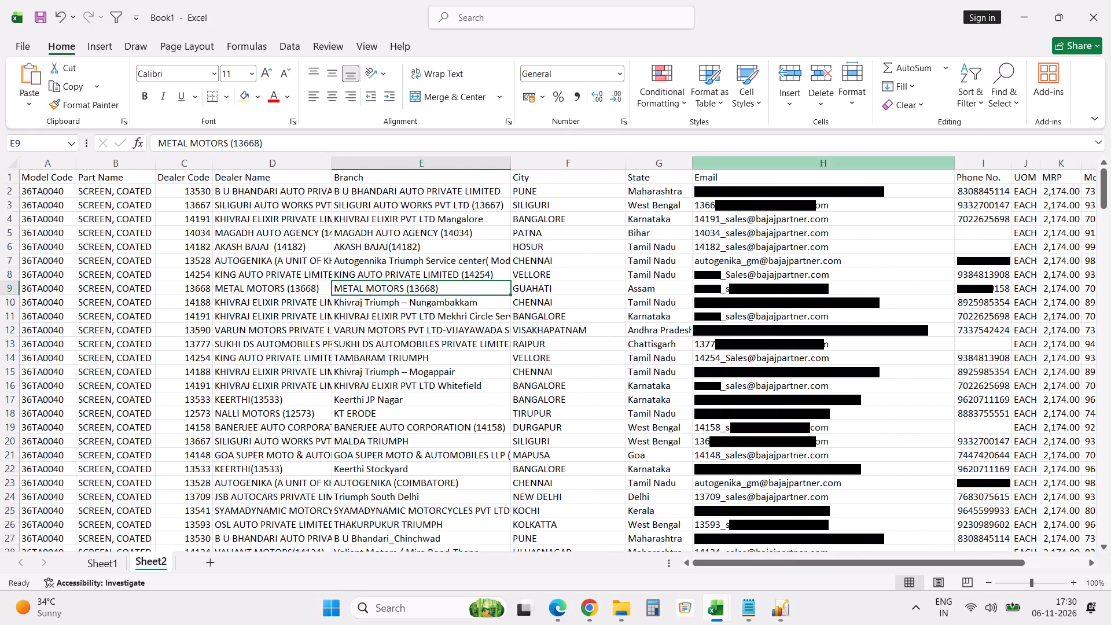
drag(958, 162, 814, 181)
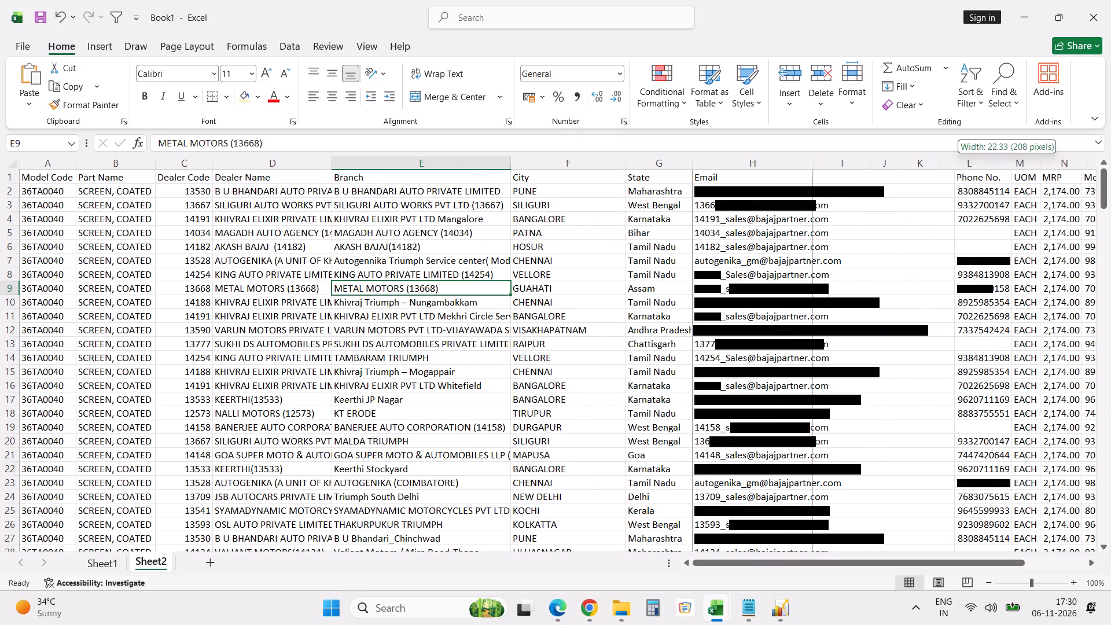
drag(814, 181, 810, 182)
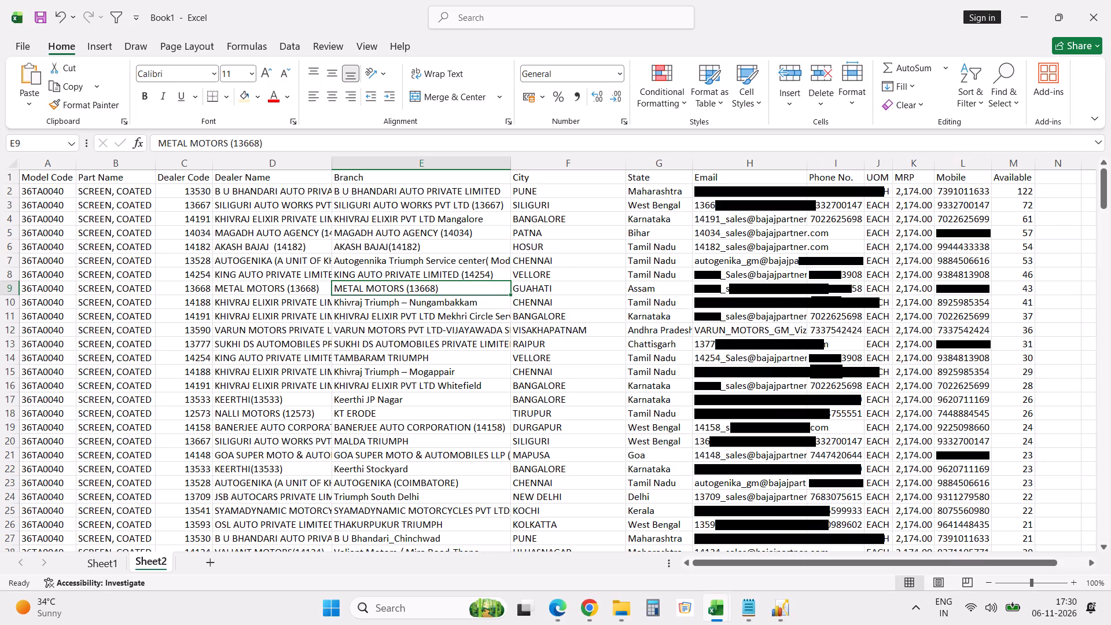
Add filters to the header row and filter the State column to Maharashtra only.
click(63, 177)
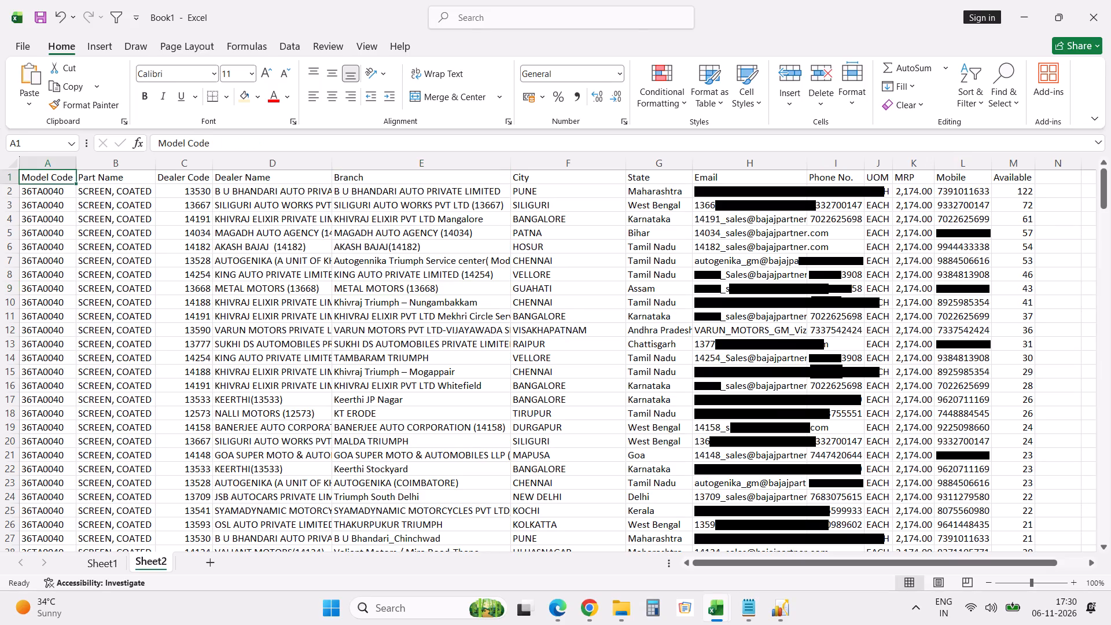
key(alt+d)
text(ff)
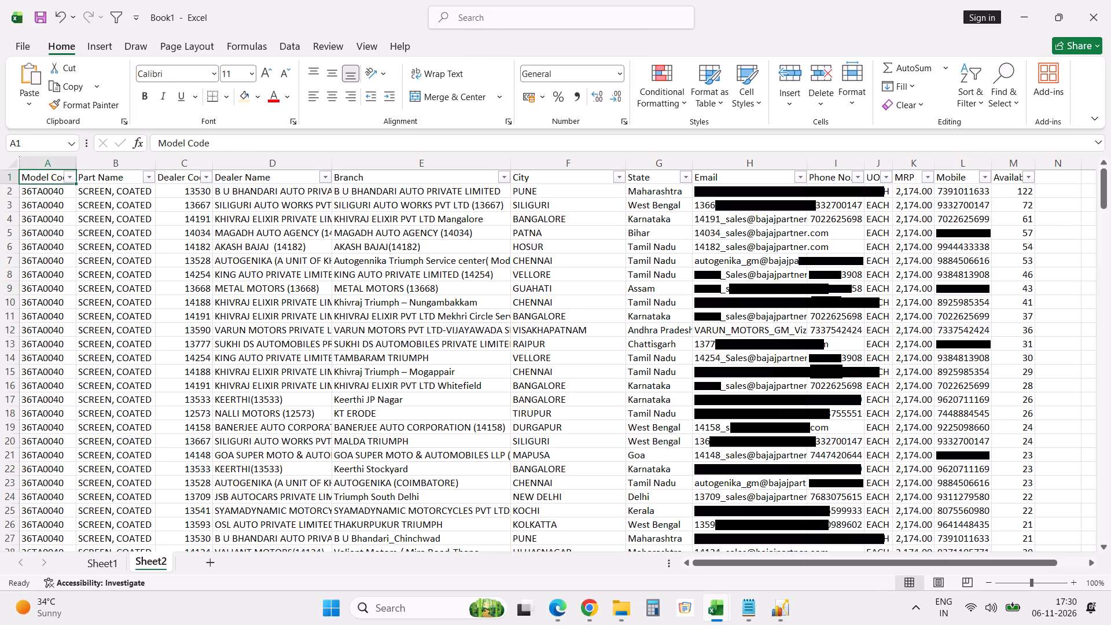
click(688, 178)
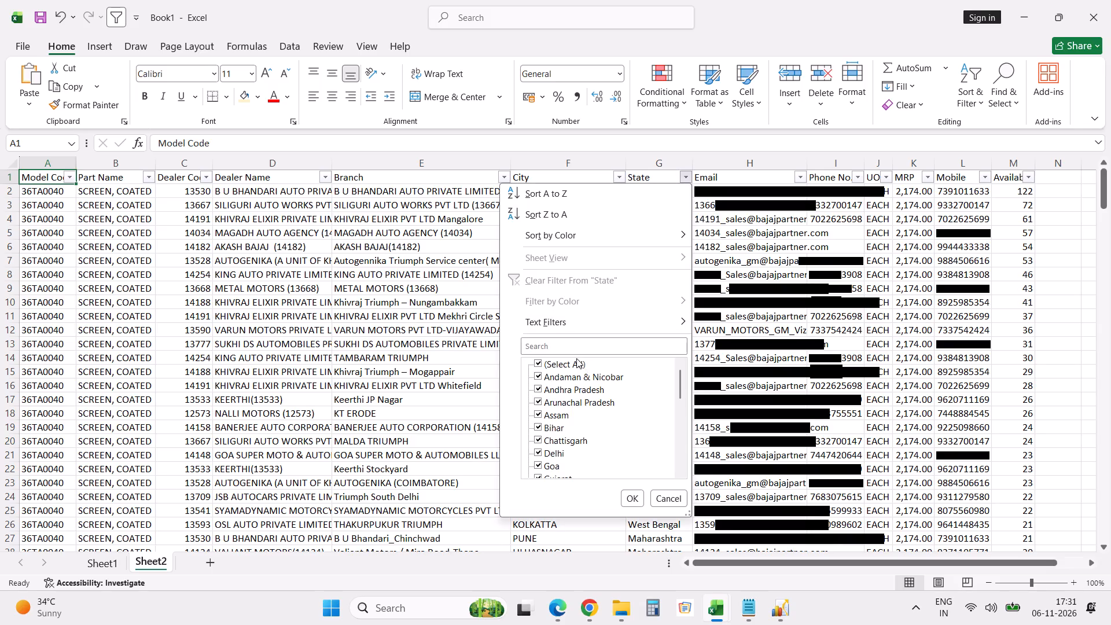
click(576, 358)
drag(679, 390, 680, 437)
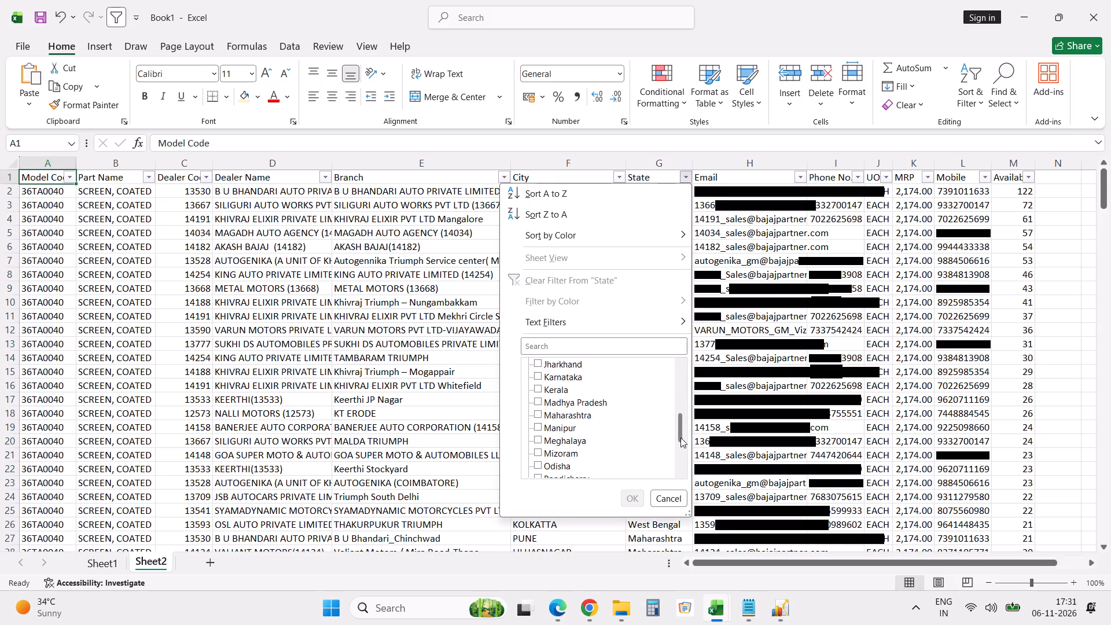
drag(680, 437, 680, 443)
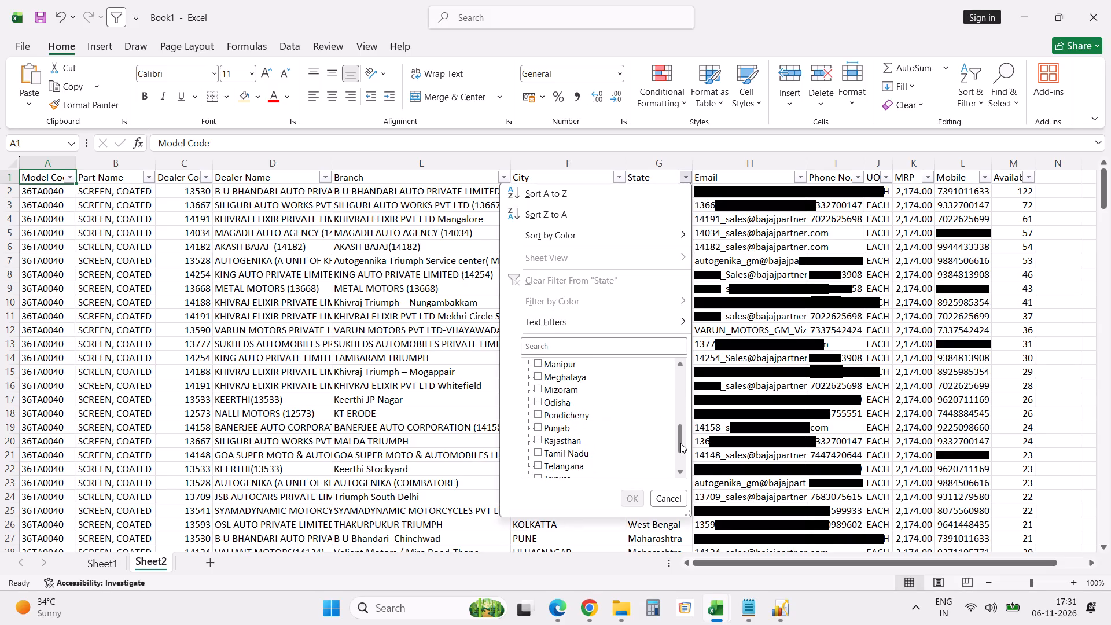
drag(681, 429, 680, 459)
click(679, 395)
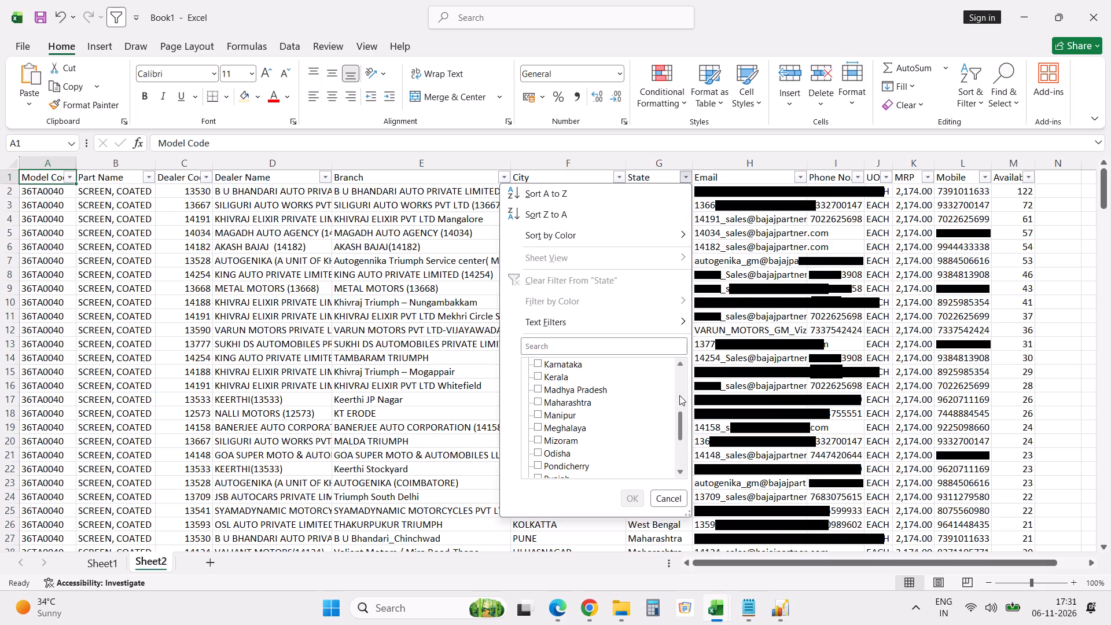
click(572, 405)
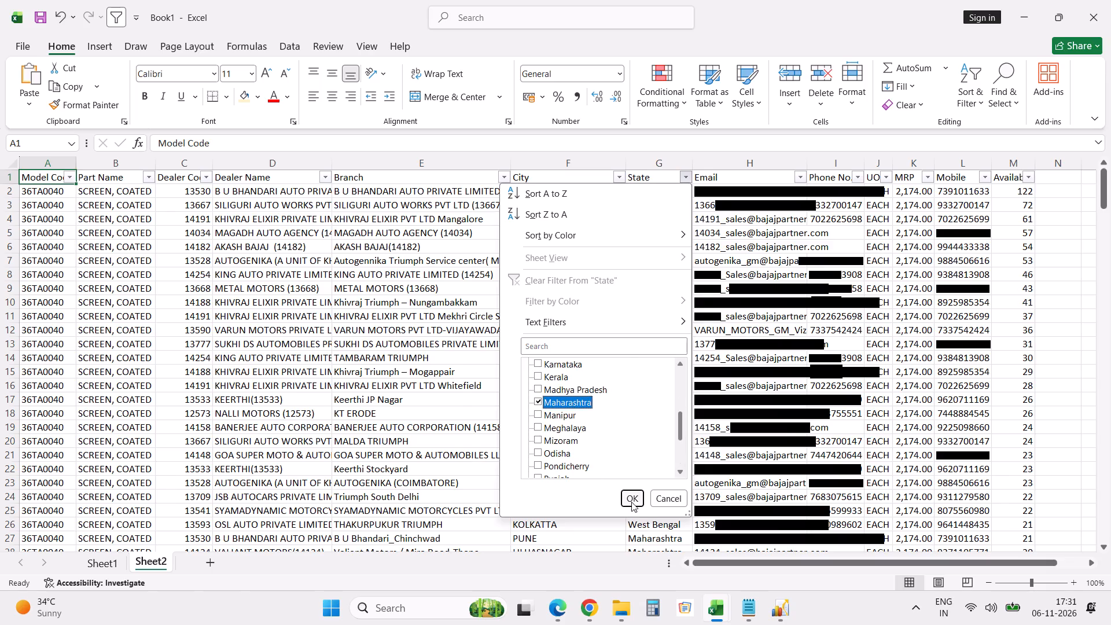
click(631, 502)
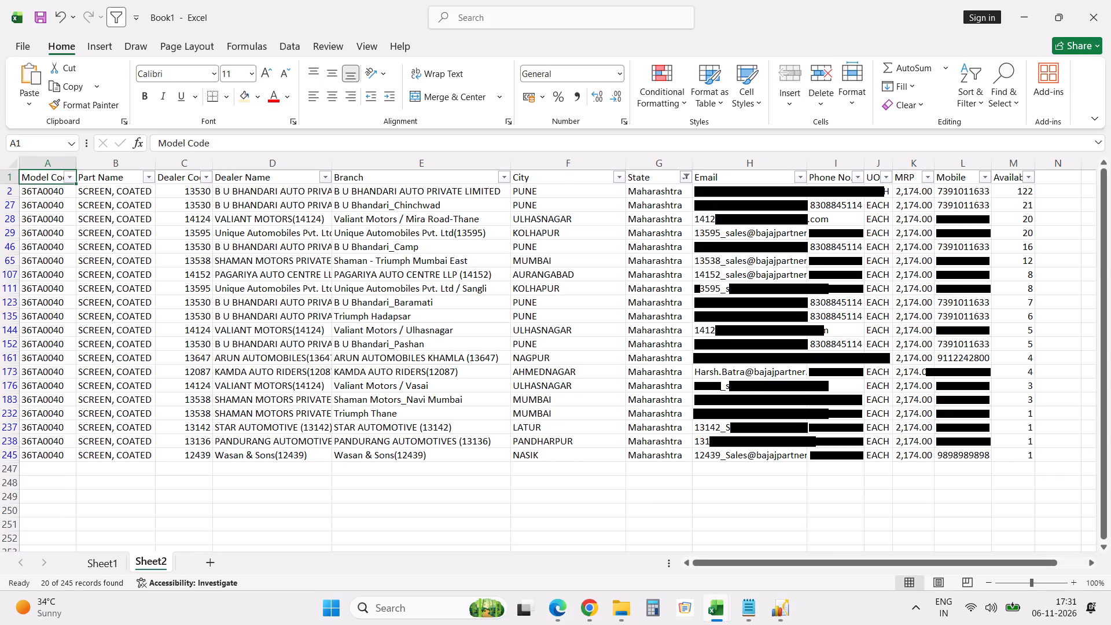
click(460, 262)
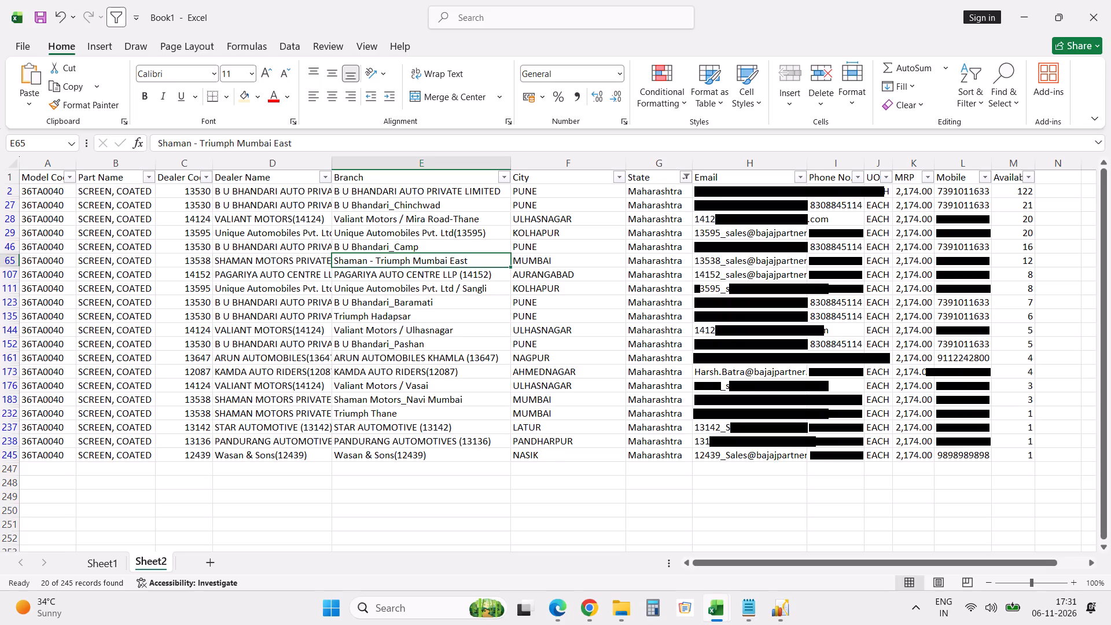
Close the VOR Search window and switch to the Excellon main window.
click(778, 601)
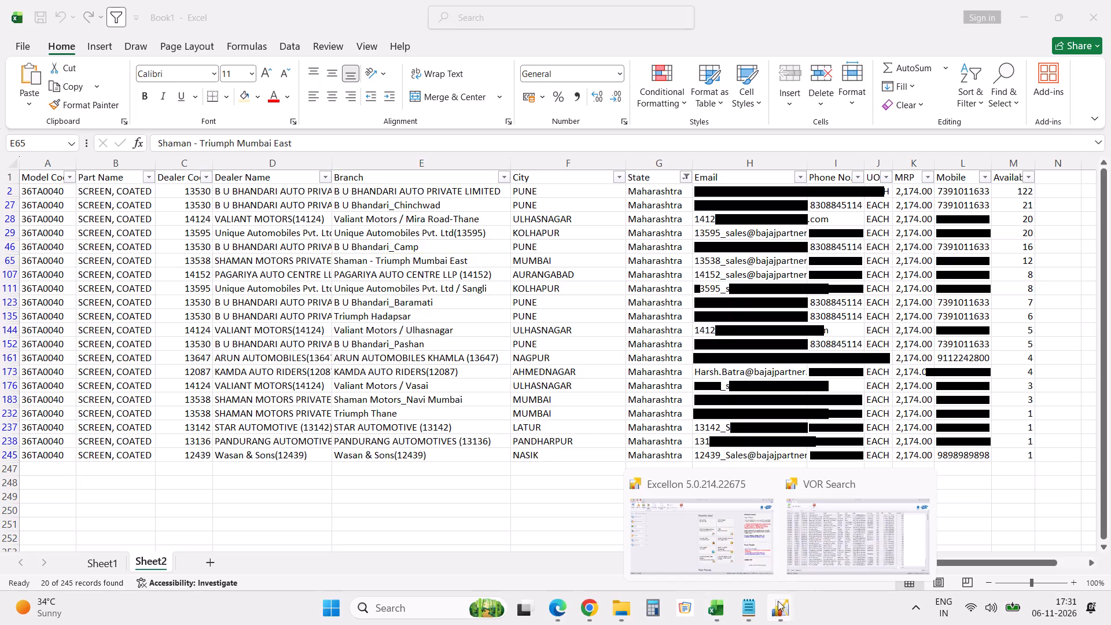
click(926, 486)
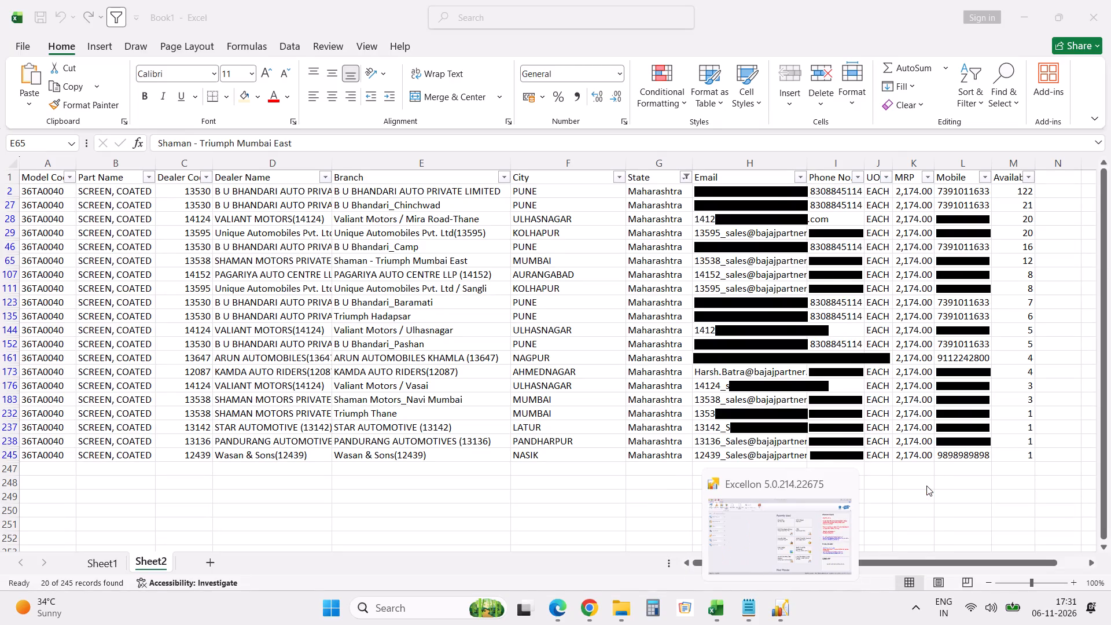
click(786, 532)
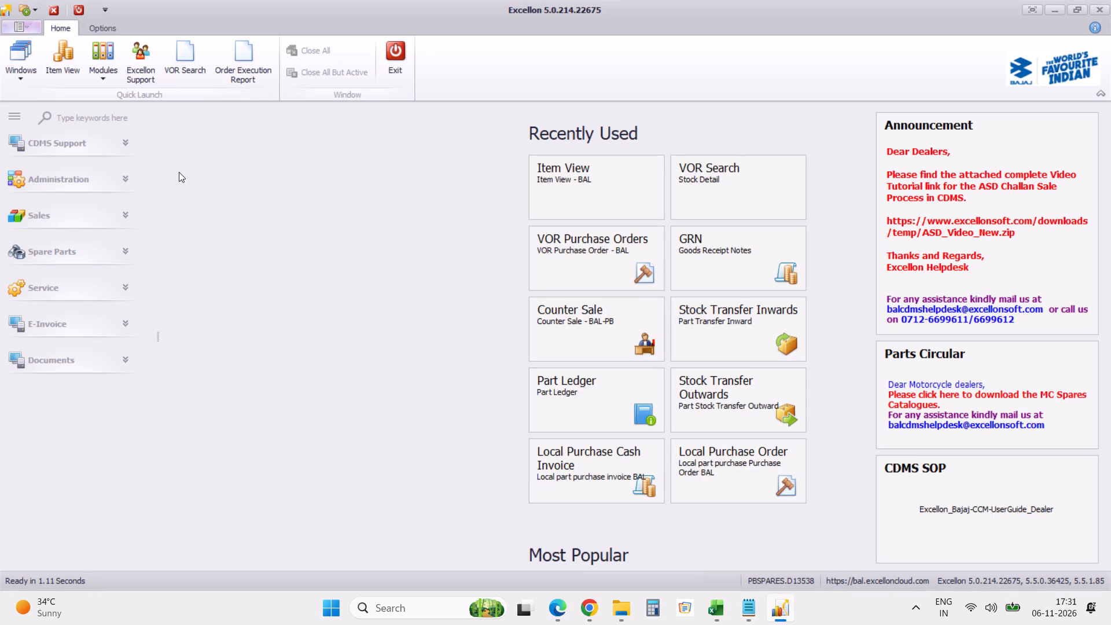
Search the module list for "ledg" and open the Part Ledger report under Spare Parts.
click(71, 117)
text(ledg)
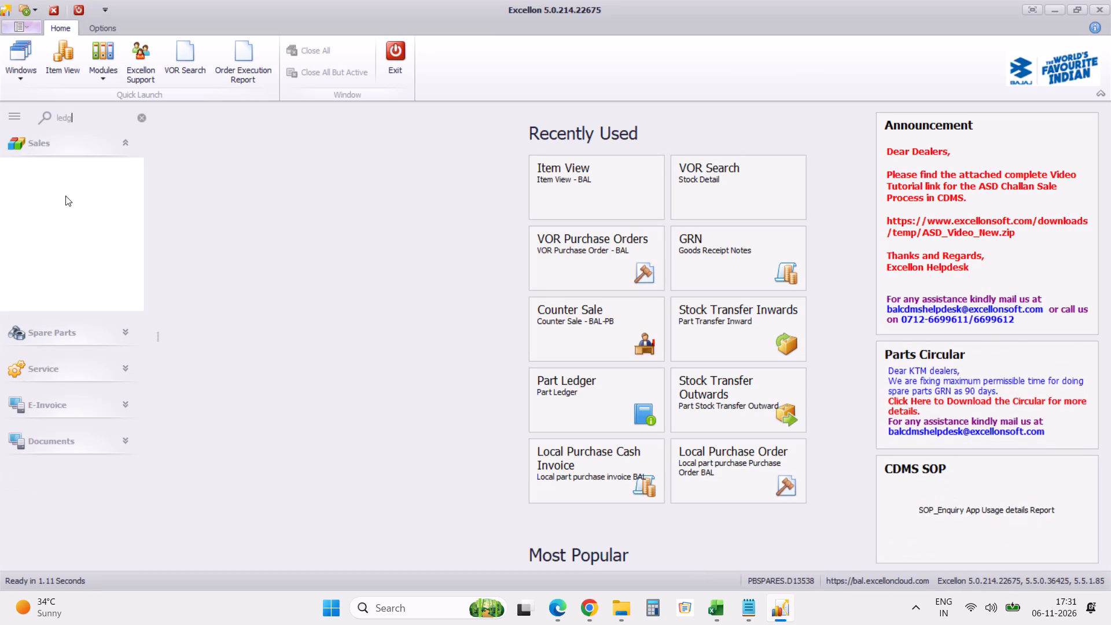
click(128, 337)
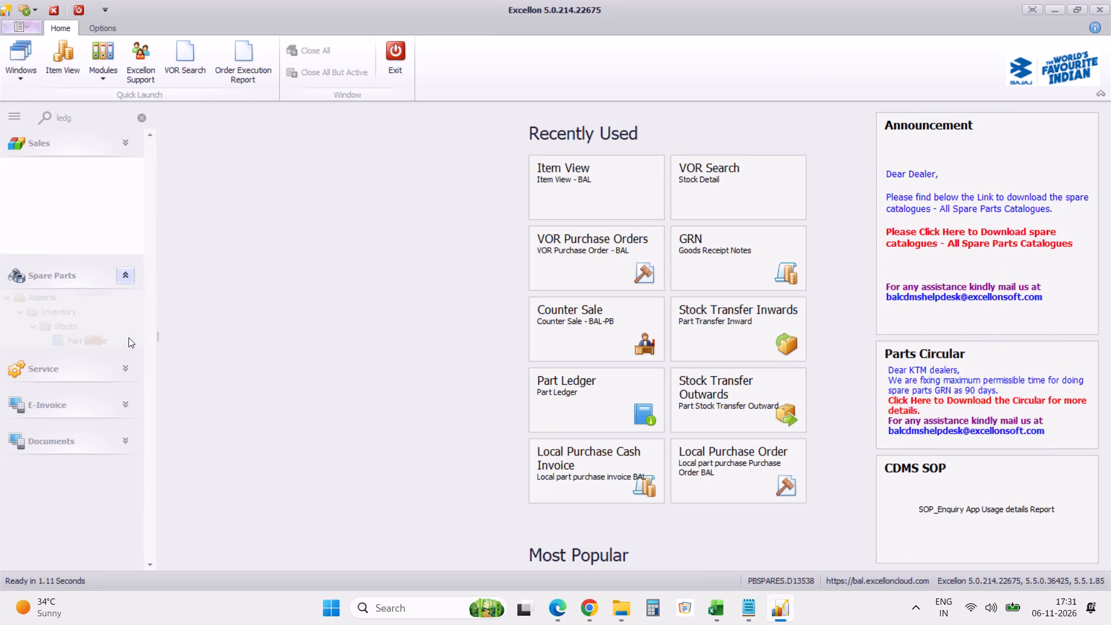
click(86, 245)
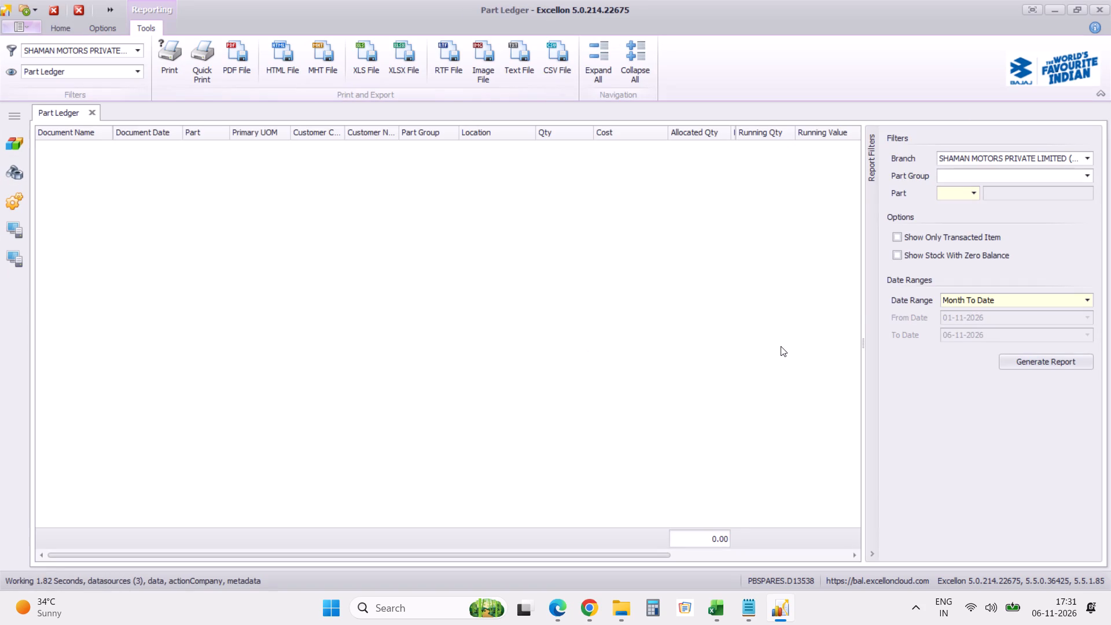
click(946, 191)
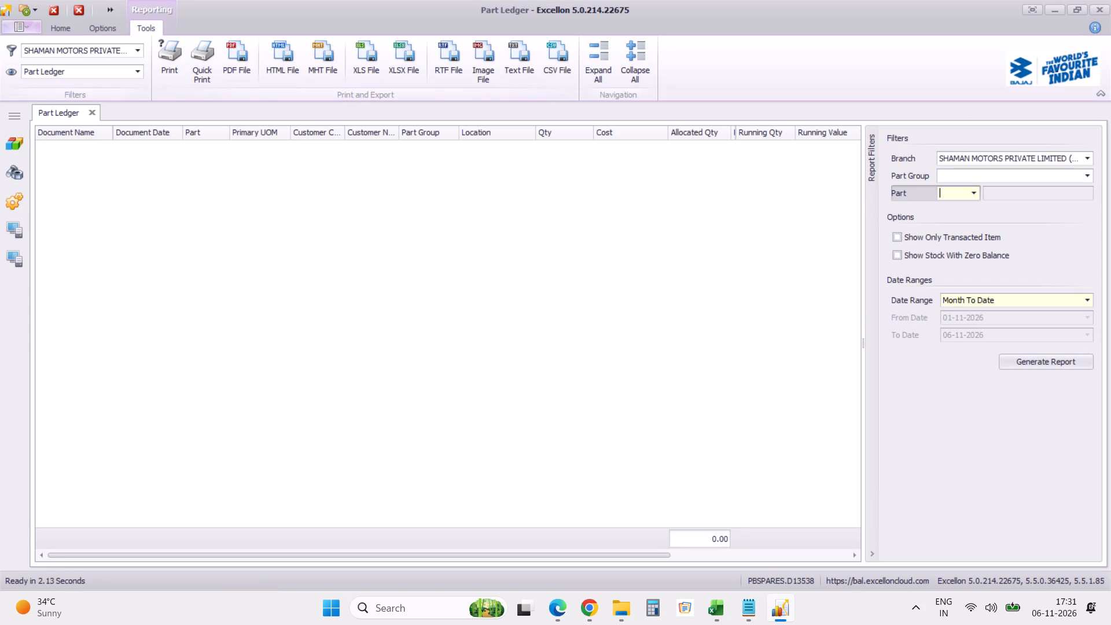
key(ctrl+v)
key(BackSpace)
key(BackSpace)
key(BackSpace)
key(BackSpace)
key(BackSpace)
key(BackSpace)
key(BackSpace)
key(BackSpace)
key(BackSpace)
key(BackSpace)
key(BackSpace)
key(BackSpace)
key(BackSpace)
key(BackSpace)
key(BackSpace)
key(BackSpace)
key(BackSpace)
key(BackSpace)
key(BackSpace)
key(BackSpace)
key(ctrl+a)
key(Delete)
Set the Part filter to 36TA0140 and generate the Part Ledger report for Month To Date.
text(TA)
text(0140)
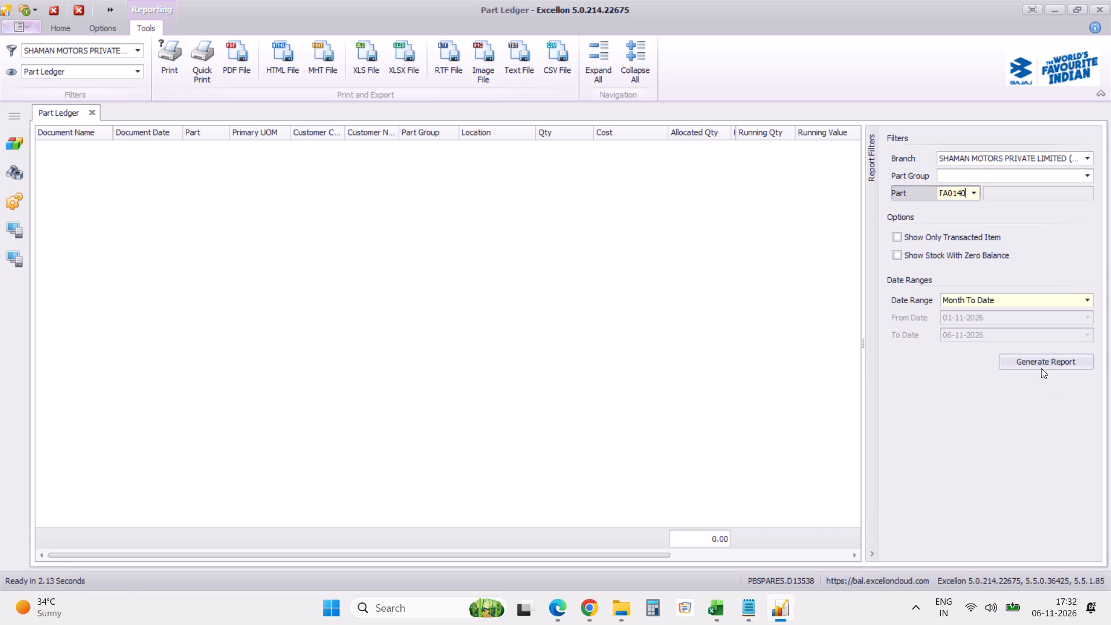
click(1039, 366)
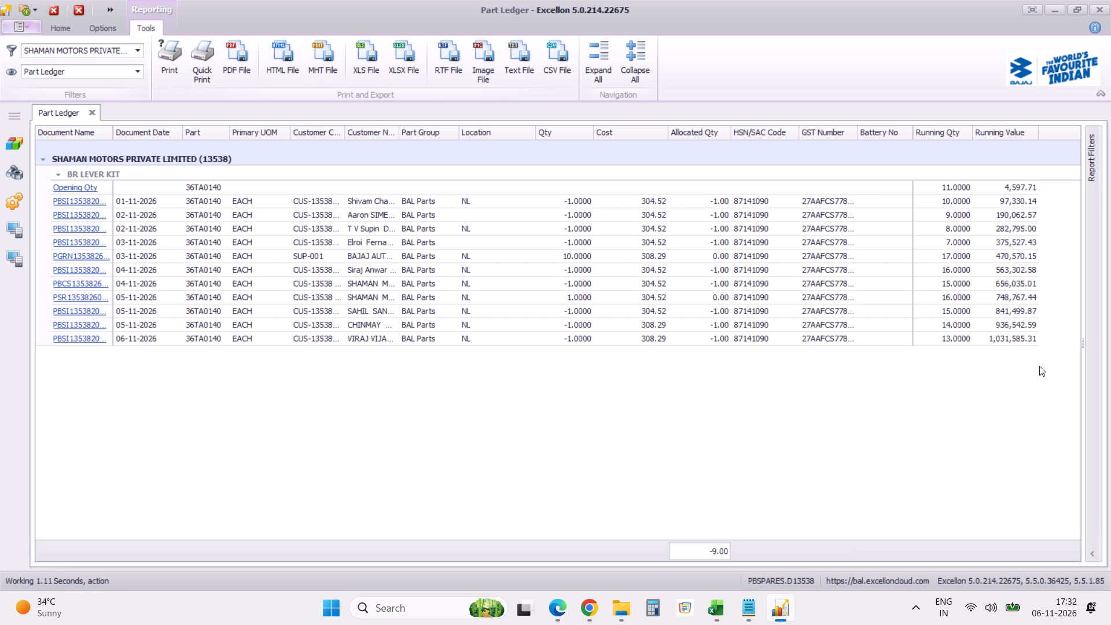
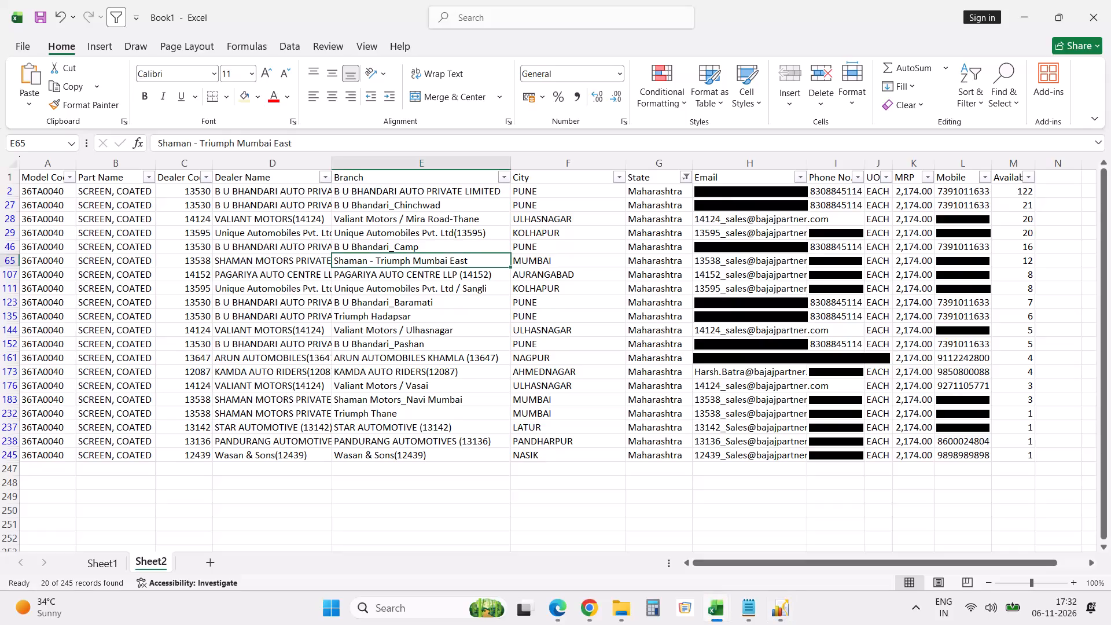
Copy part number 36TA0040 from Book1's Sheet2 into the Part Ledger's Part filter in Excellon and generate the Month To Date report.
click(62, 261)
key(ctrl+c)
key(alt+Tab)
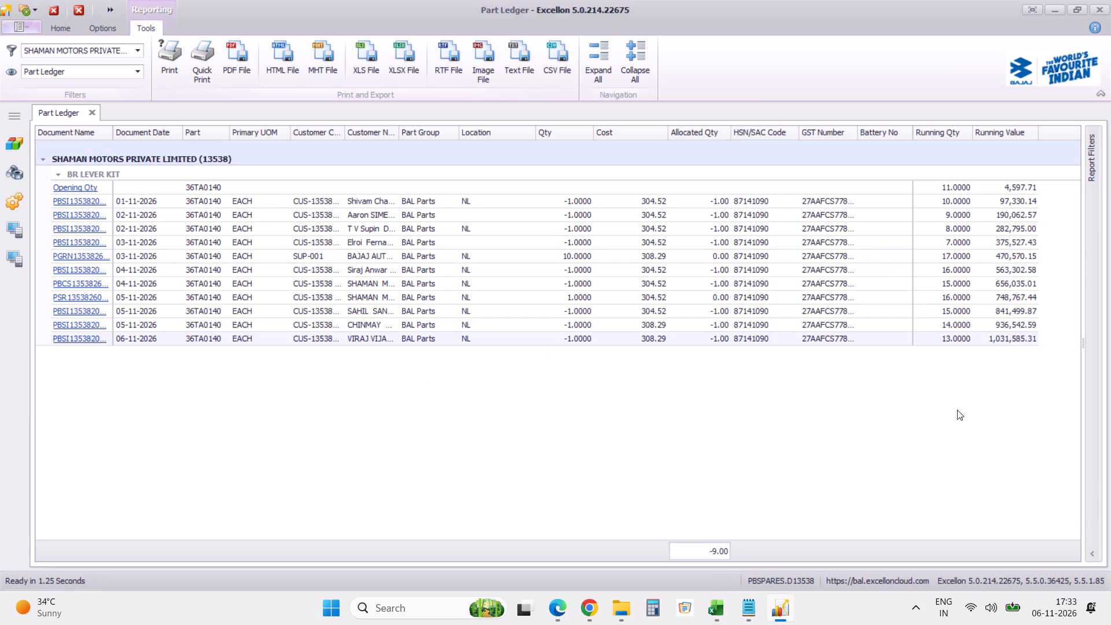
click(1094, 556)
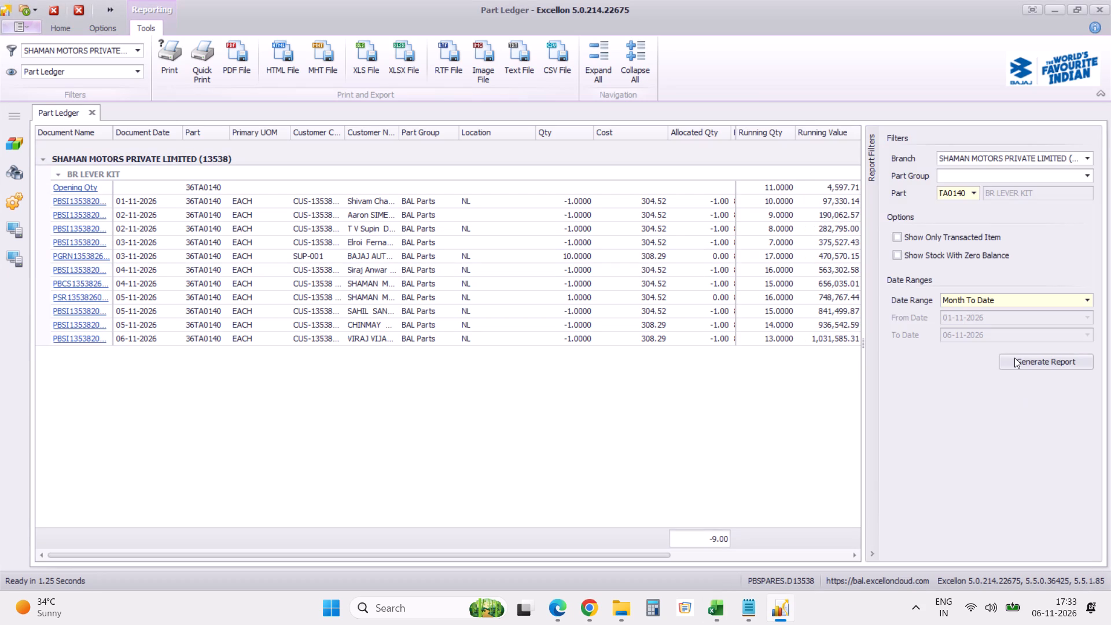
double_click(957, 191)
key(ctrl+v)
click(1051, 358)
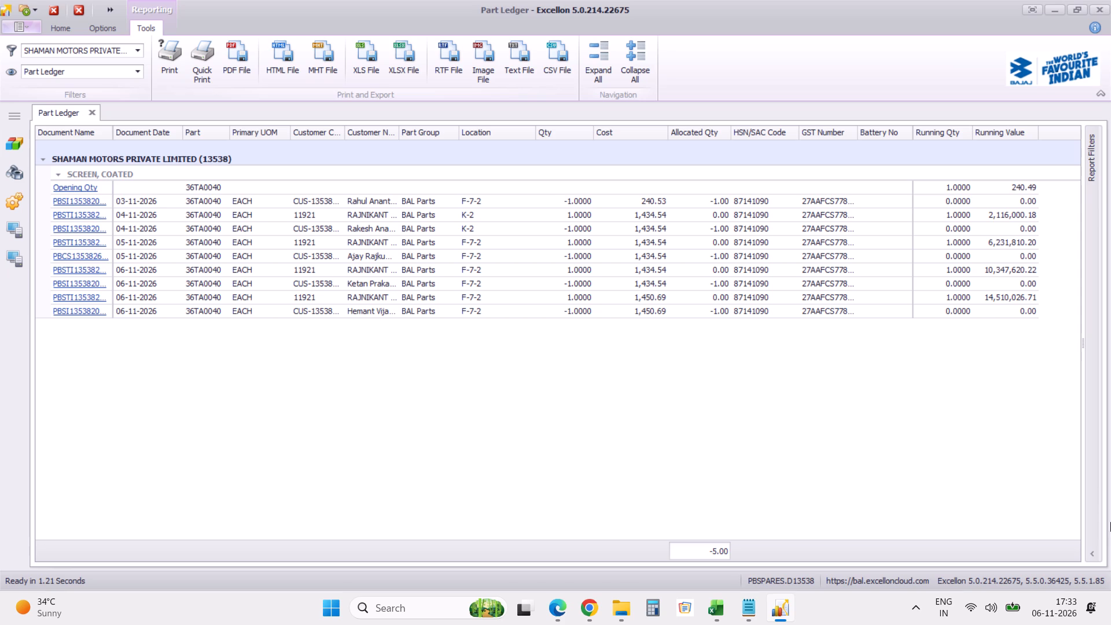
Set the Part Ledger date range to Custom from 01-10-2026 to 06-11-2026 and generate the report for 36TA0040.
click(1094, 551)
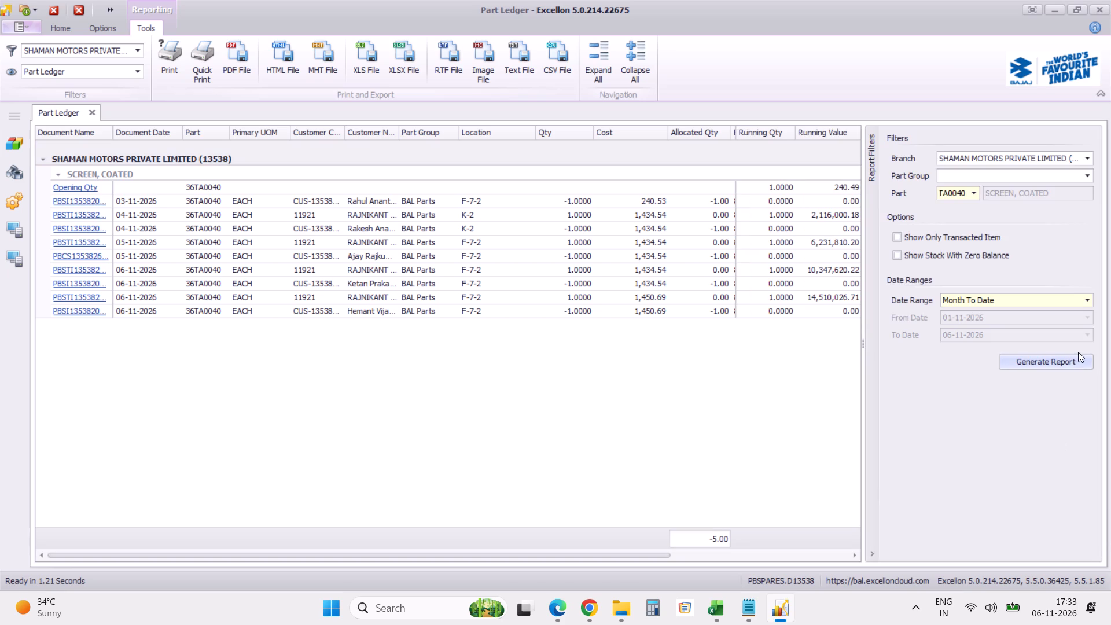
click(1088, 302)
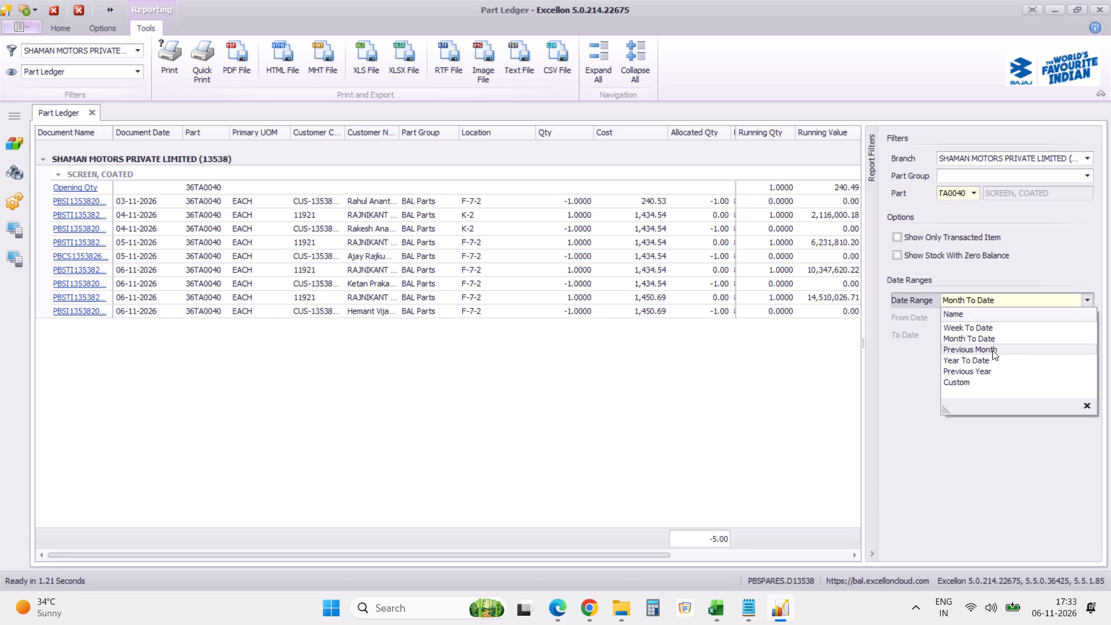
click(970, 380)
key(Tab)
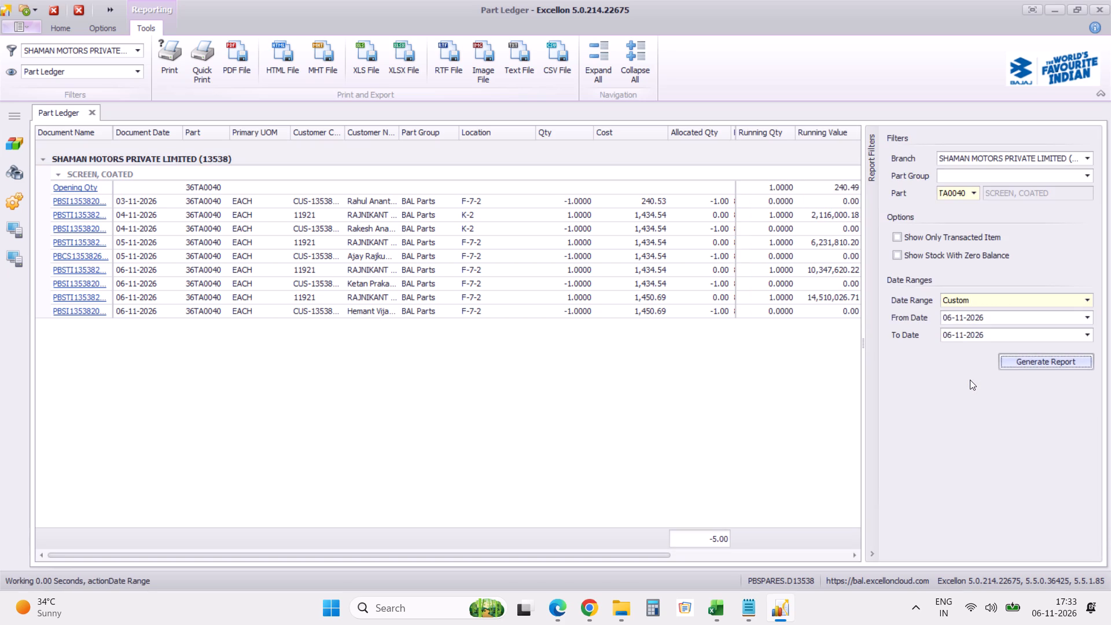
click(947, 318)
text(01)
key(Right)
text(10)
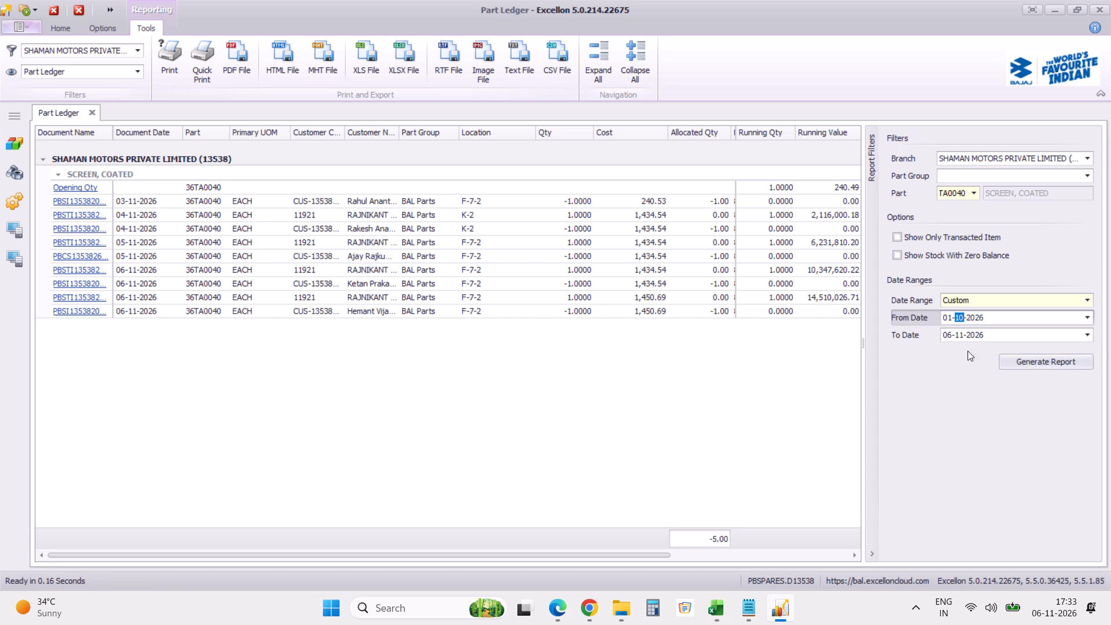
click(1020, 365)
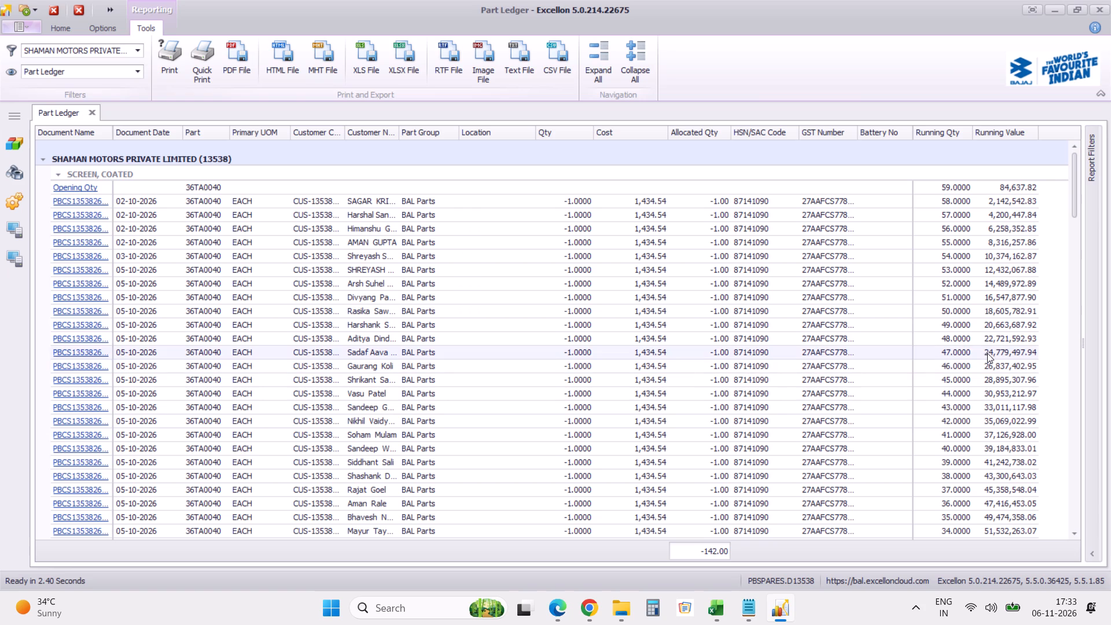
Sort the 36TA0040 ledger entries by Qty ascending and examine the outgoing and incoming quantities.
scroll(669, 367, down, 20)
scroll(669, 367, down, 15)
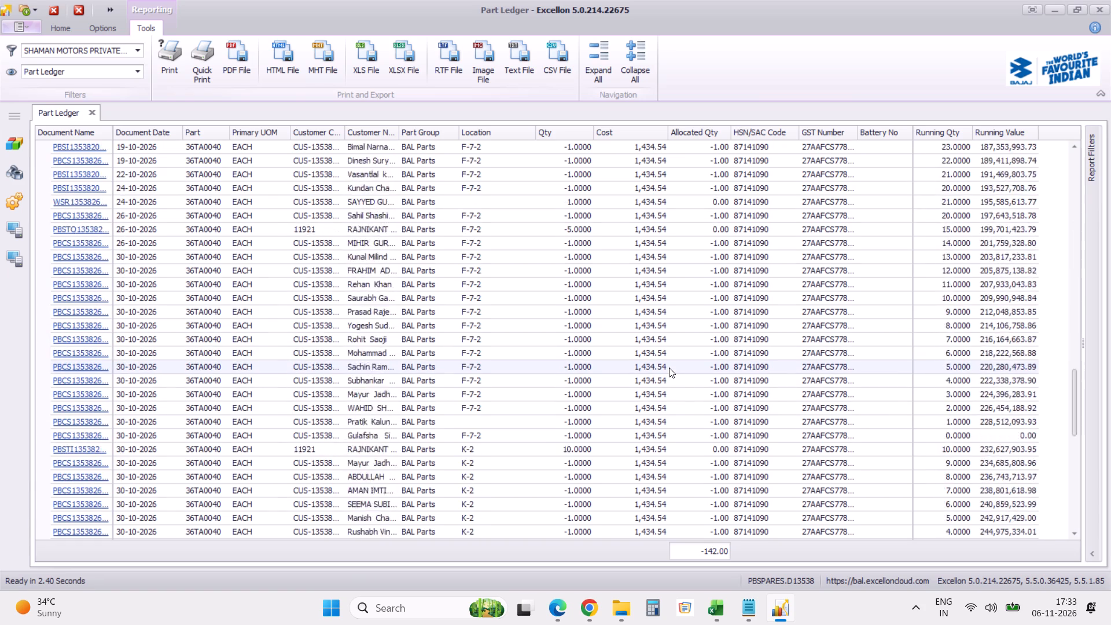
scroll(669, 367, down, 8)
scroll(669, 367, up, 20)
scroll(669, 367, up, 20)
scroll(669, 367, up, 6)
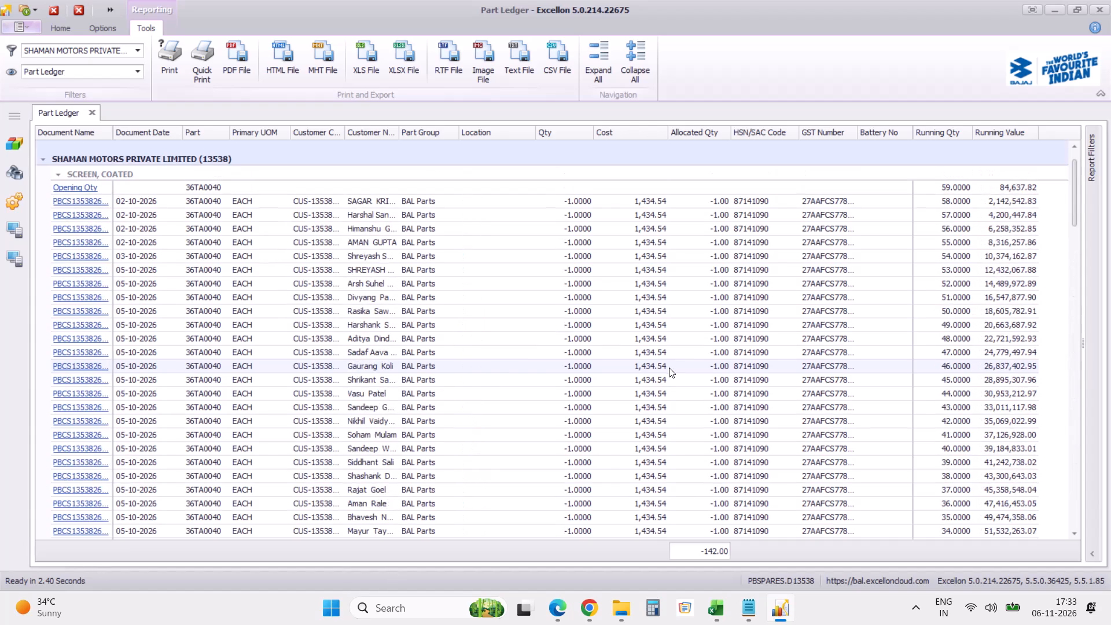
scroll(669, 367, up, 20)
click(564, 135)
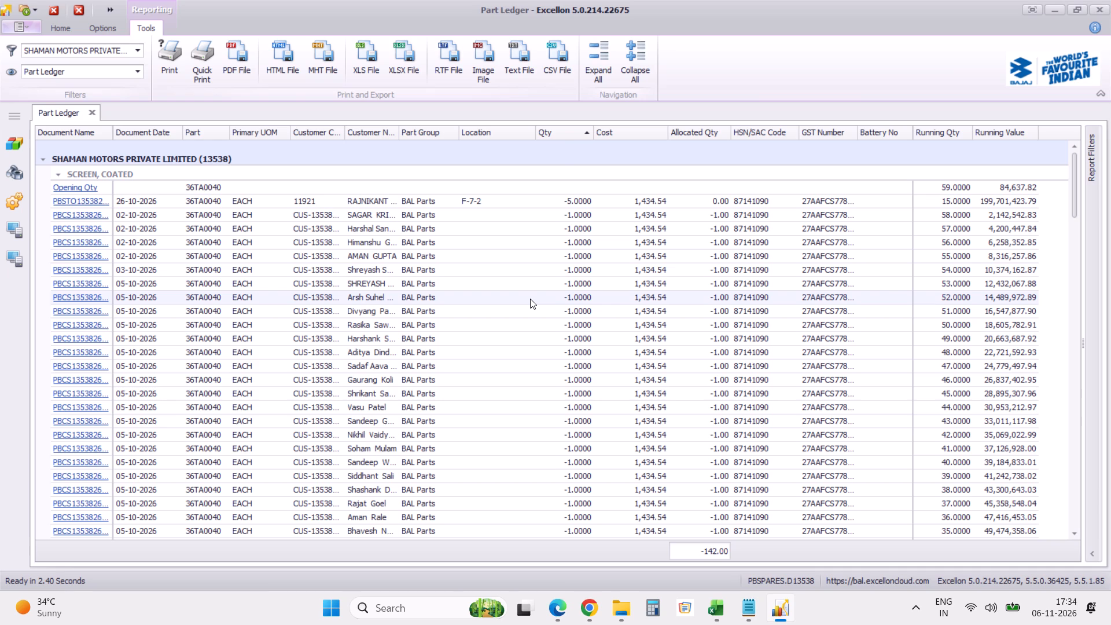
scroll(530, 299, down, 20)
scroll(530, 299, down, 5)
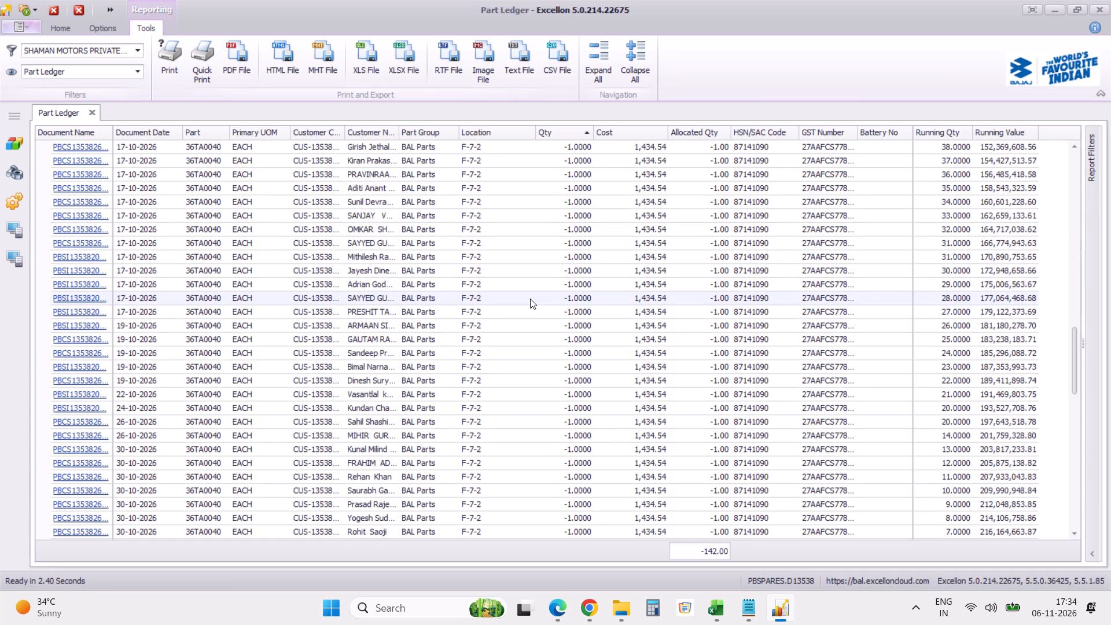
scroll(530, 299, down, 17)
scroll(530, 299, left, 12)
scroll(530, 299, down, 14)
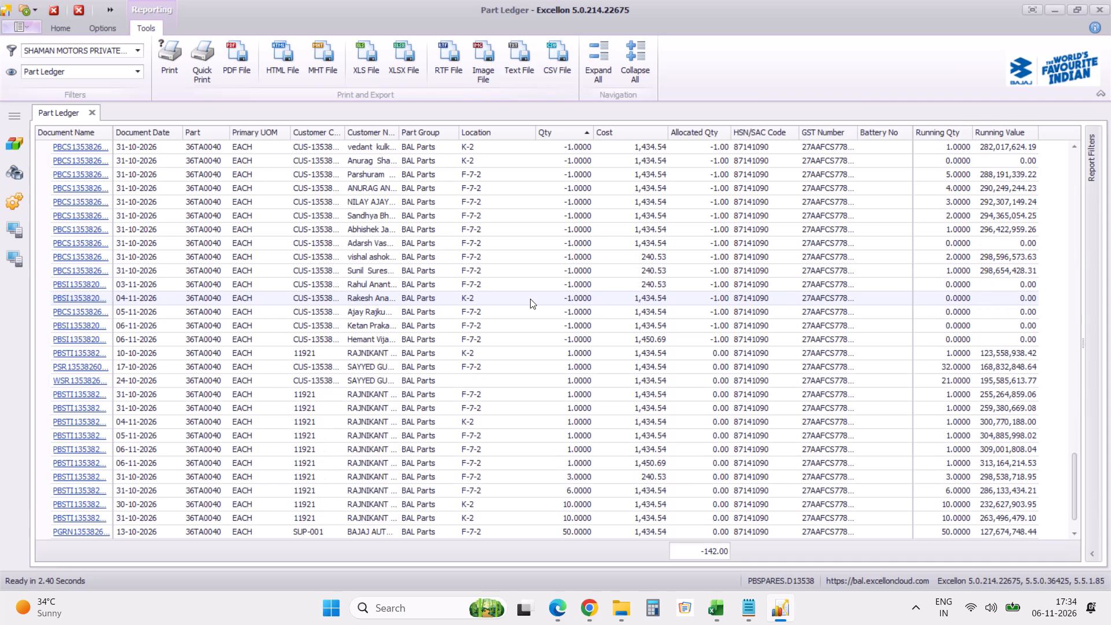
scroll(530, 299, down, 20)
scroll(530, 299, down, 10)
Sort the ledger entries by Document Name and examine the sales, stock transfer and goods receipt documents.
click(70, 130)
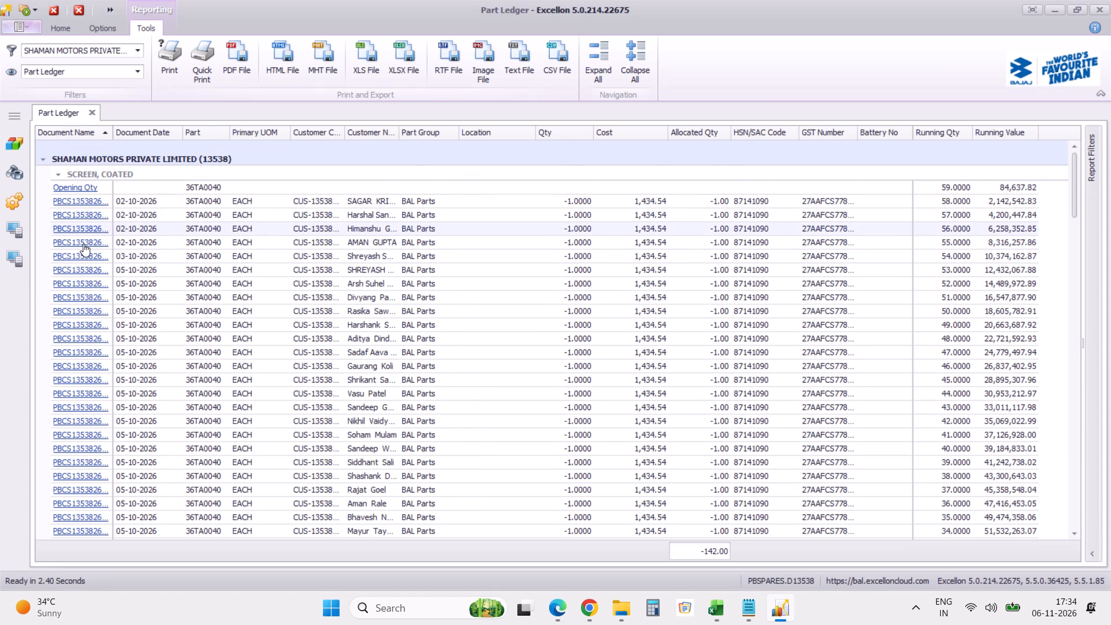
scroll(83, 244, down, 16)
scroll(89, 270, down, 6)
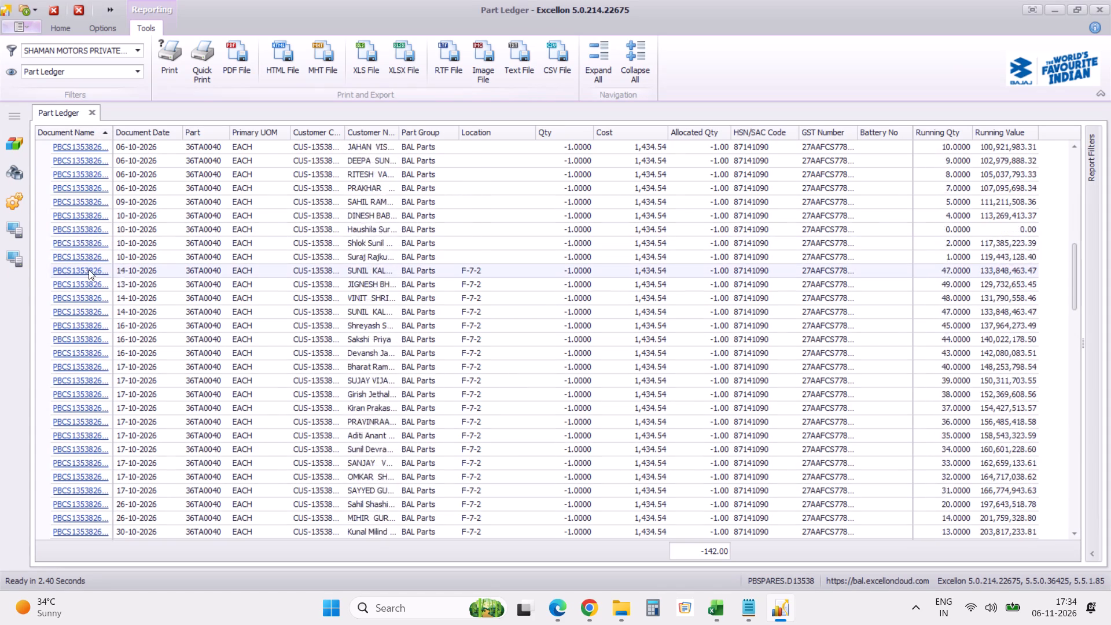
scroll(89, 270, down, 20)
scroll(89, 270, down, 20)
scroll(89, 270, down, 20)
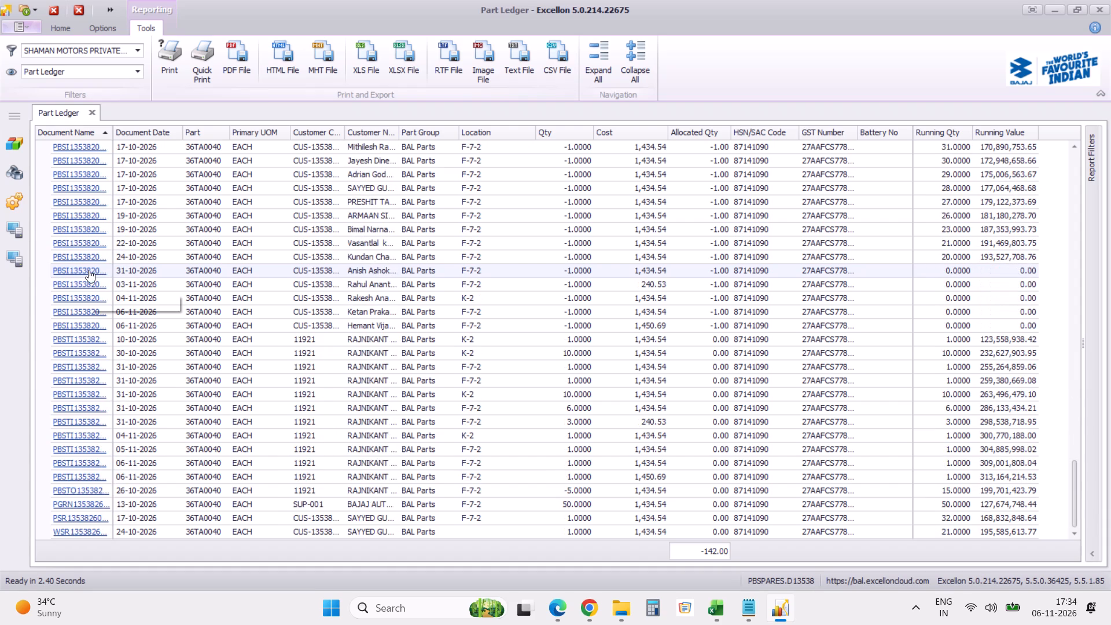
scroll(89, 270, down, 13)
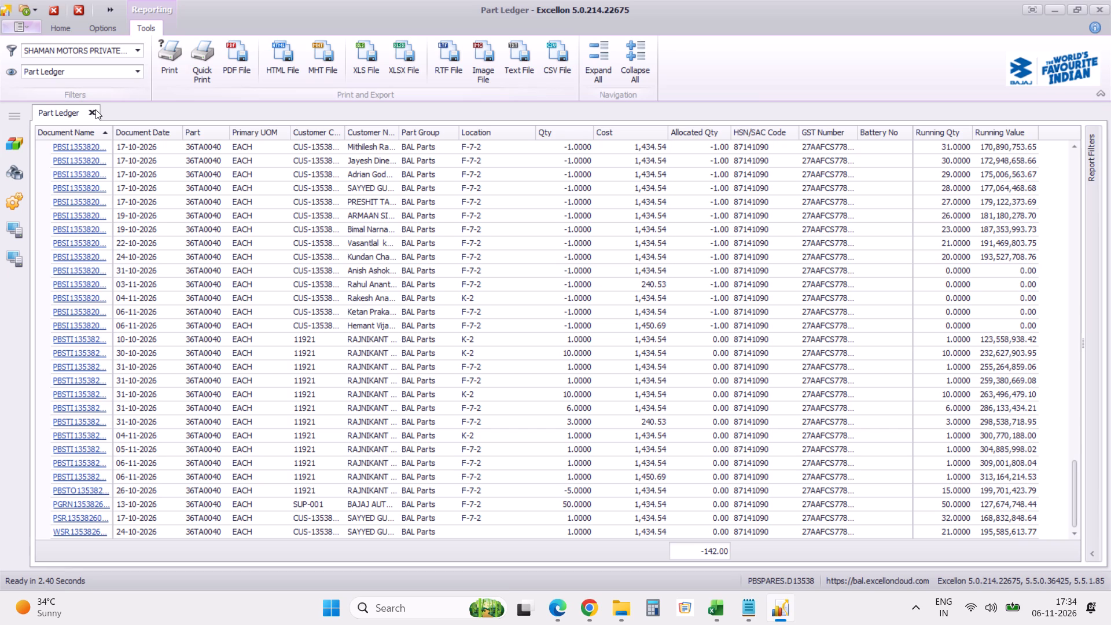
scroll(259, 298, up, 20)
scroll(259, 298, up, 12)
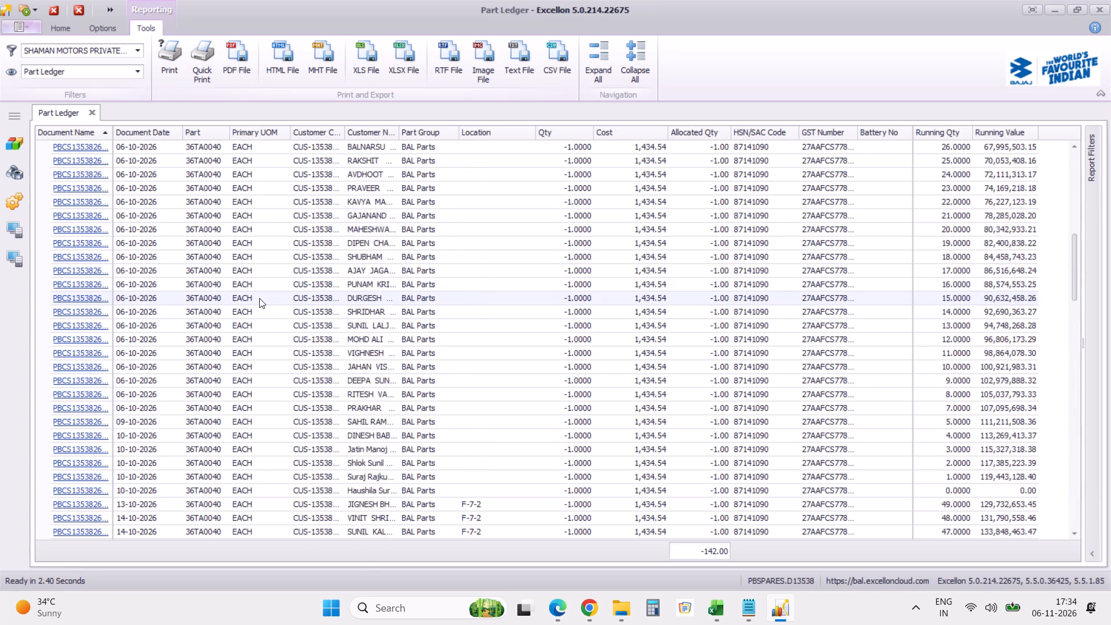
scroll(259, 298, up, 11)
Close the Part Ledger report and clear the module search text.
click(94, 112)
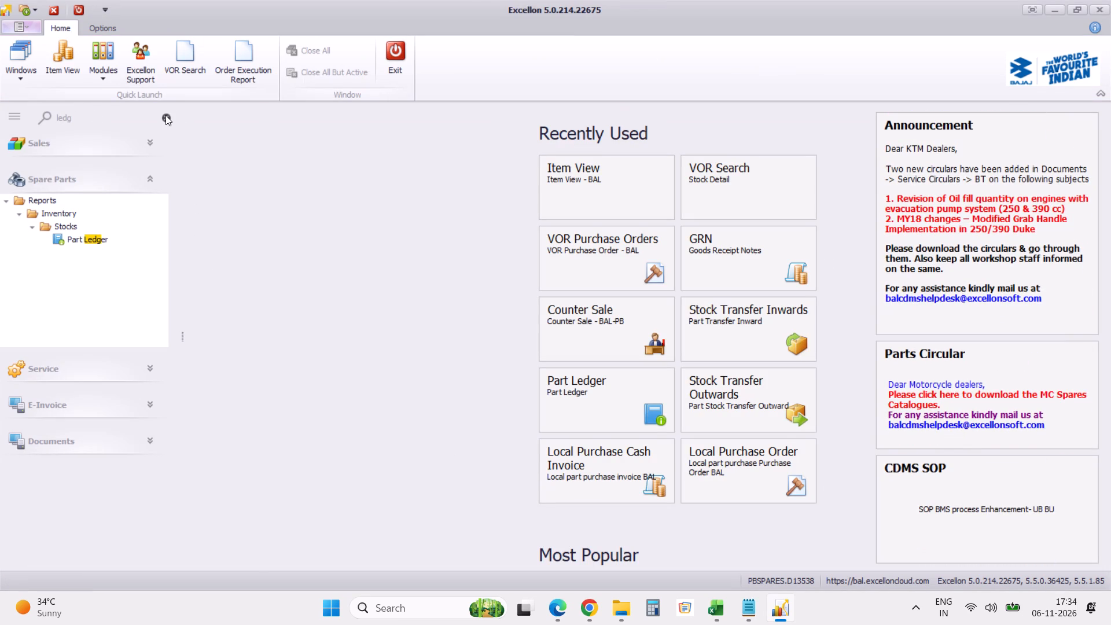
click(165, 115)
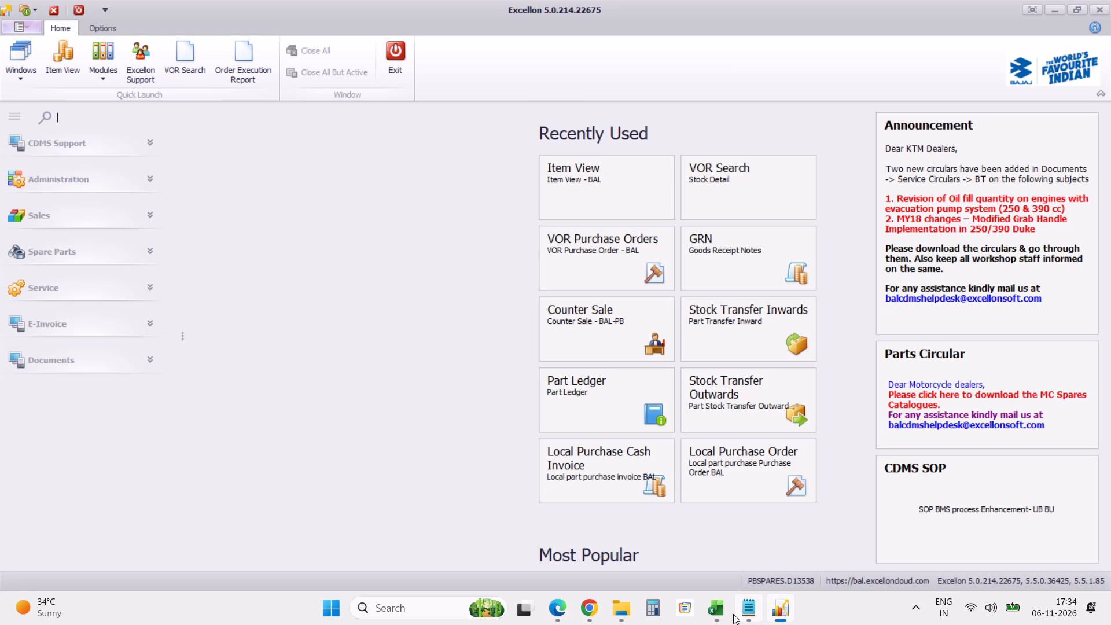
Open Item View and get the branch stock data for part 36TA0040.
click(782, 611)
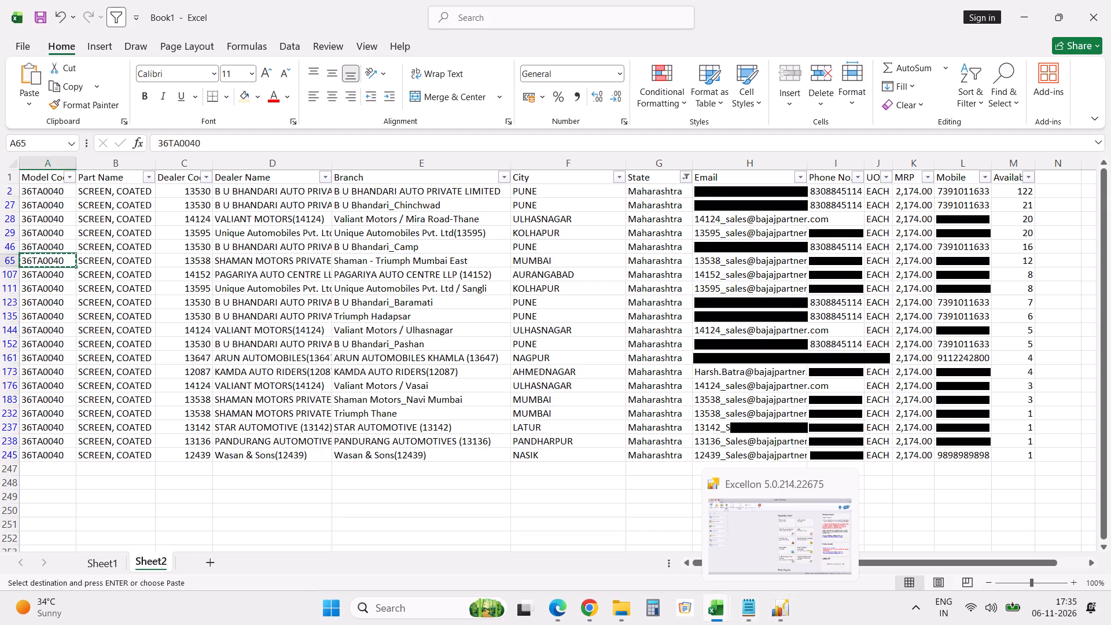
click(781, 611)
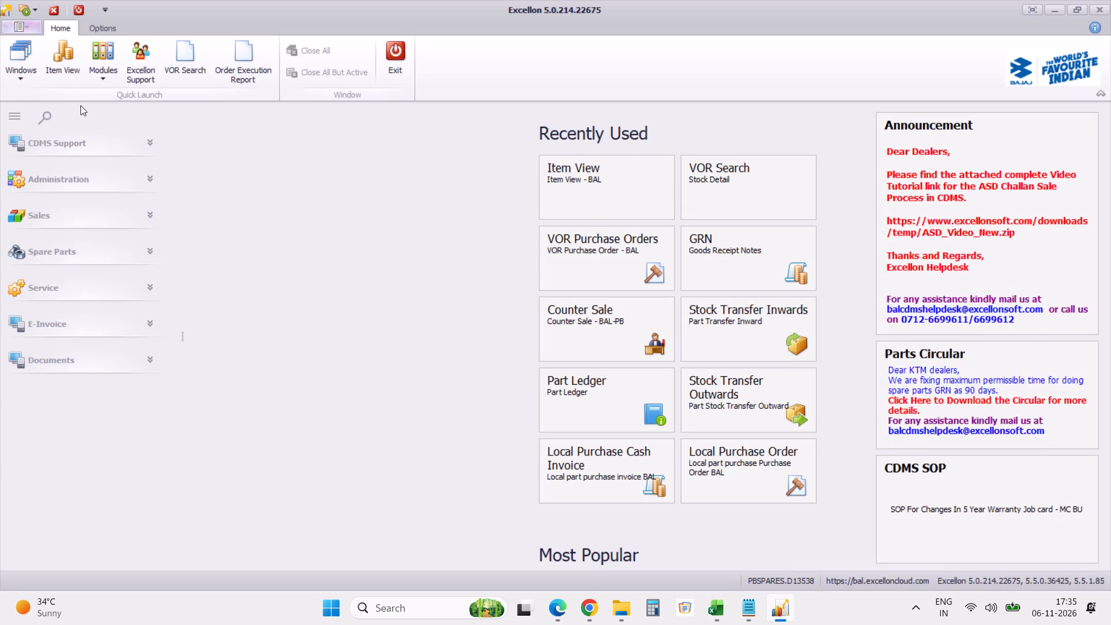
click(69, 72)
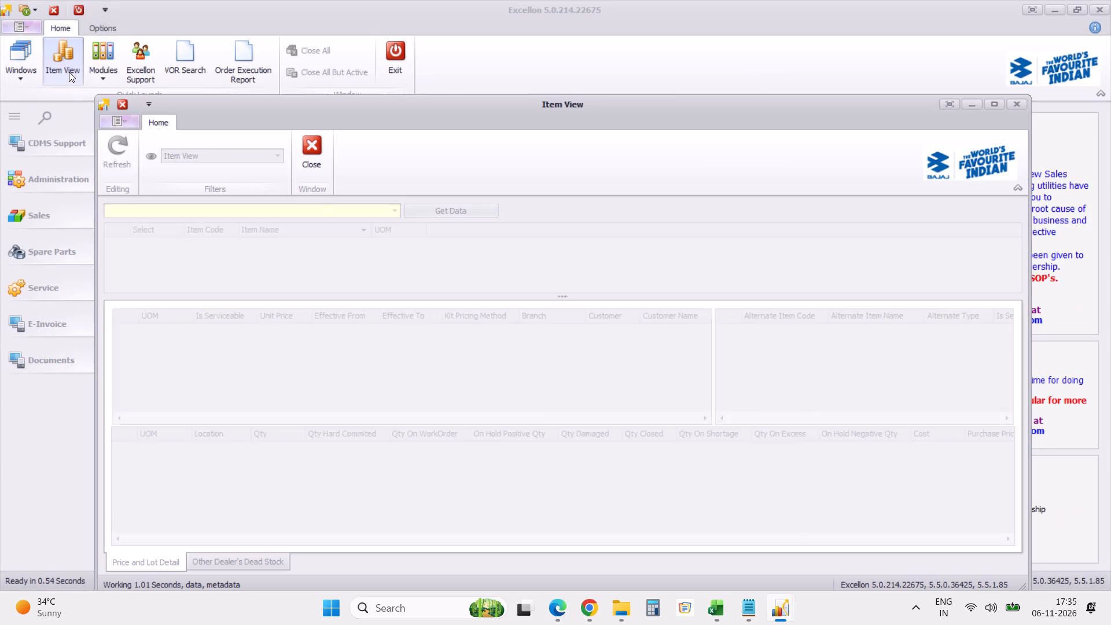
key(ctrl+v)
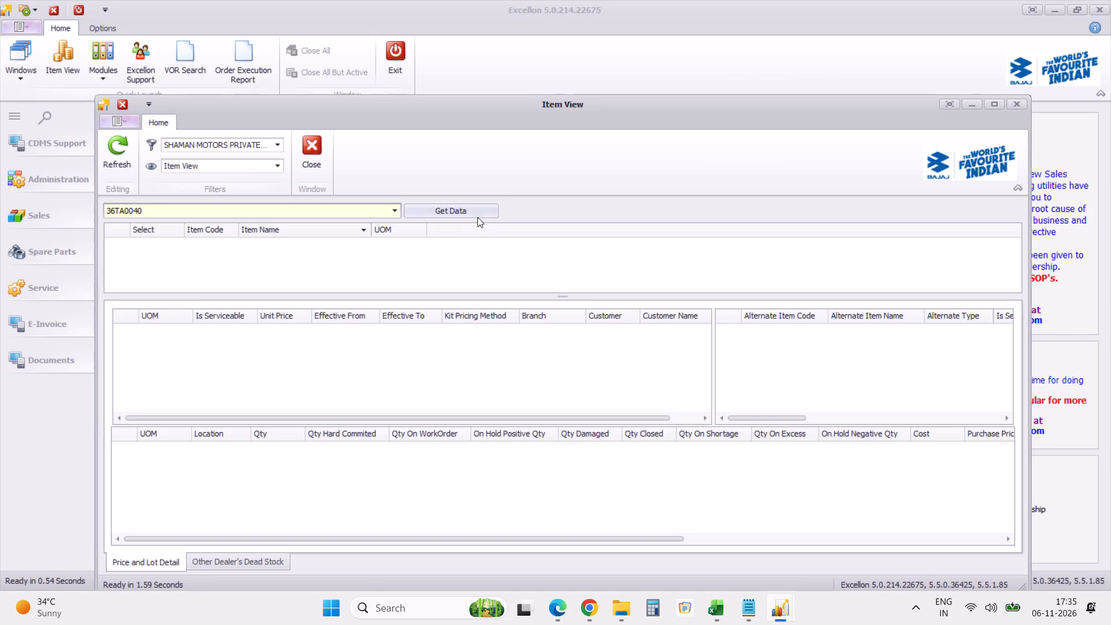
click(479, 211)
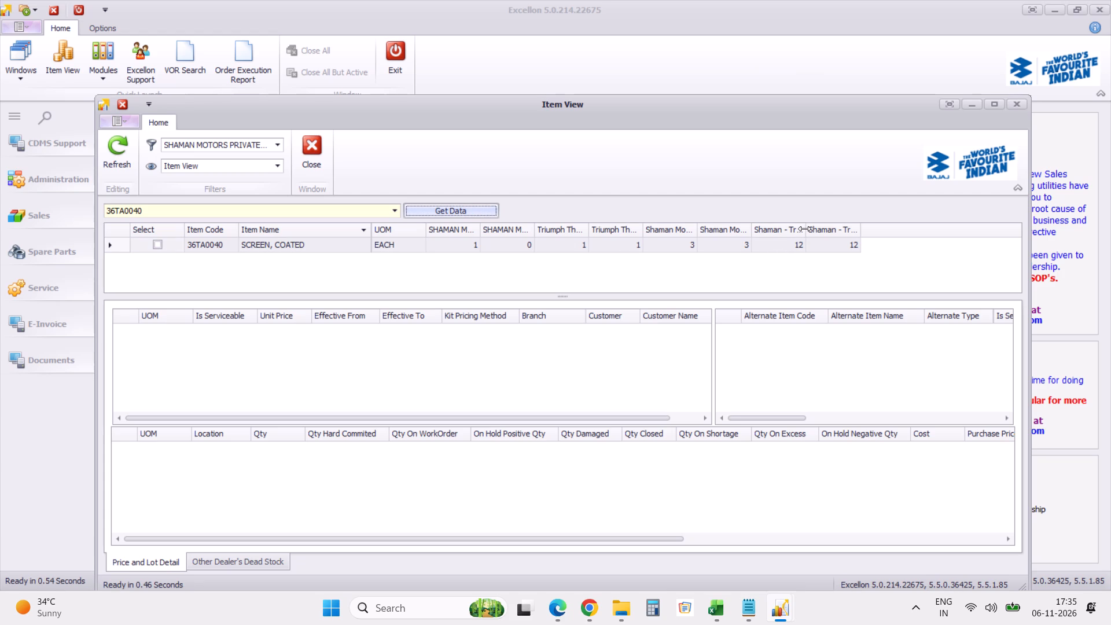
Widen the two Shaman - Triumph Mumbai East stock columns to read their headers, and close Item View.
drag(804, 229, 827, 228)
drag(827, 228, 834, 227)
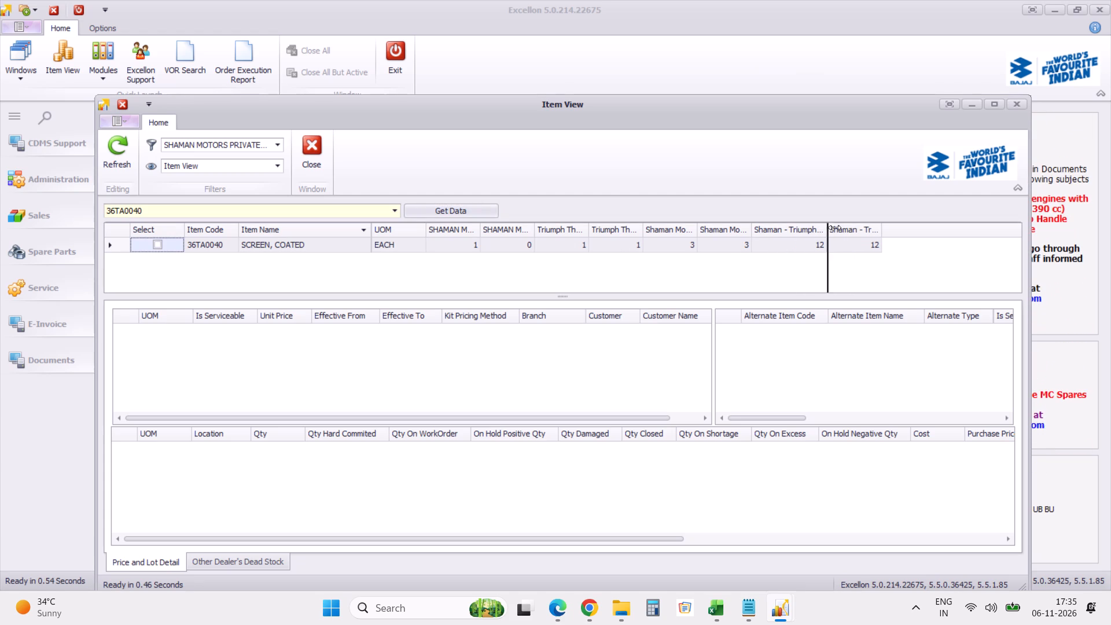
drag(834, 227, 855, 227)
drag(855, 227, 873, 227)
drag(873, 227, 875, 227)
drag(875, 227, 880, 227)
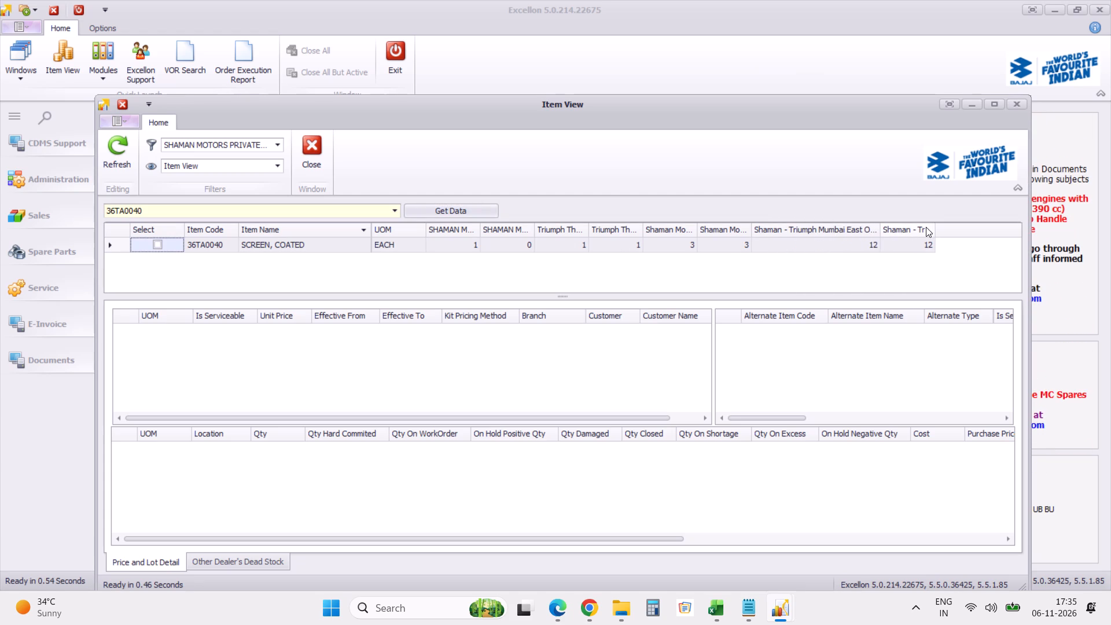
drag(934, 228, 959, 229)
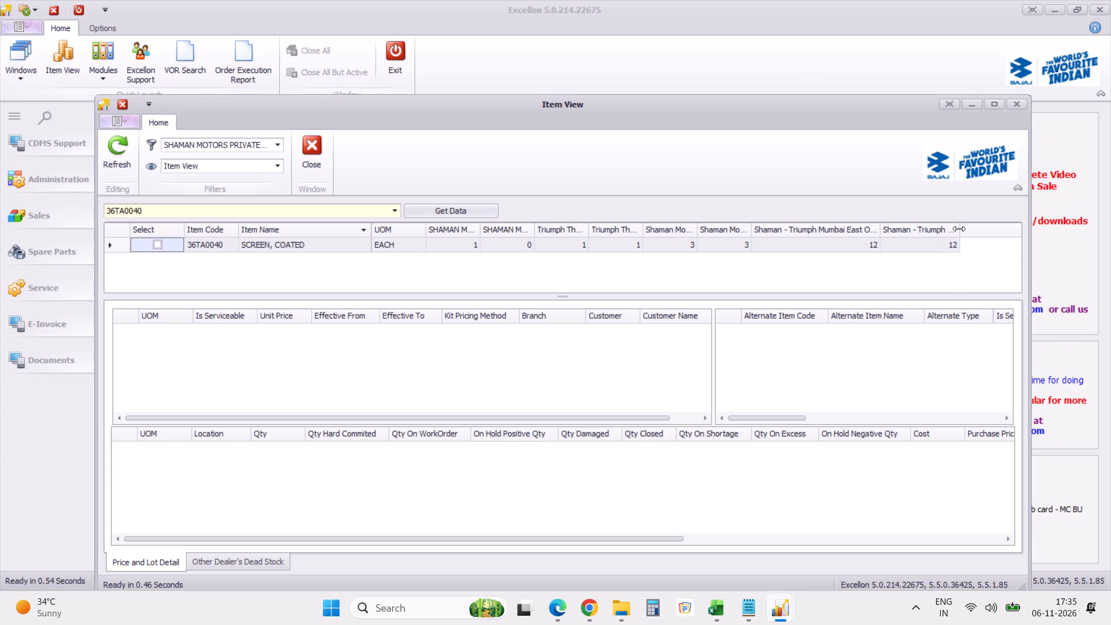
click(308, 144)
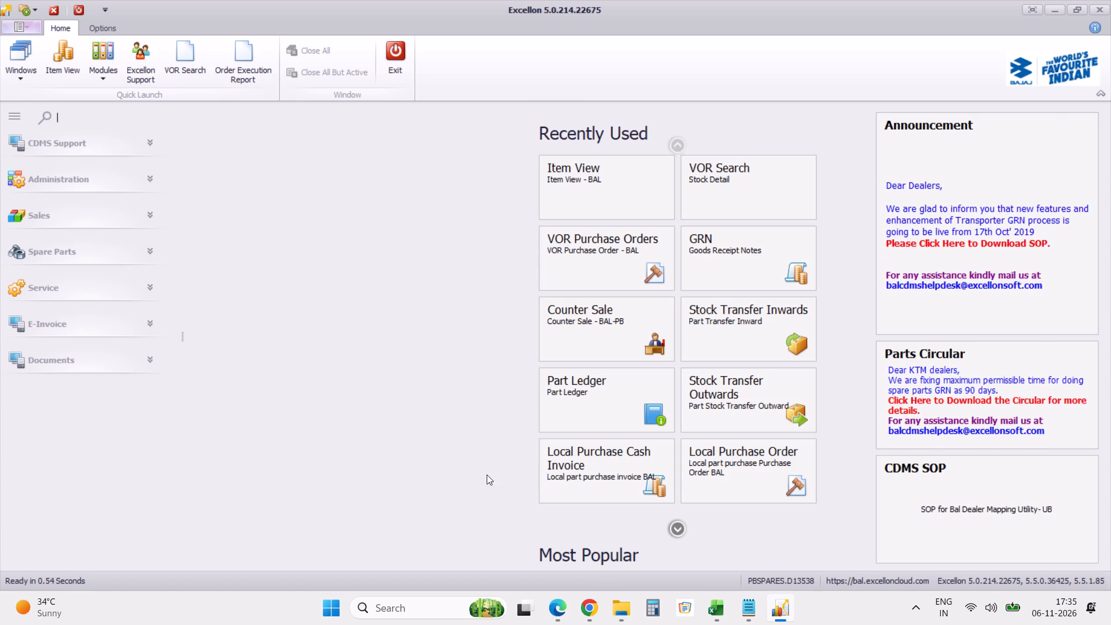
Switch back to the Book1 workbook in Excel.
click(707, 605)
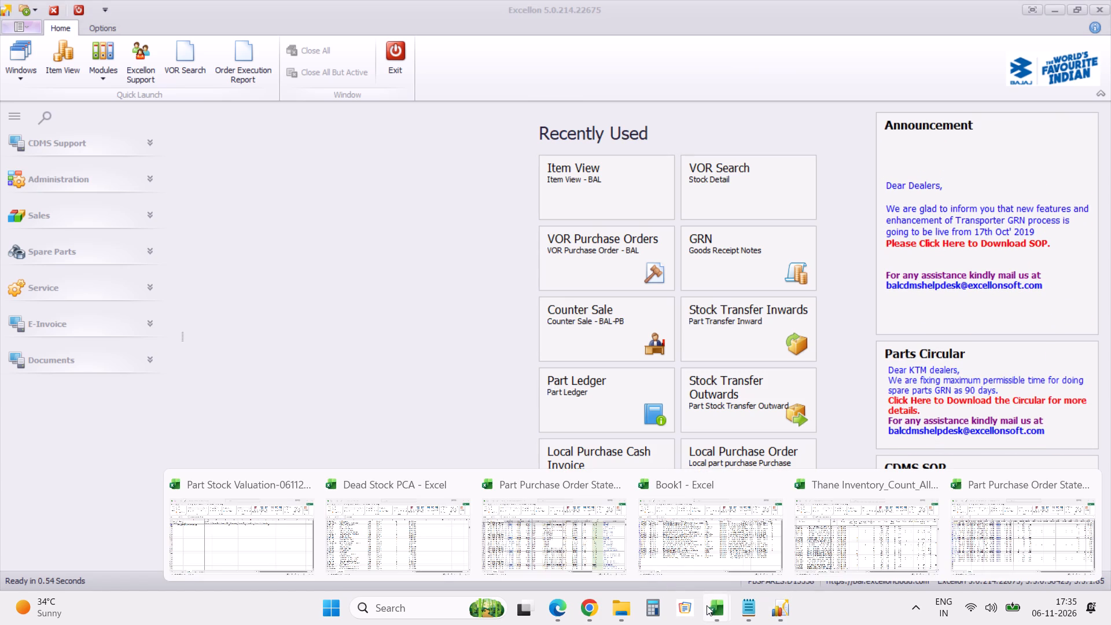
click(992, 538)
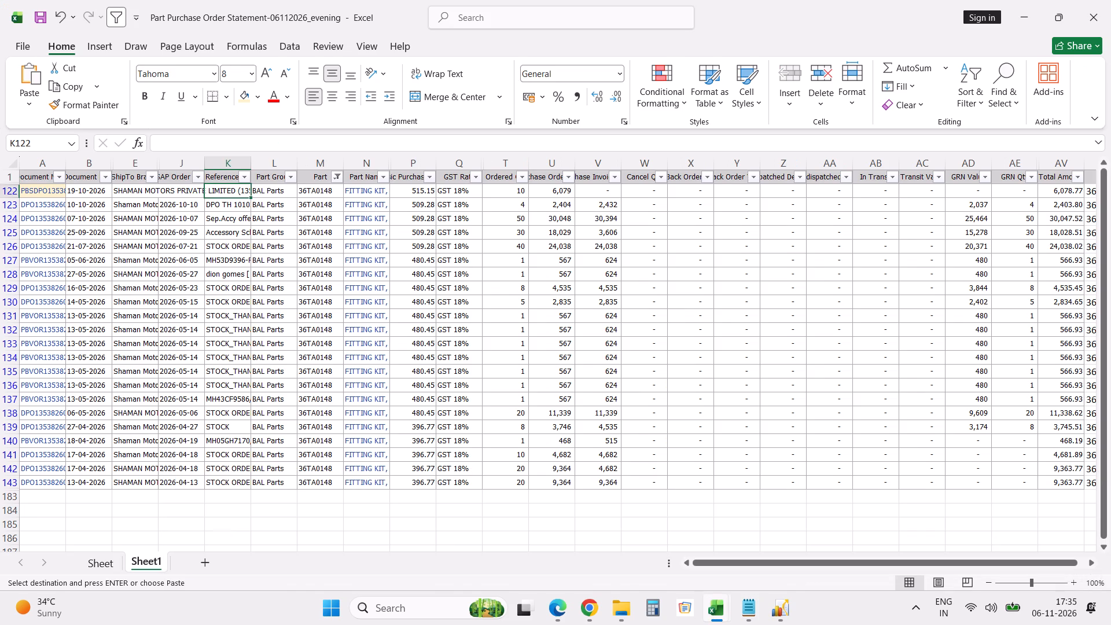
click(721, 609)
click(719, 576)
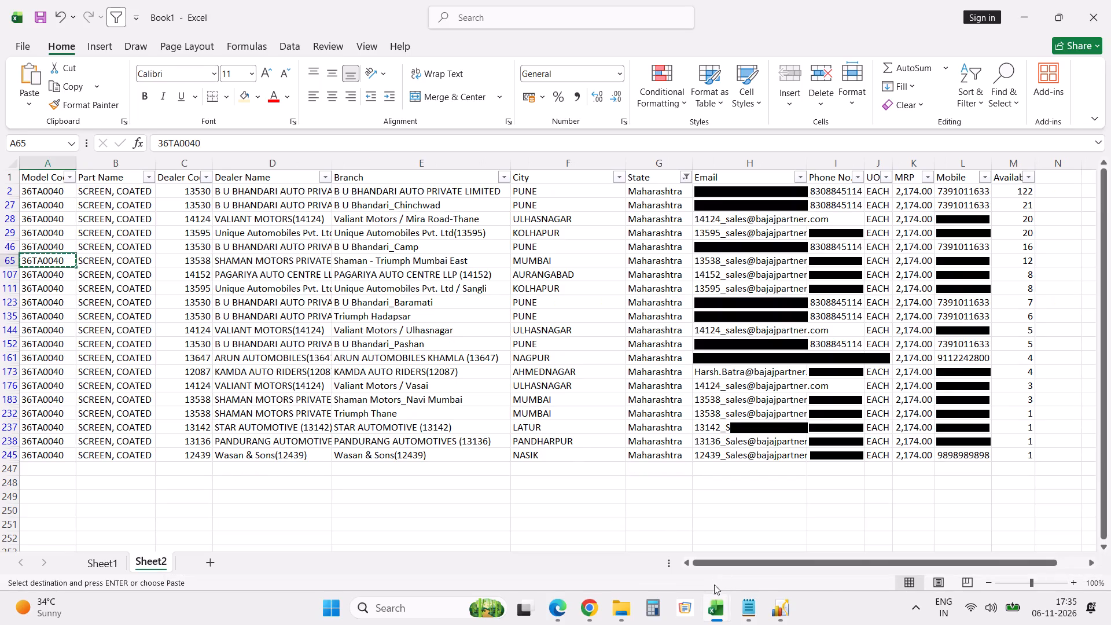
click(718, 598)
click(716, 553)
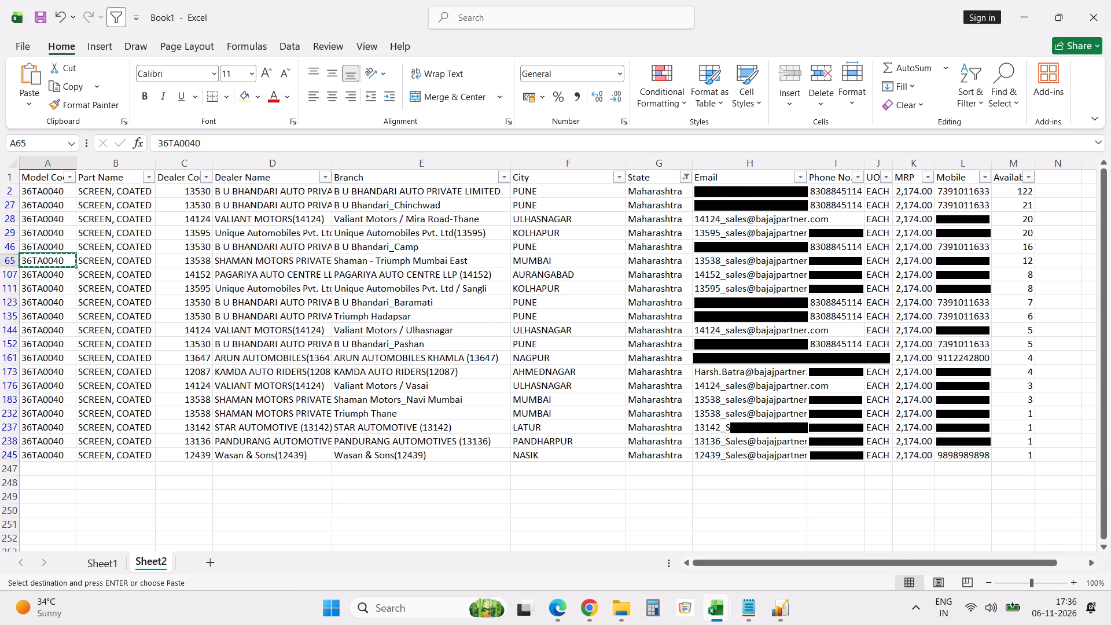
Switch to Excellon, find the Daily Purchase Orders module with "DAI", and load the week-to-date open daily purchase orders.
click(779, 616)
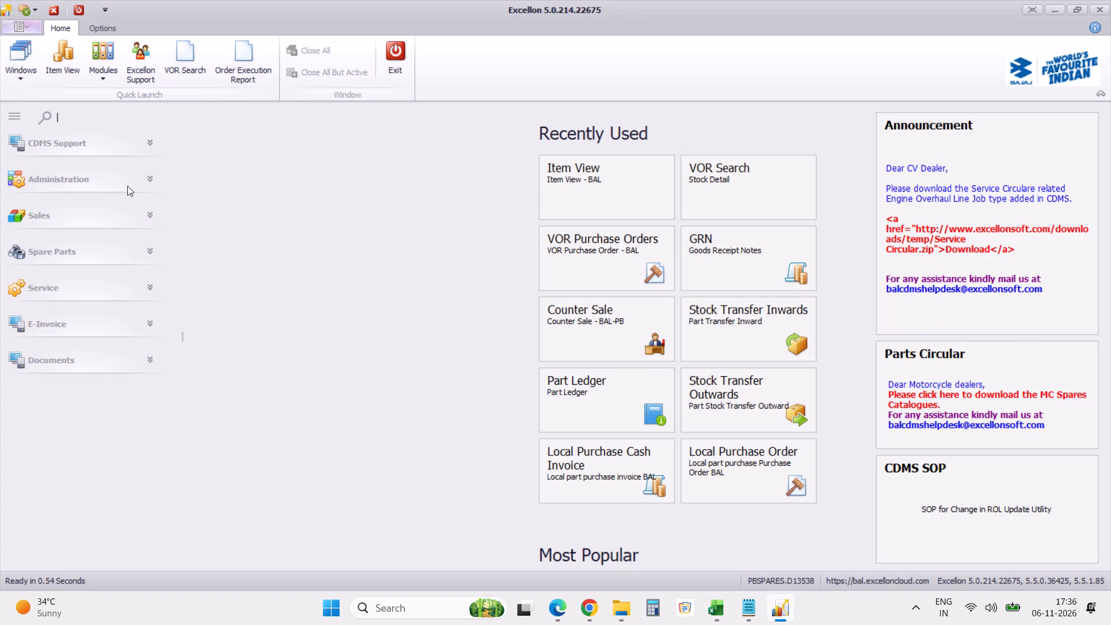
text(DAI)
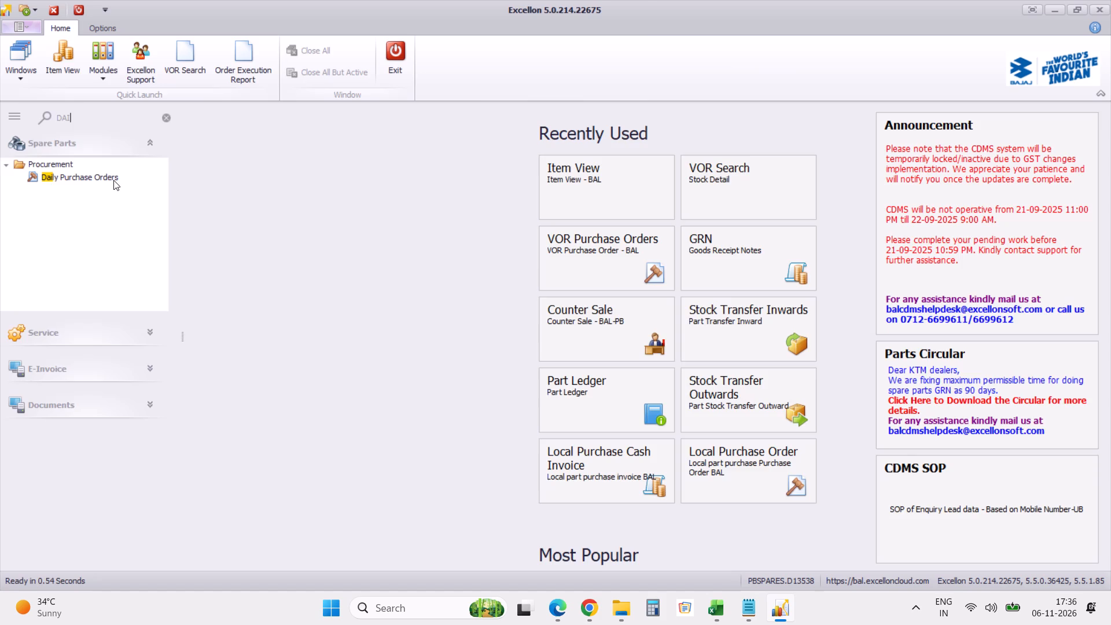
click(113, 180)
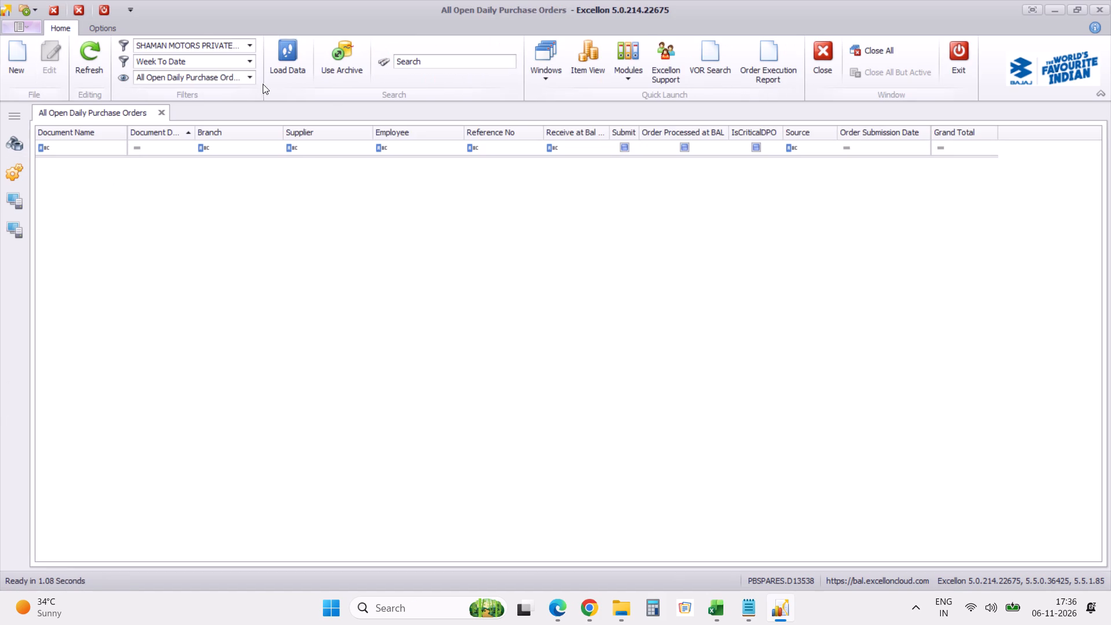
click(278, 67)
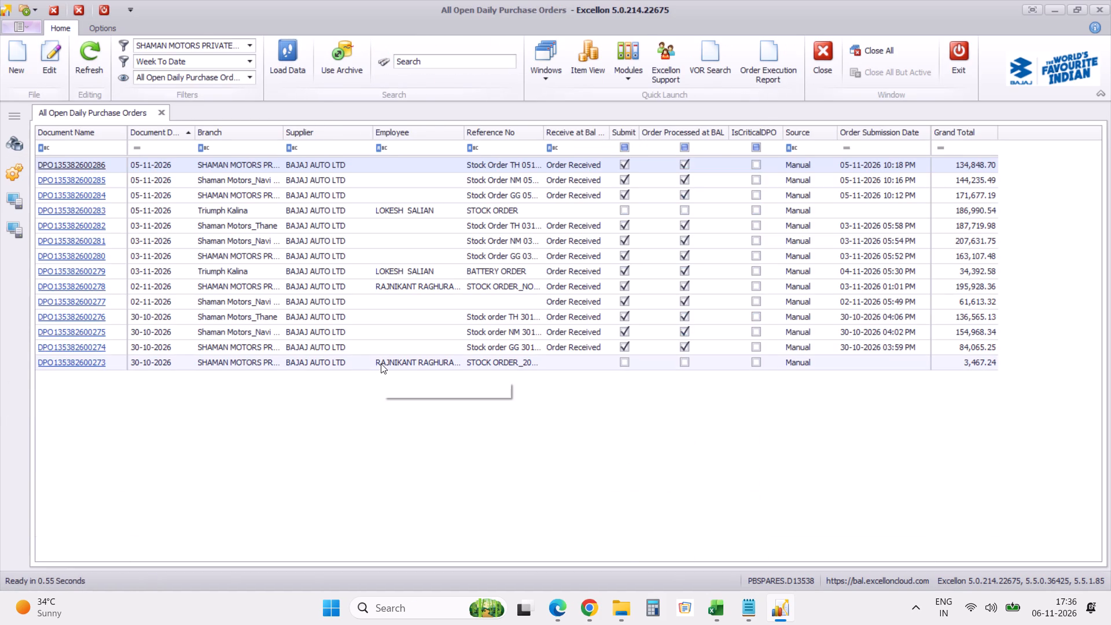
click(77, 196)
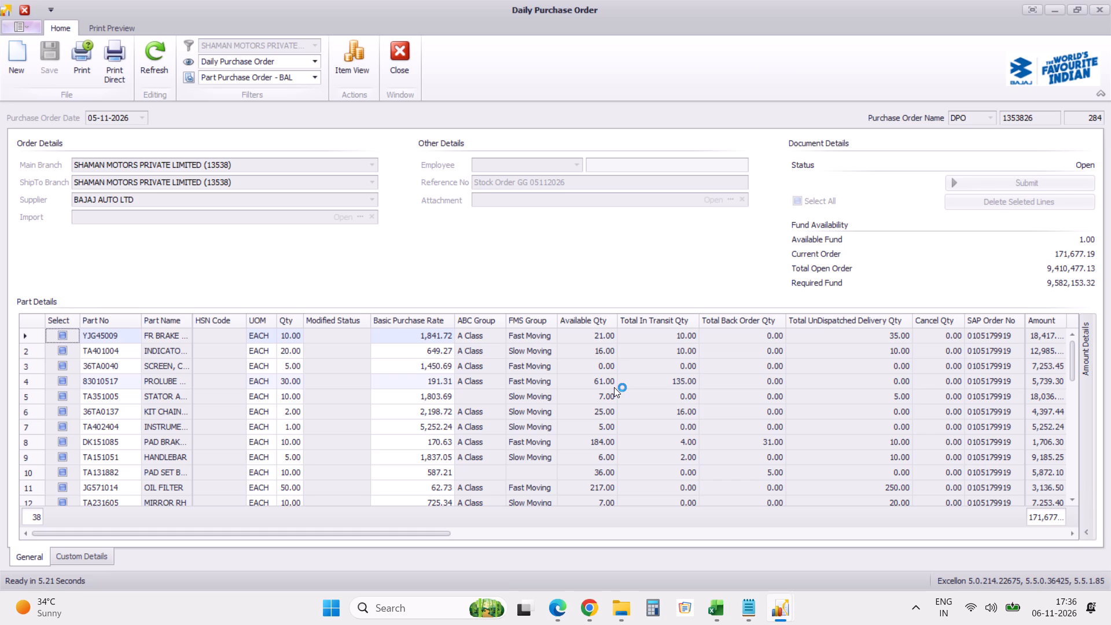
scroll(614, 387, left, 12)
scroll(614, 387, right, 17)
scroll(614, 387, right, 8)
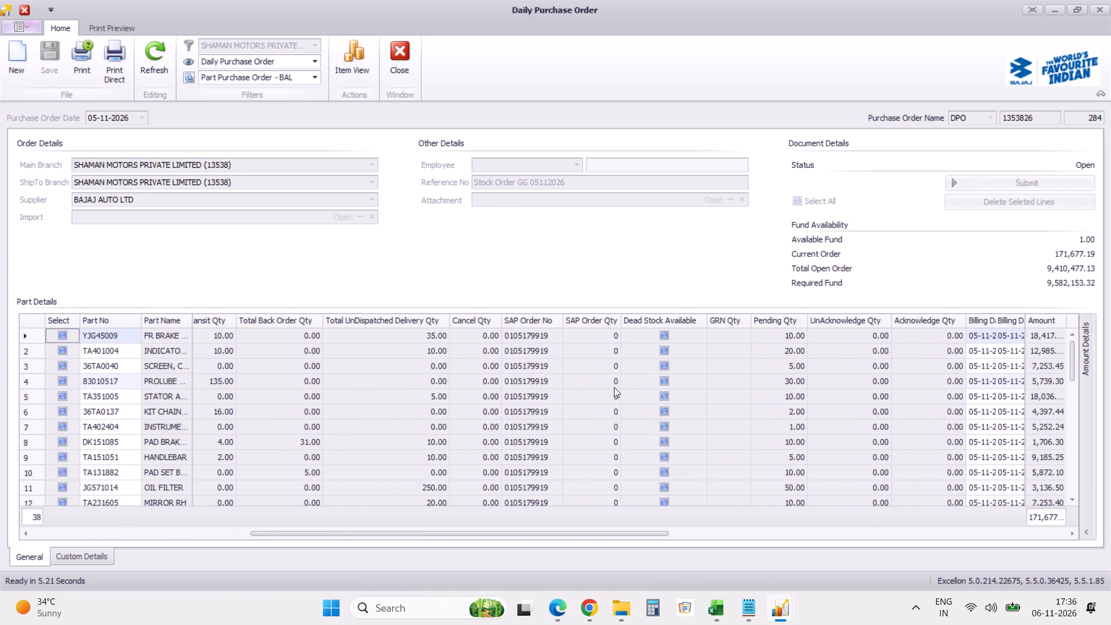
scroll(614, 387, right, 10)
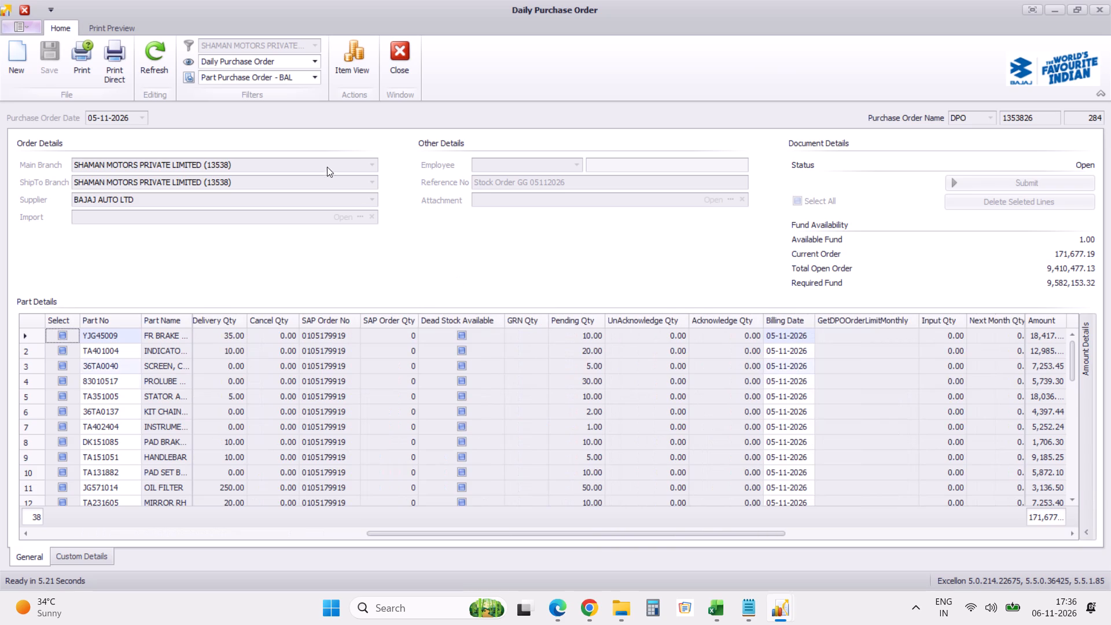
click(398, 54)
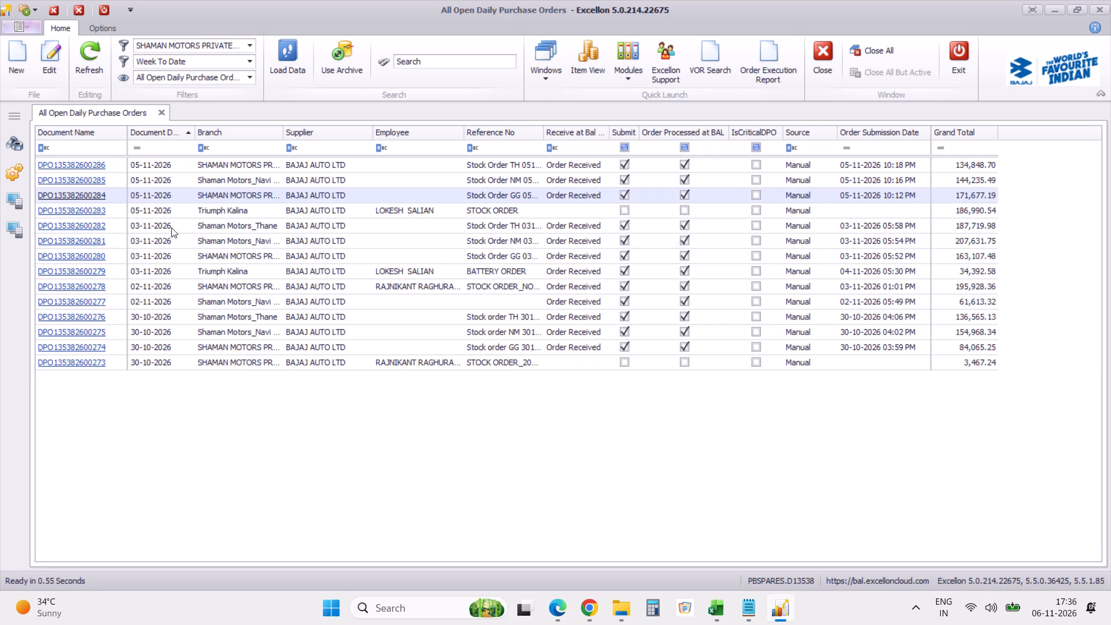
click(95, 181)
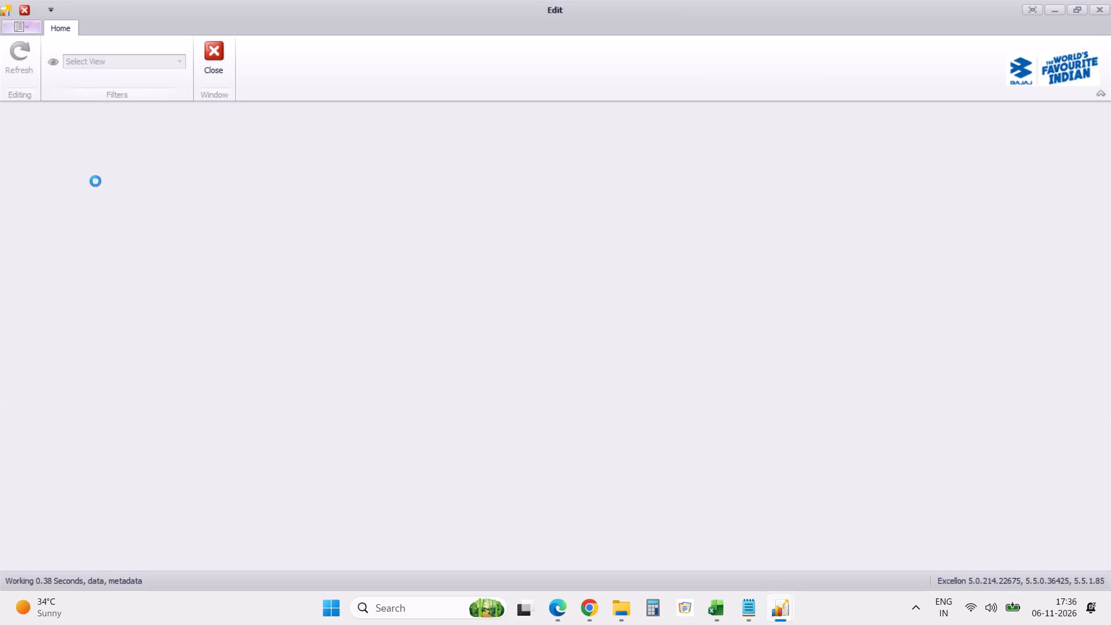
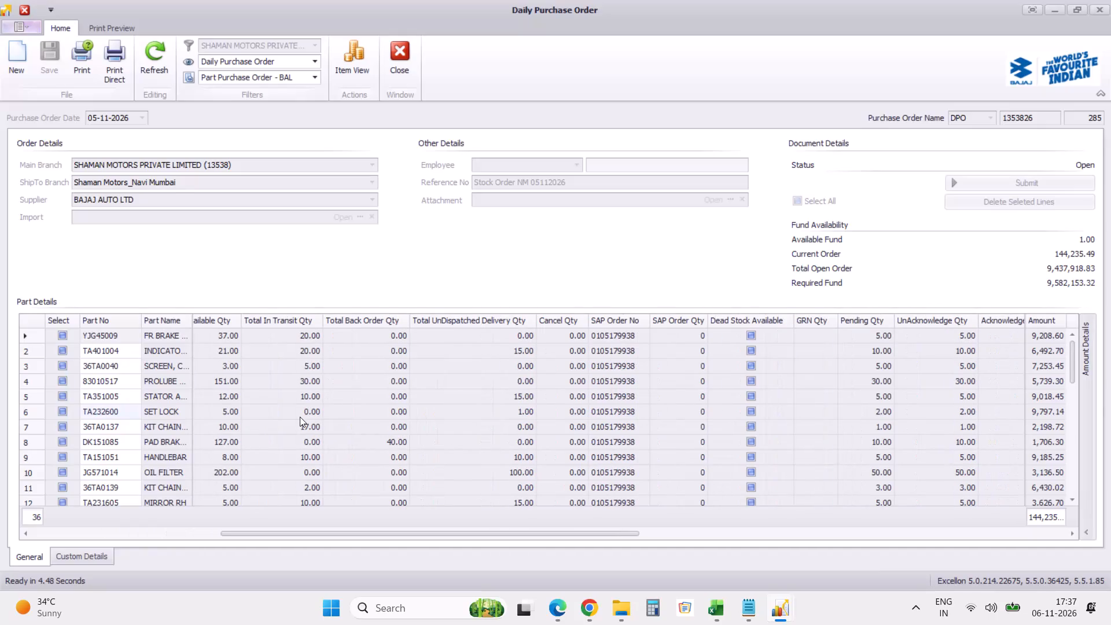
Examine the pending, acknowledged, in-transit and back-order quantity columns of the Navi Mumbai purchase order's part lines.
scroll(300, 417, right, 9)
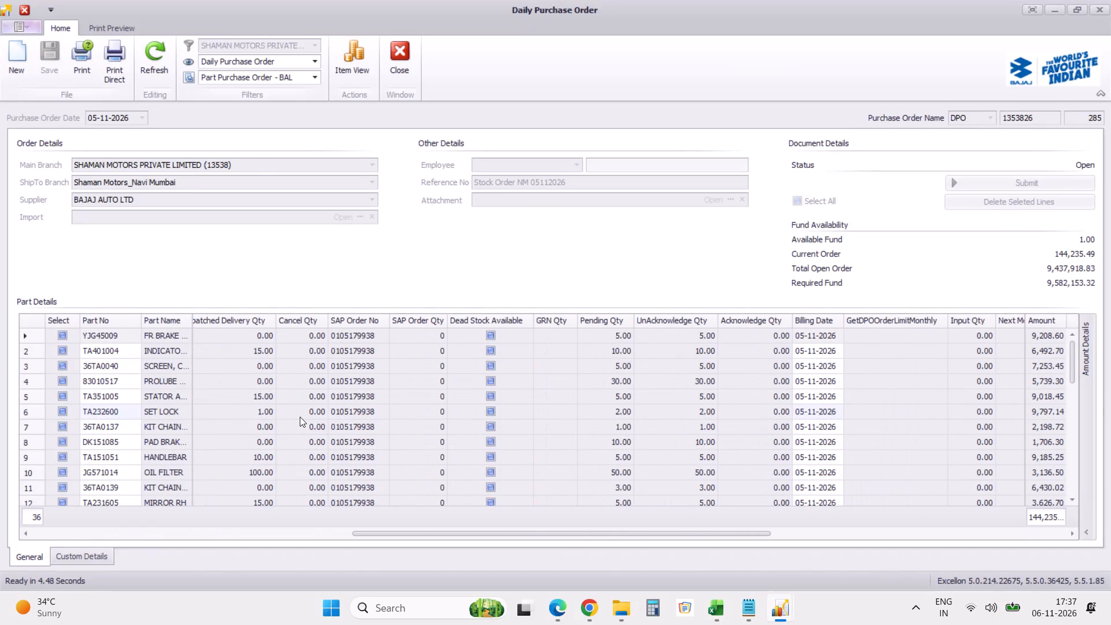
scroll(300, 417, right, 16)
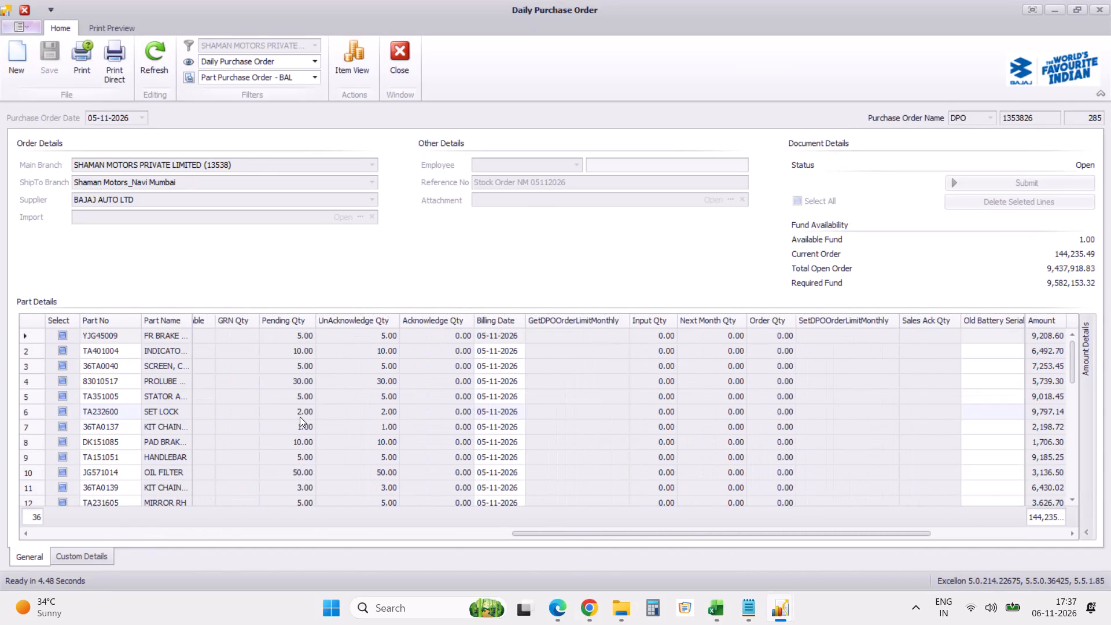
scroll(300, 417, left, 17)
scroll(300, 417, left, 20)
scroll(300, 417, left, 10)
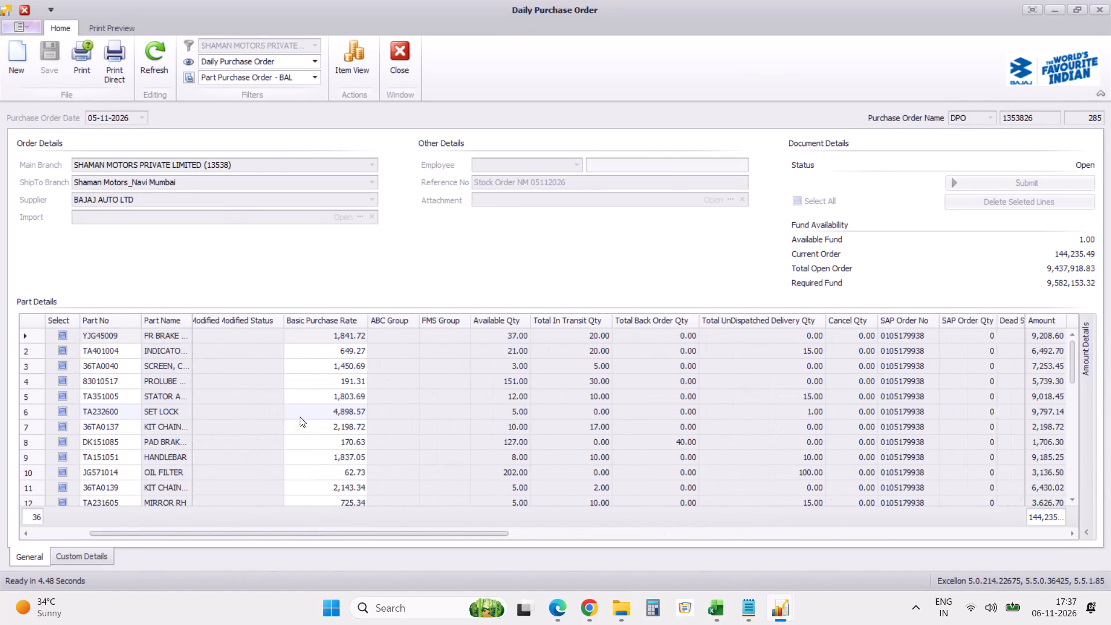
scroll(300, 417, left, 2)
scroll(300, 417, left, 20)
scroll(300, 417, left, 19)
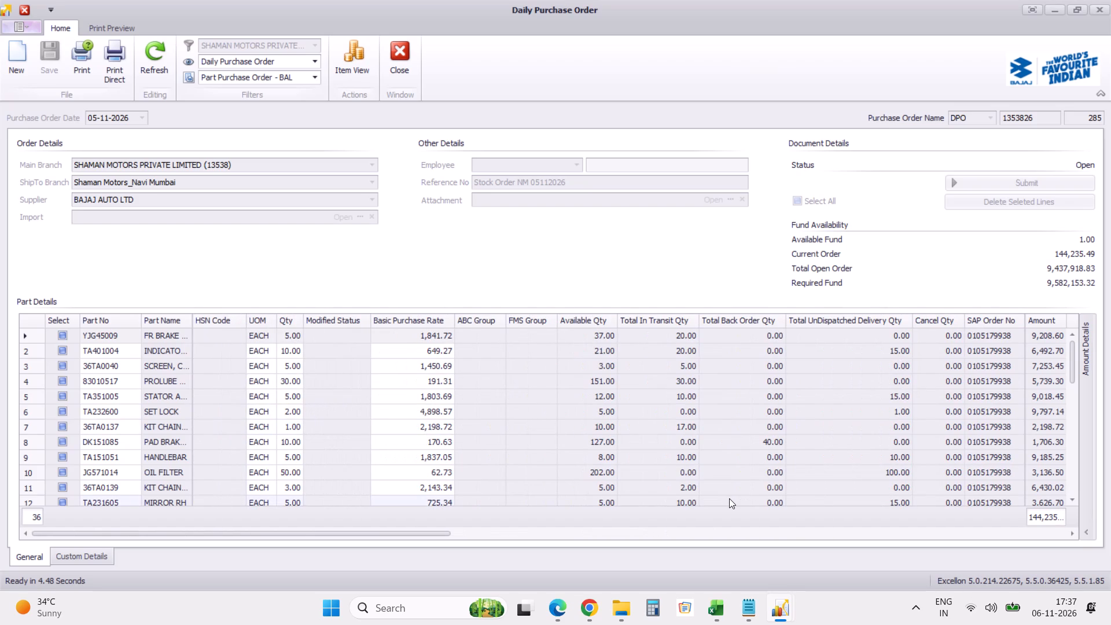
Switch to the Part Purchase Order Statement-Master workbook in Excel and close it without saving the changes.
click(715, 605)
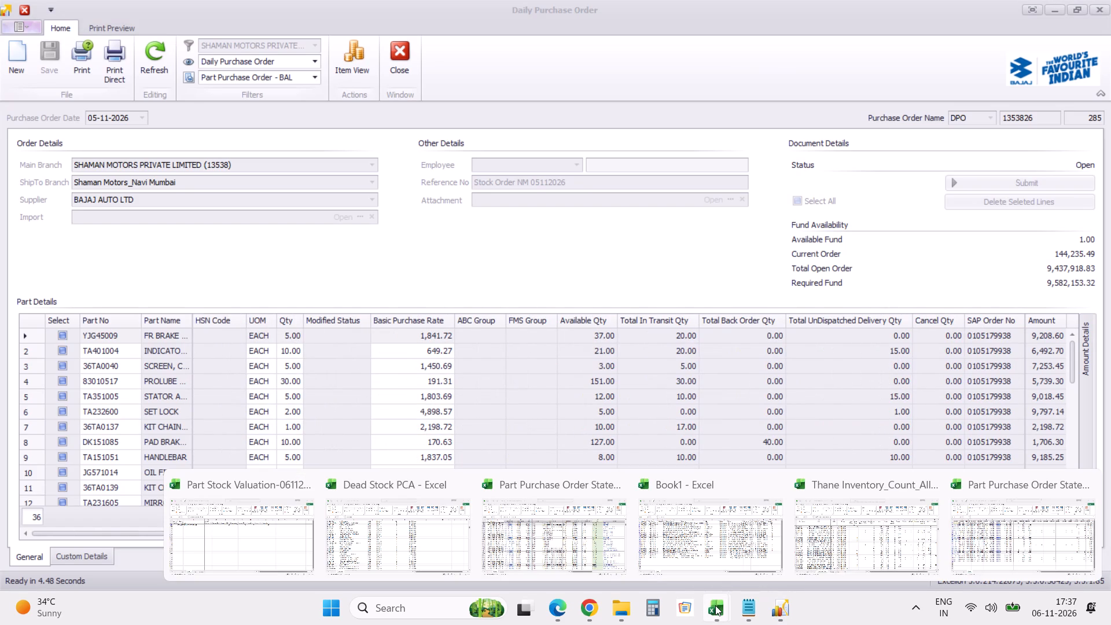
click(586, 539)
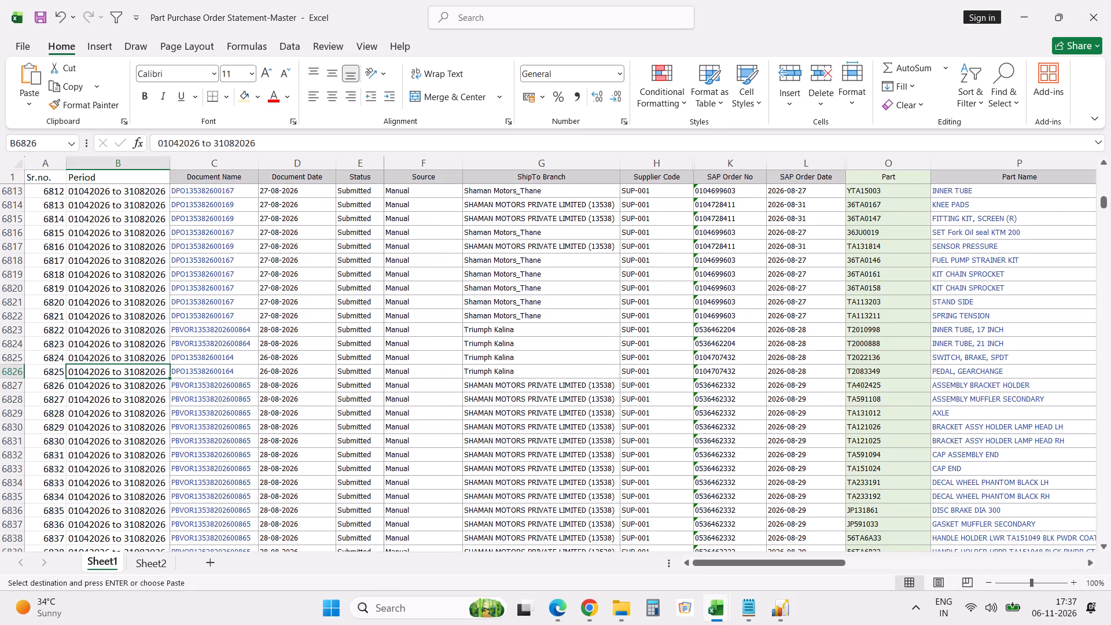
click(1097, 20)
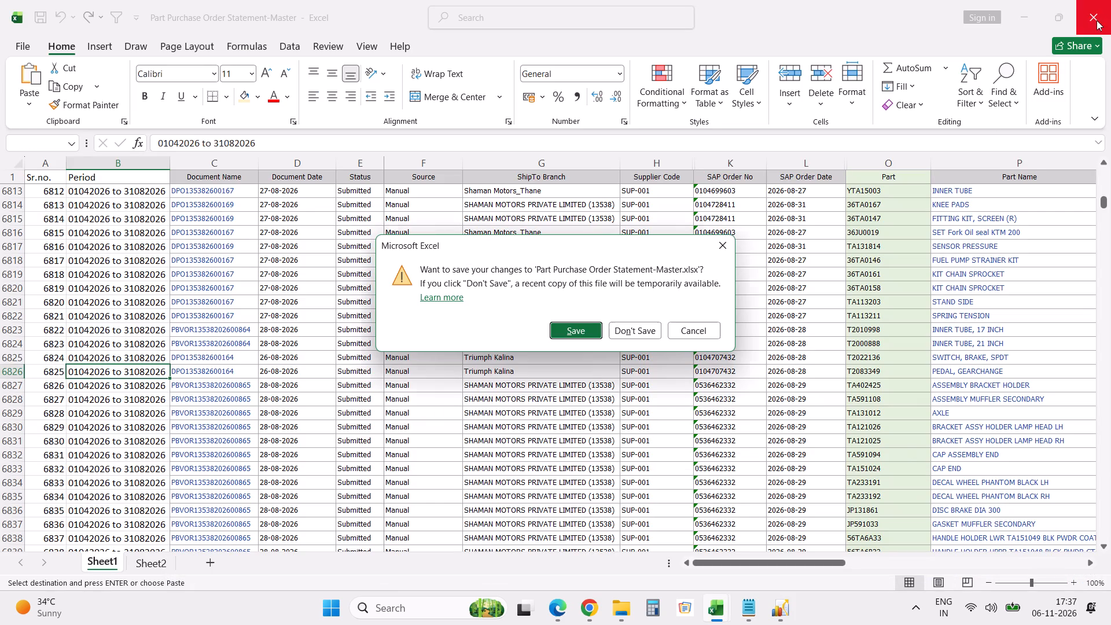
click(665, 318)
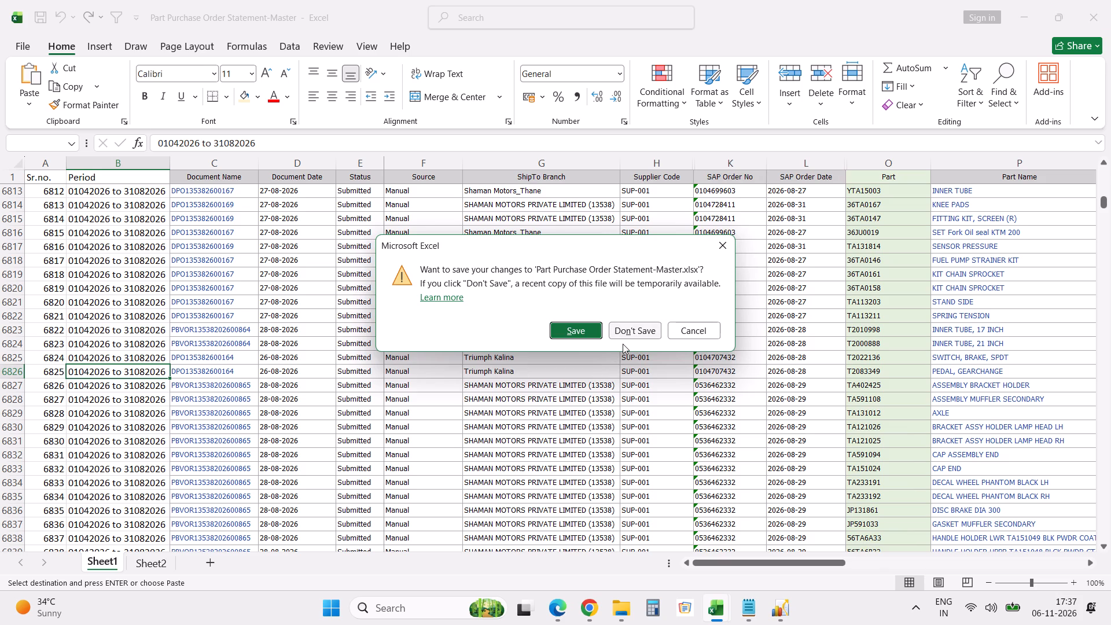
click(623, 344)
click(631, 334)
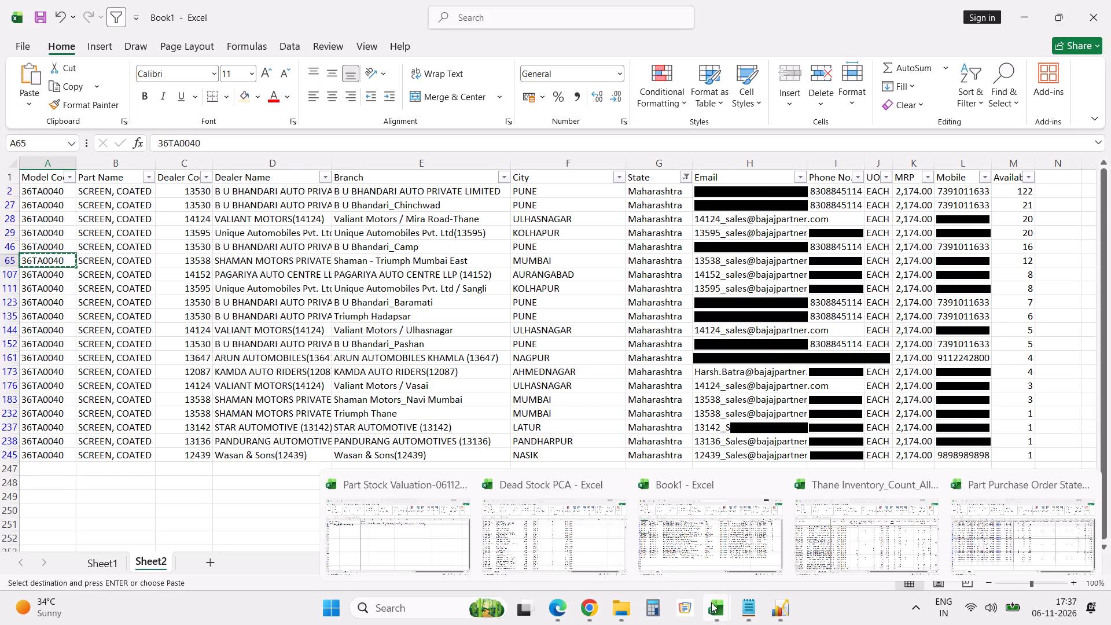
Bring up the Dead Stock PCA workbook and close it.
click(587, 549)
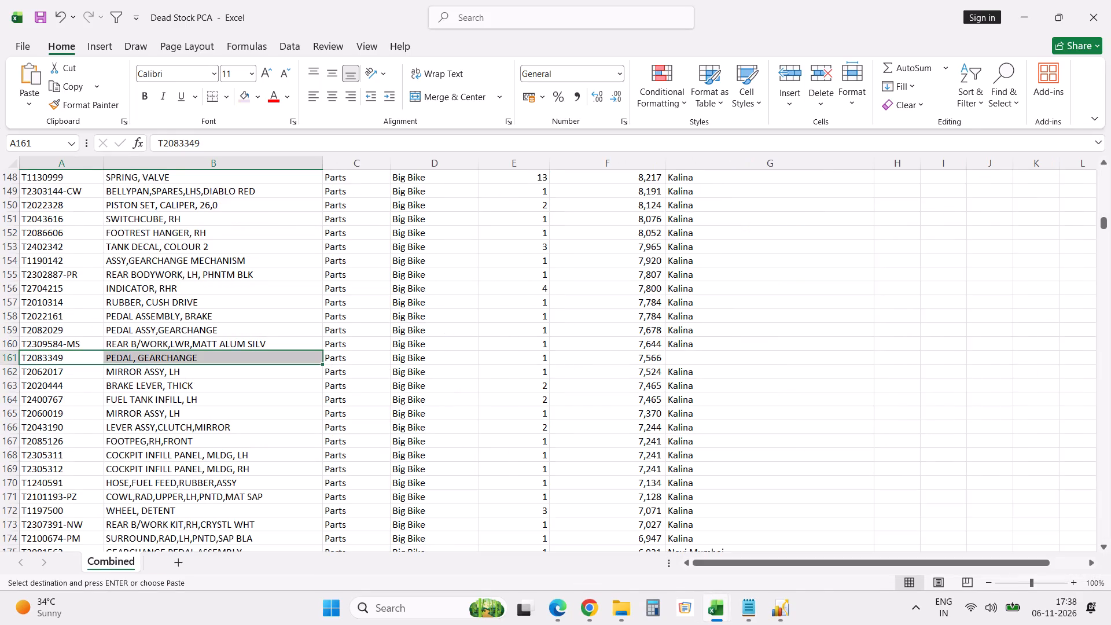
click(1098, 9)
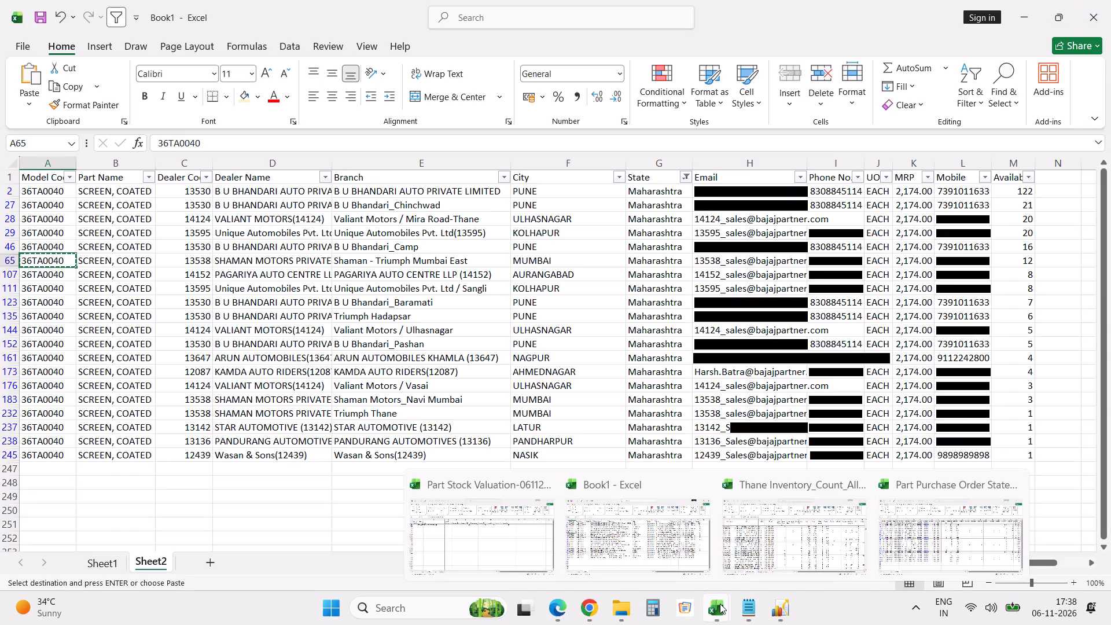
In the Part Purchase Order Statement-06112026_evening workbook, filter the Part column to the copied part number 36TA0040.
click(937, 543)
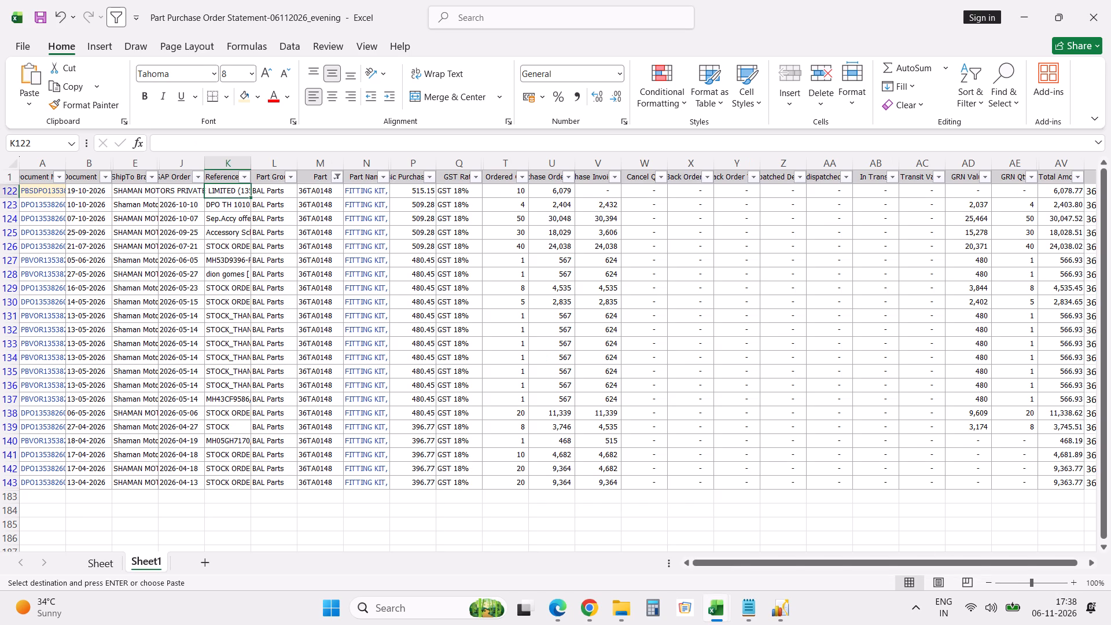
click(335, 177)
click(294, 350)
key(ctrl+v)
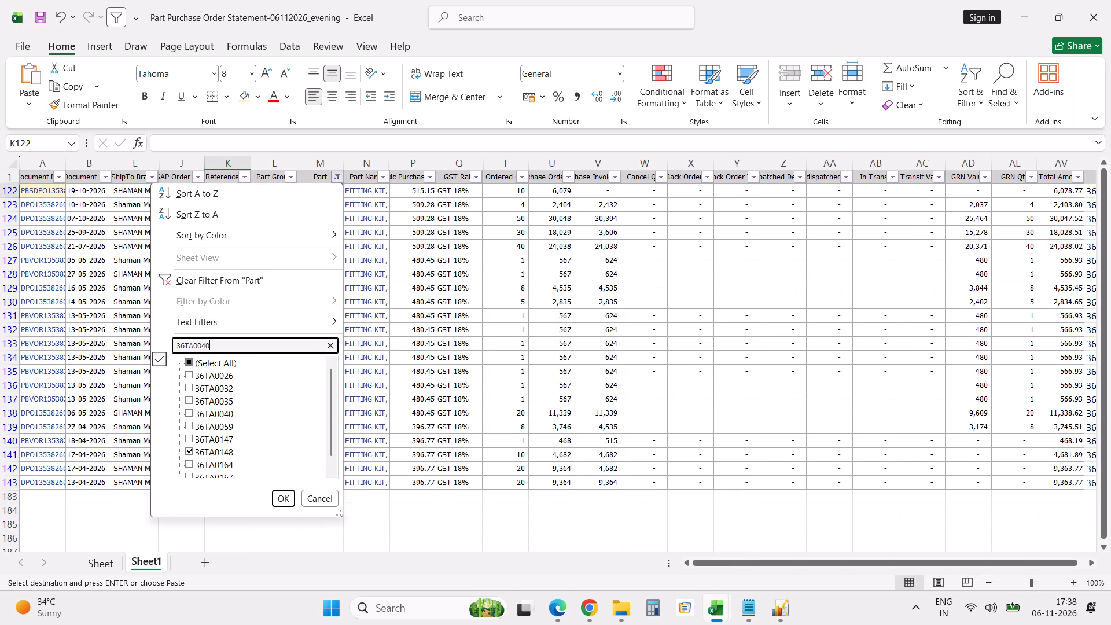
key(Return)
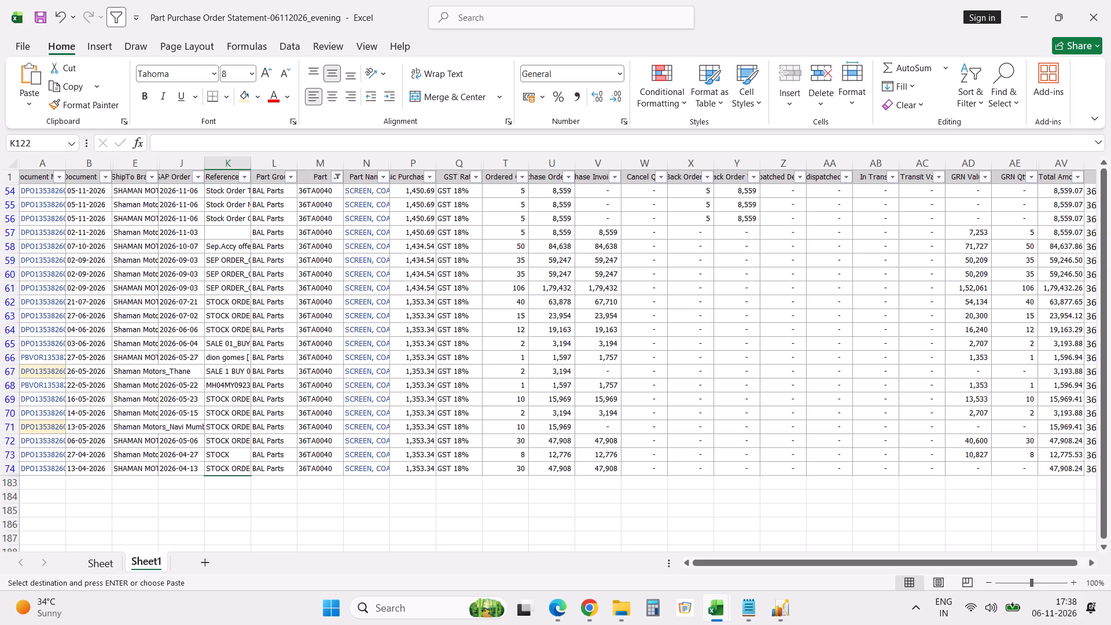
Widen the ShipTo Branch column and filter it to show only Shaman Motors_Navi Mumbai.
drag(156, 161, 191, 168)
click(191, 178)
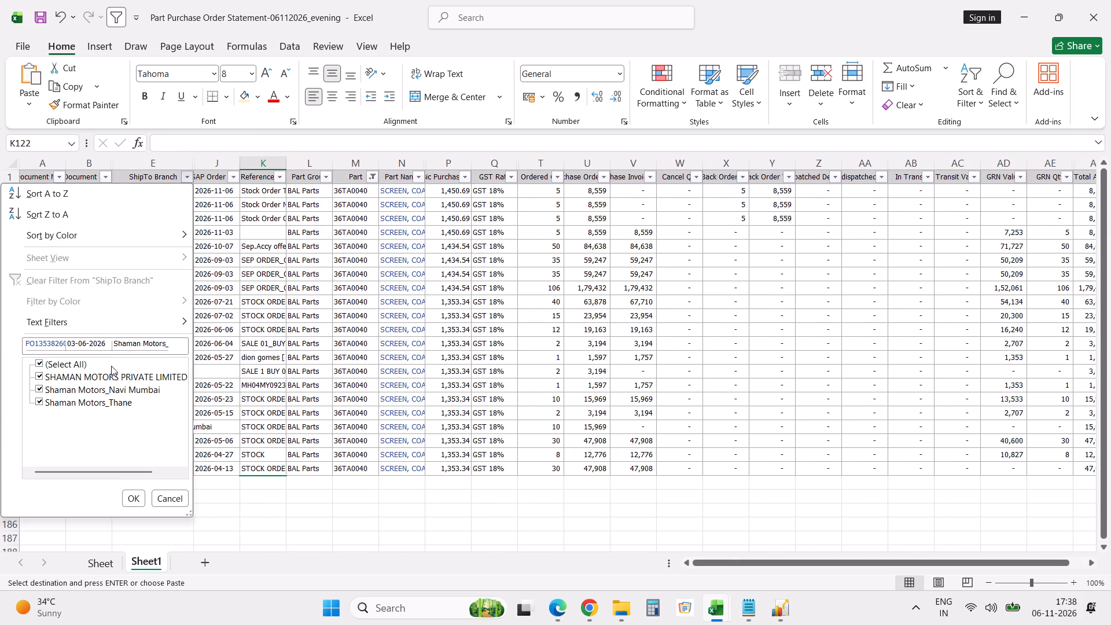
click(83, 363)
click(86, 389)
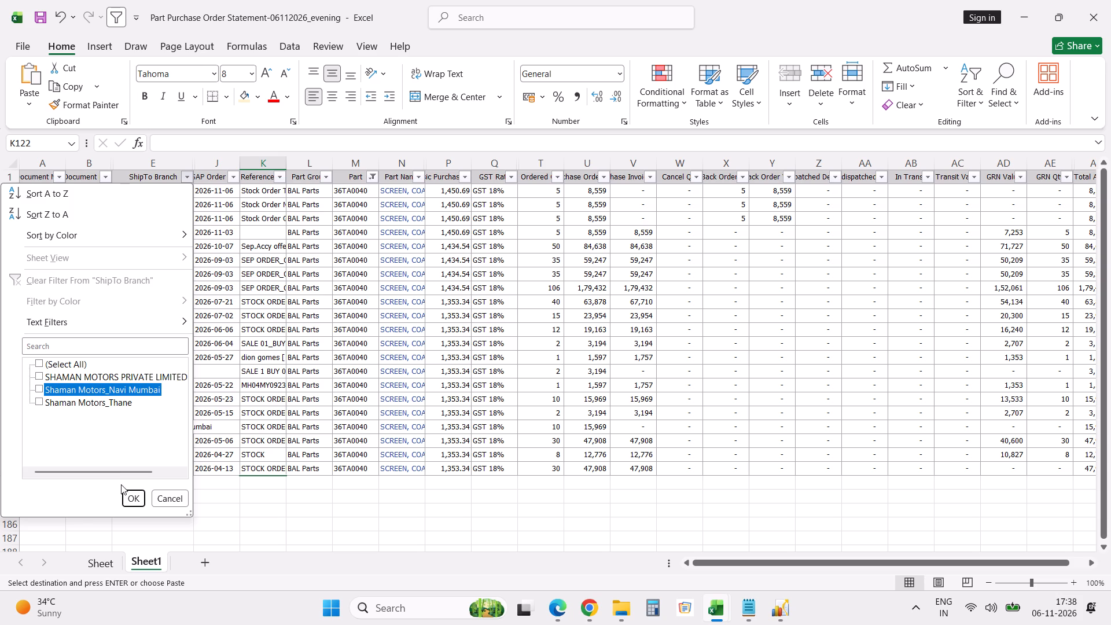
click(131, 497)
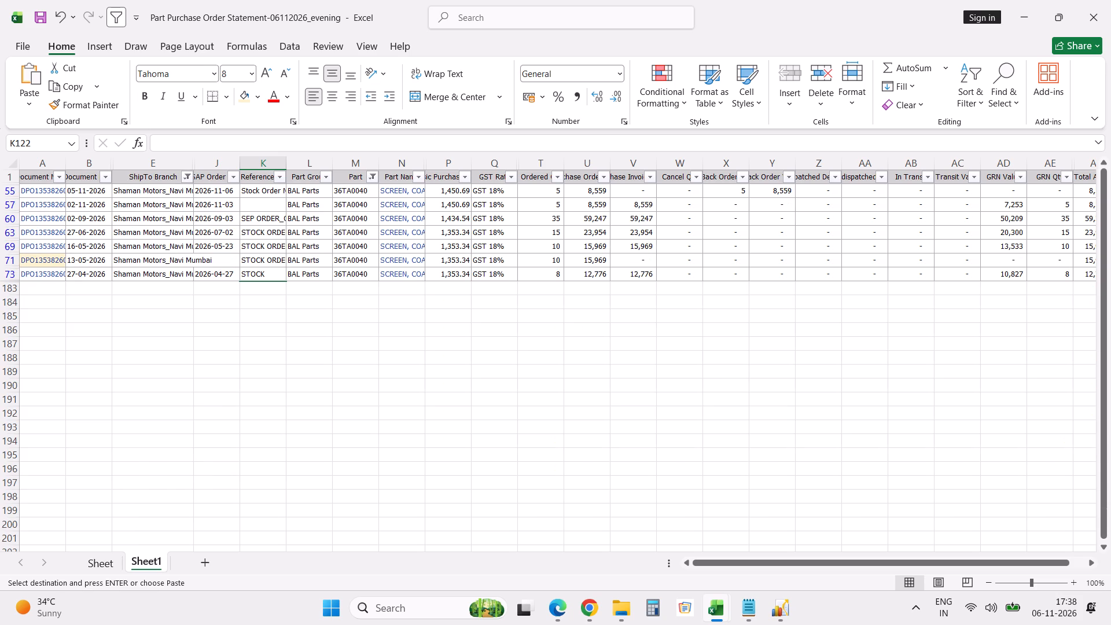
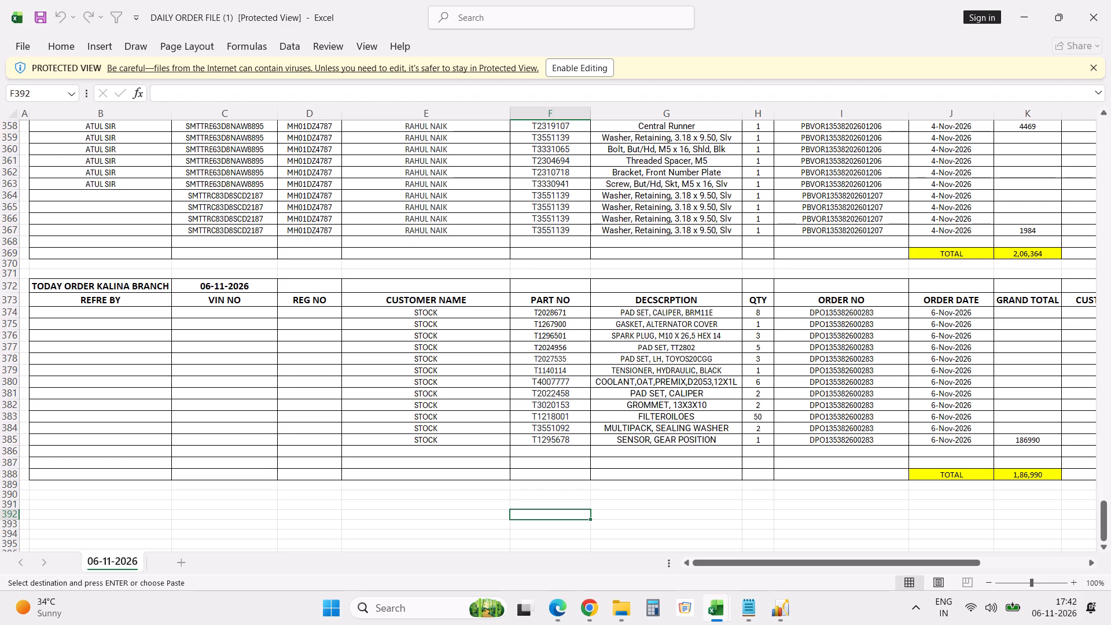
Enable editing in the DAILY ORDER FILE (1) workbook.
click(720, 226)
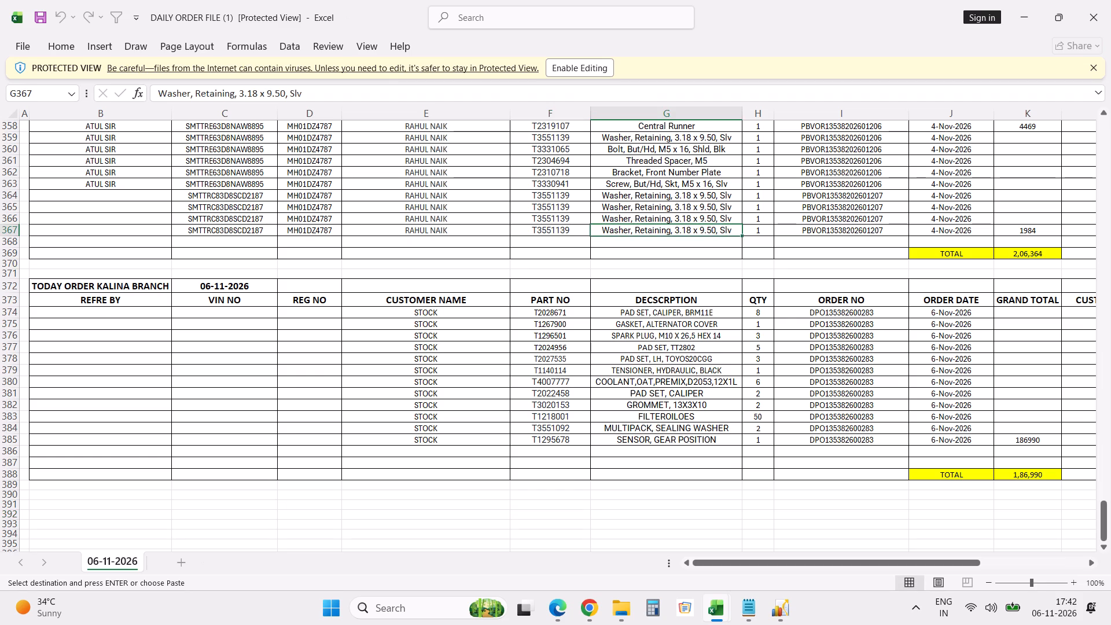
click(602, 71)
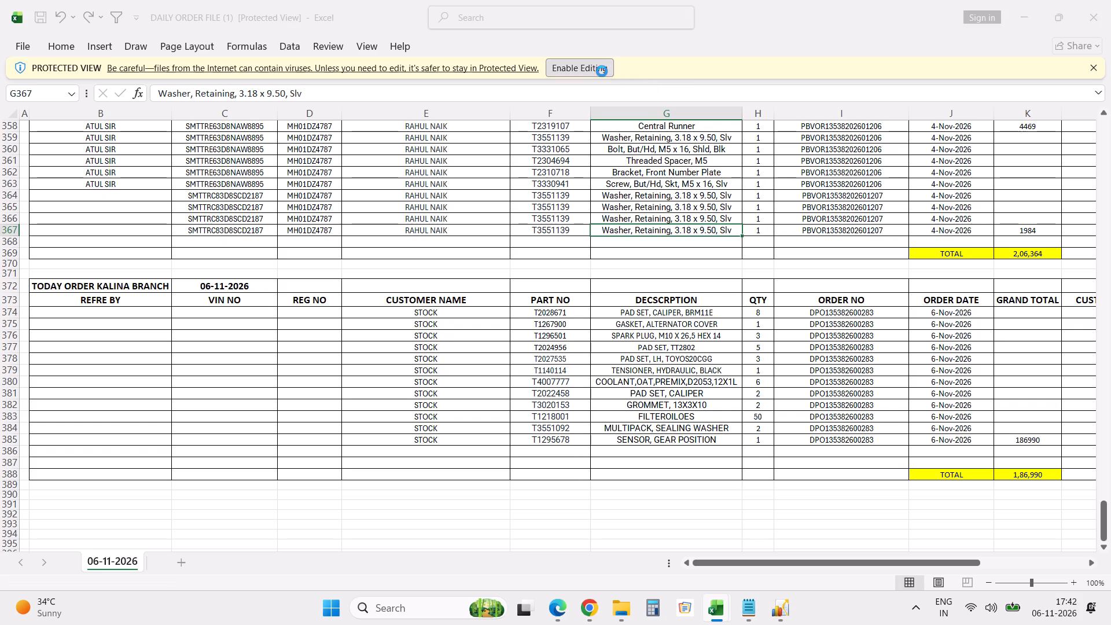
Examine the Avl Stock column of the 06-11-2026 Kalina branch order and of the order block above it.
click(505, 378)
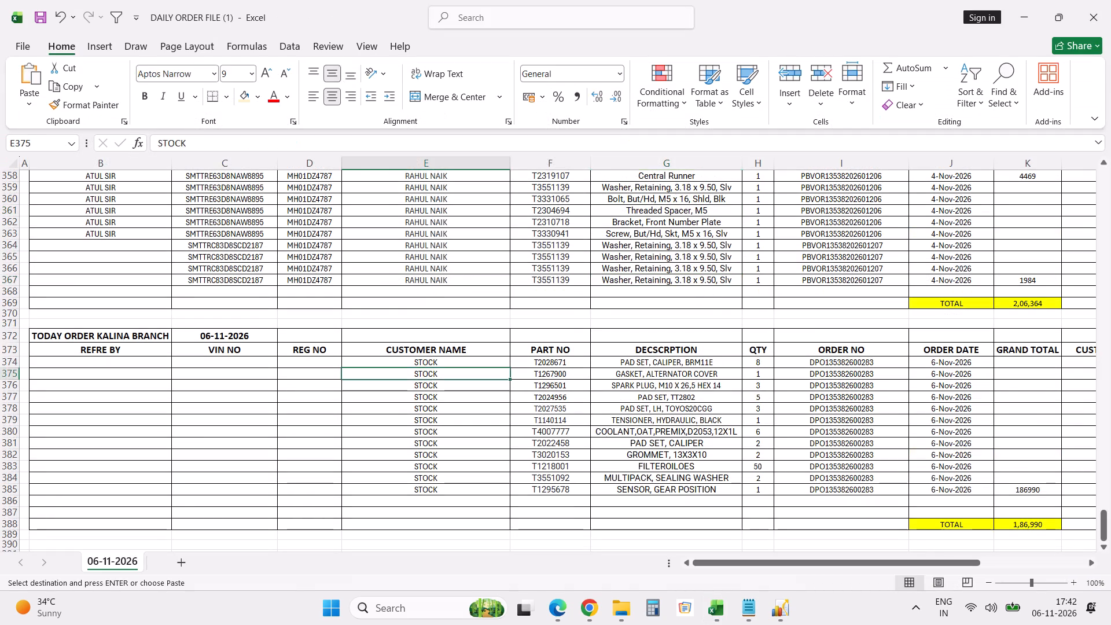
key(Right)
key(Right)
key(Right)
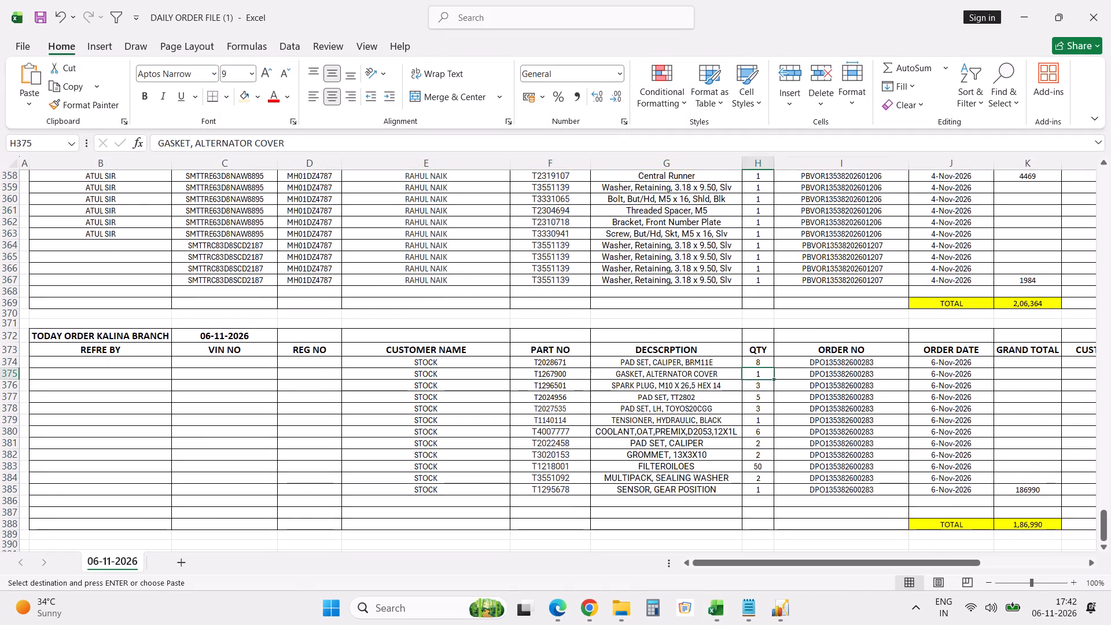
key(Right)
key(Right)
key(Right)
key(Right)
key(Right)
key(Right)
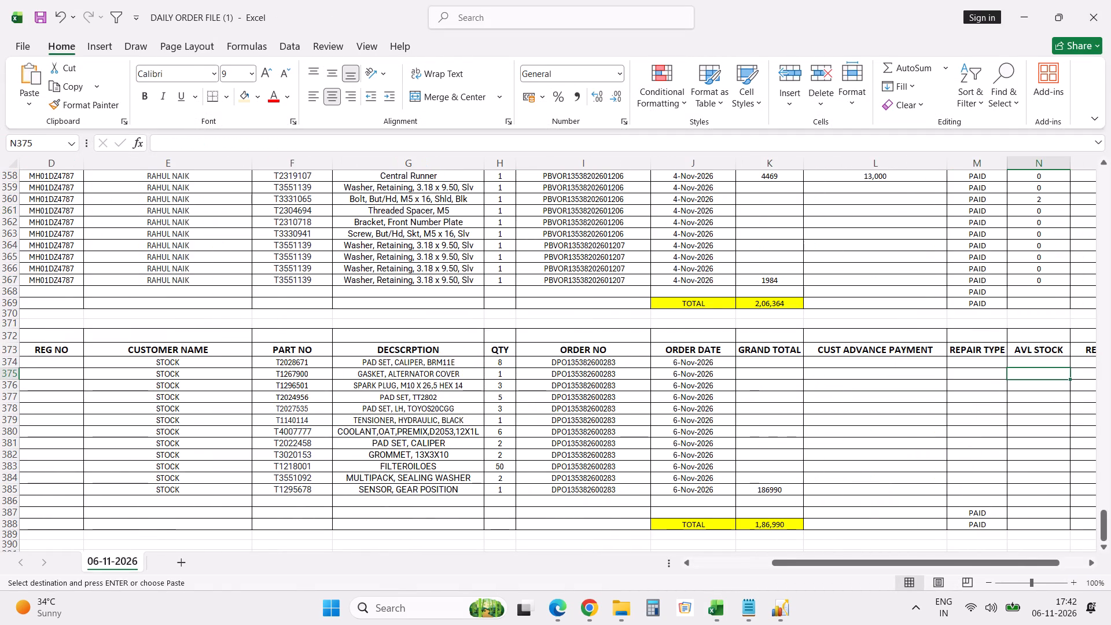
scroll(586, 356, up, 3)
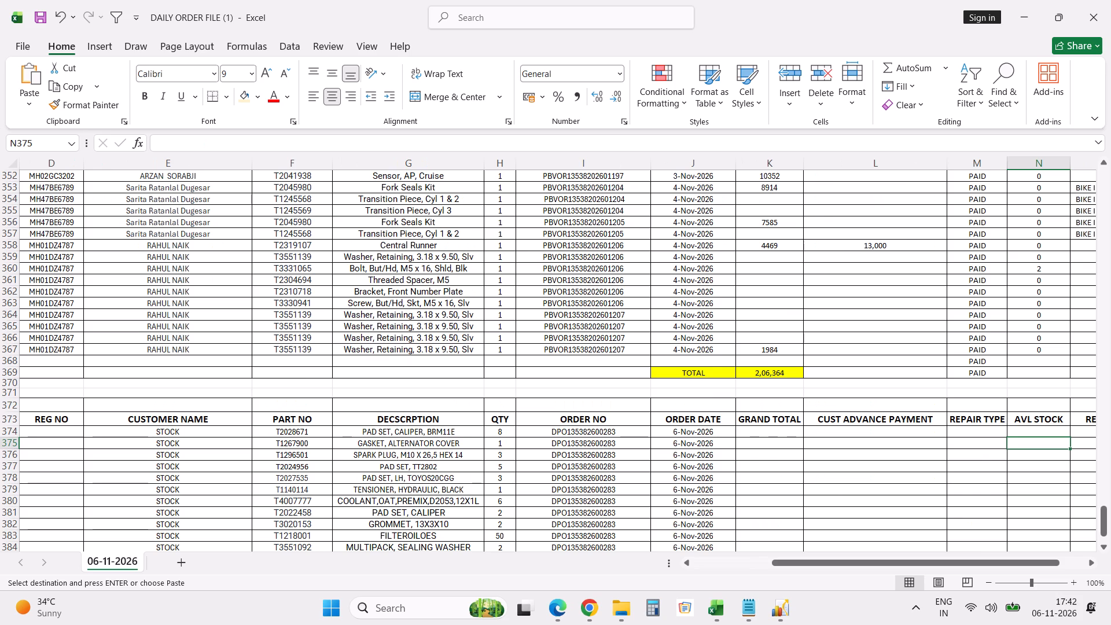
scroll(586, 356, up, 3)
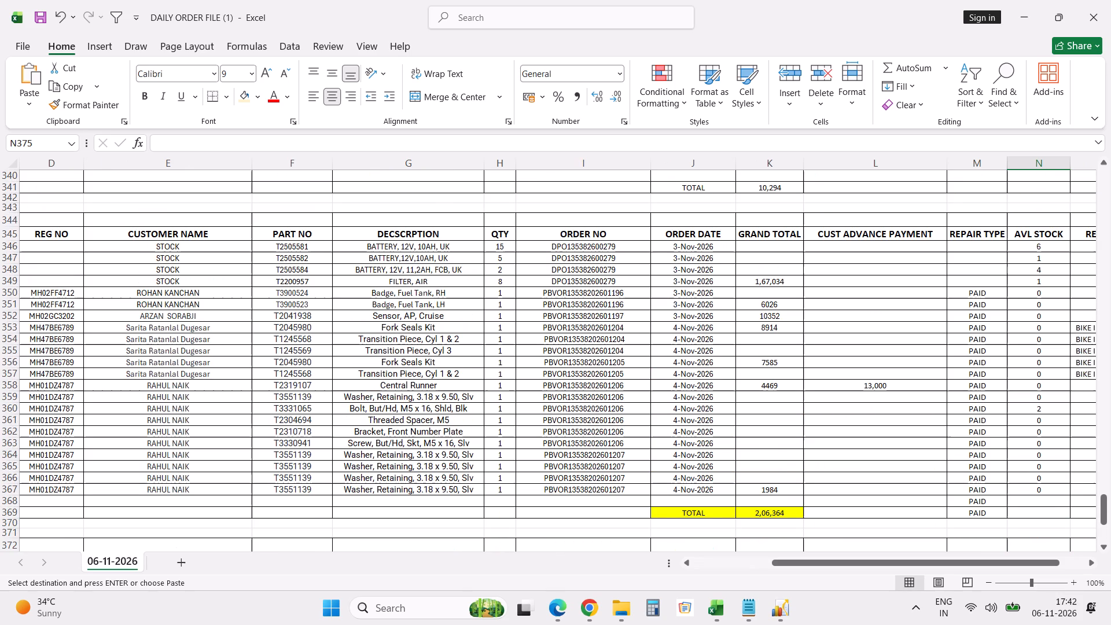
scroll(586, 356, down, 7)
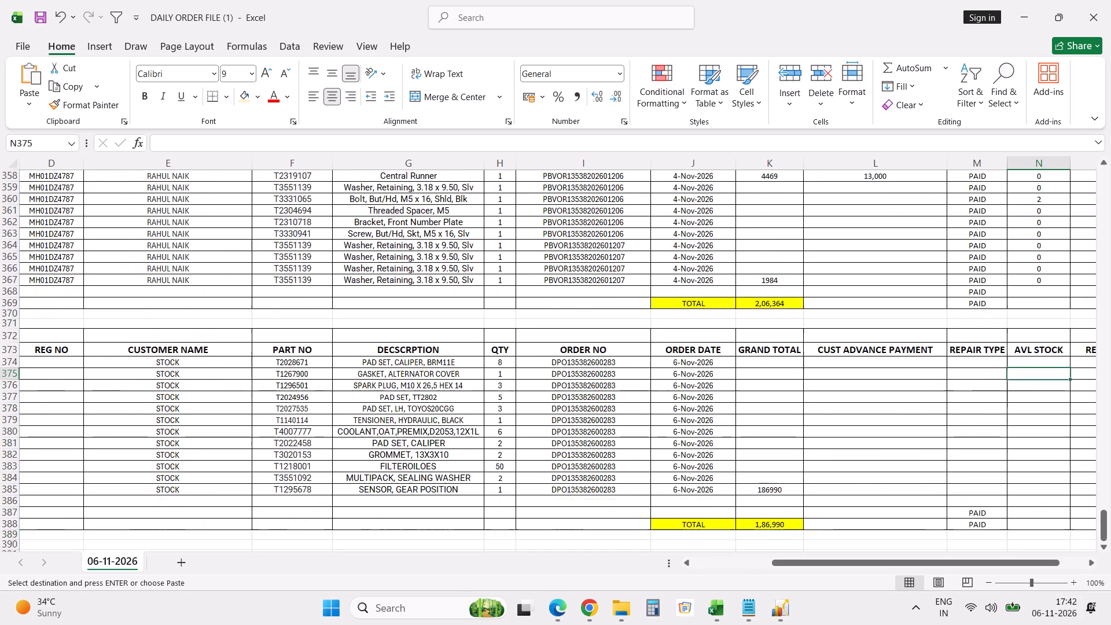
scroll(586, 356, down, 1)
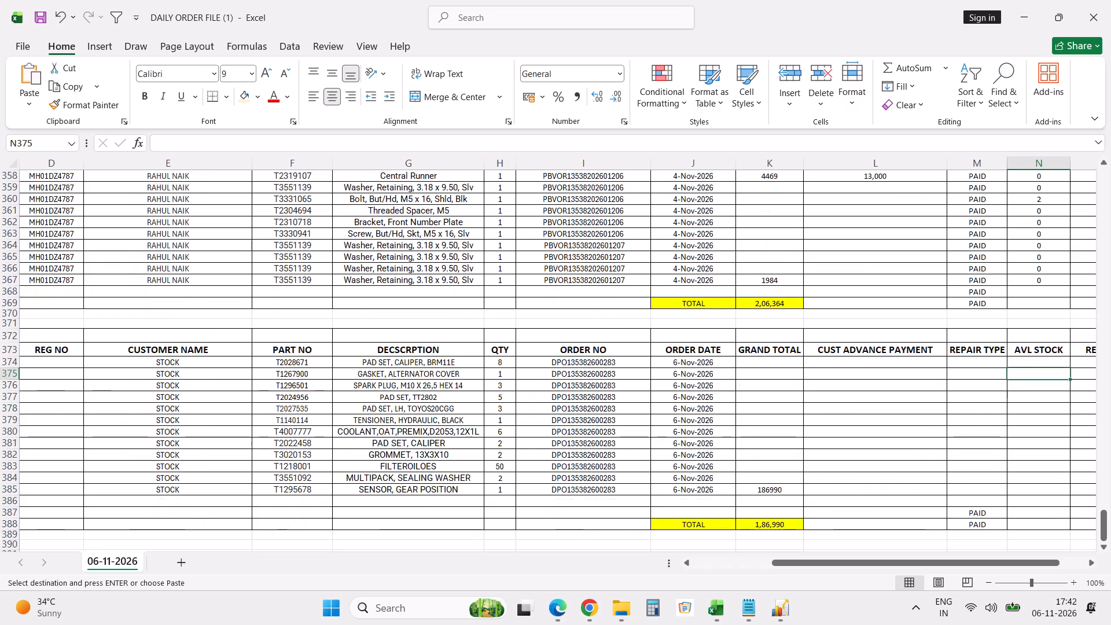
Review the 06-11-2026 Kalina branch stock order rows across all columns through Remark.
click(586, 356)
key(Right)
key(Right)
key(Right)
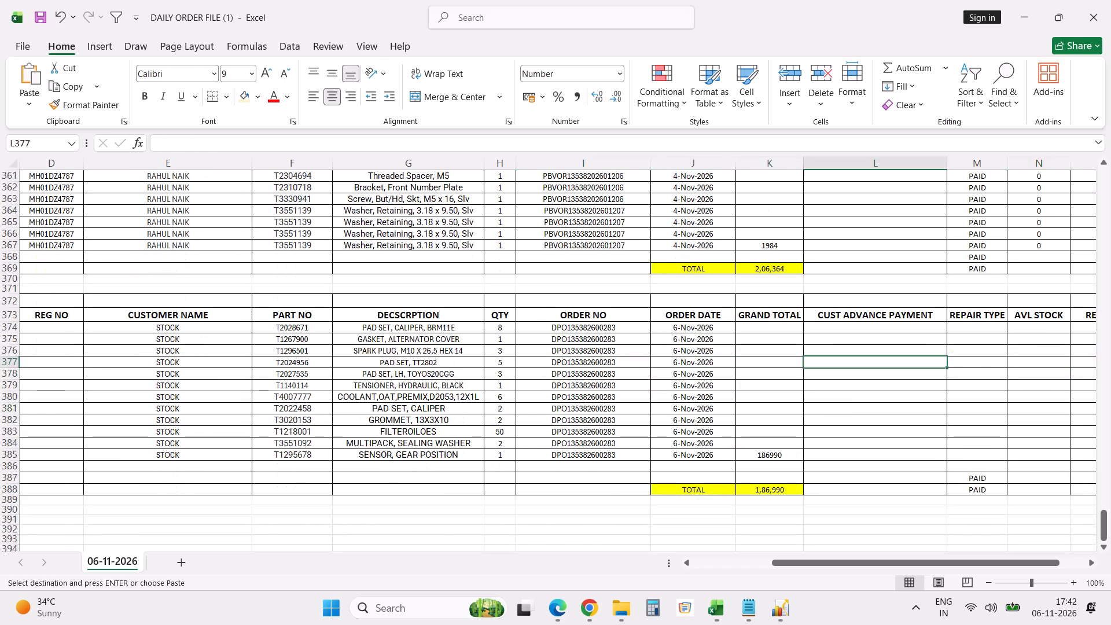
key(Right)
key(Right)
key(Right)
key(Right)
key(Left)
key(Left)
key(Left)
key(Left)
key(Left)
key(Left)
key(Left)
key(Left)
key(Left)
key(Left)
key(Left)
key(Left)
key(Left)
key(Left)
key(Left)
key(Left)
key(Left)
key(Left)
key(Left)
key(Left)
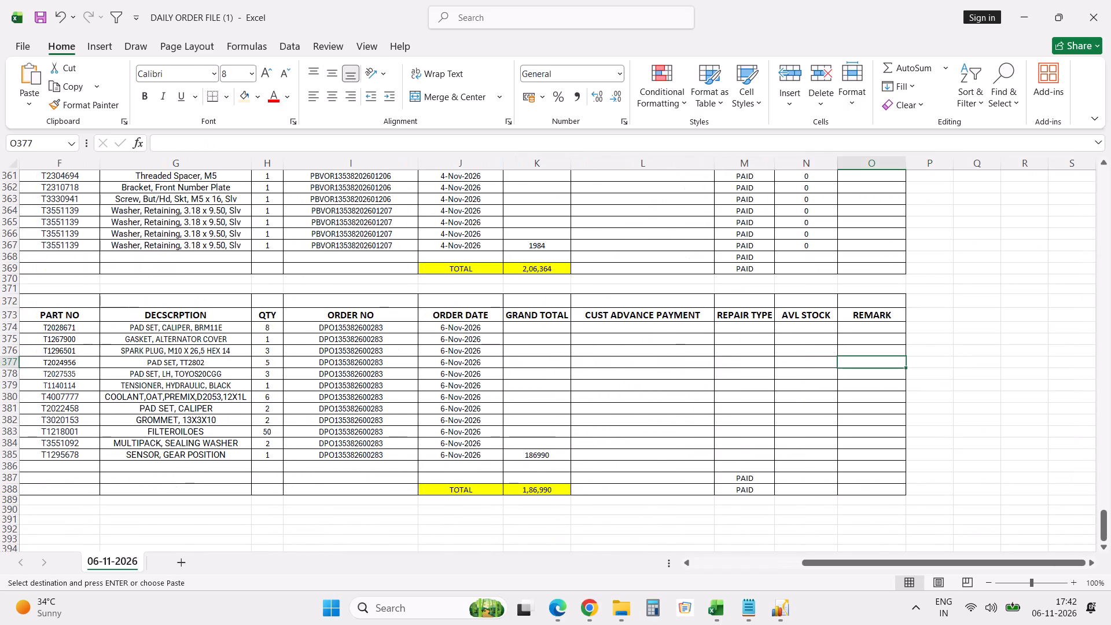
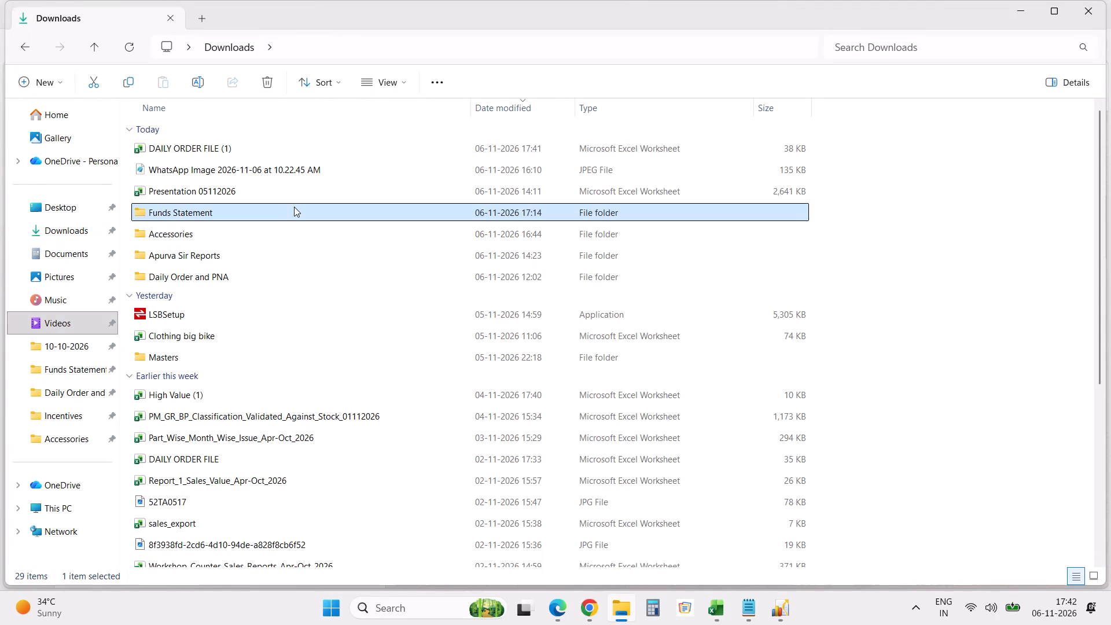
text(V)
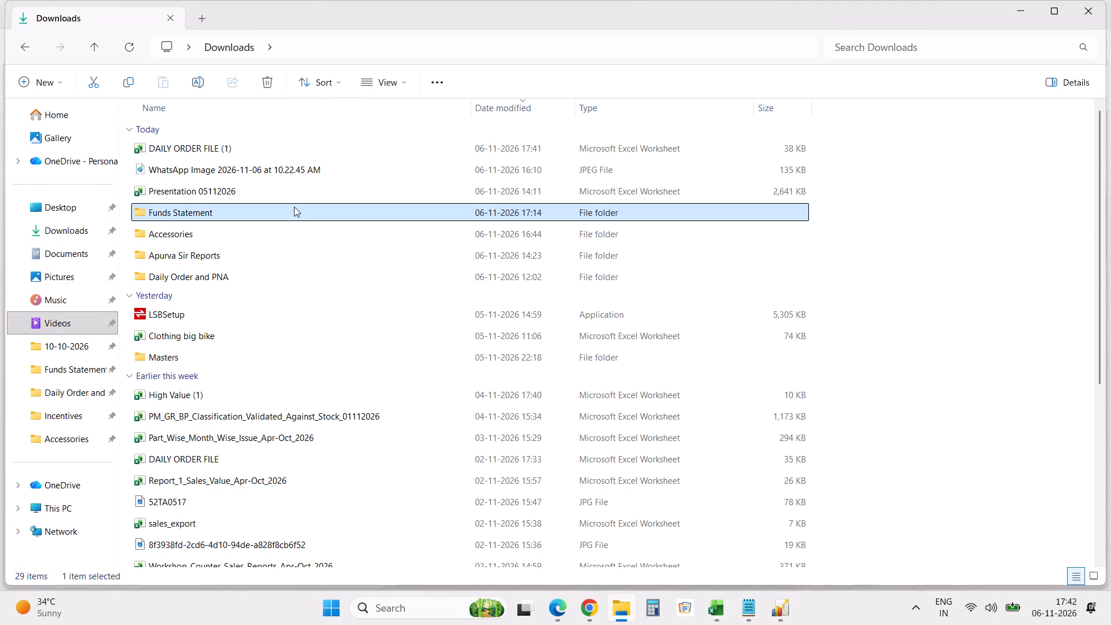